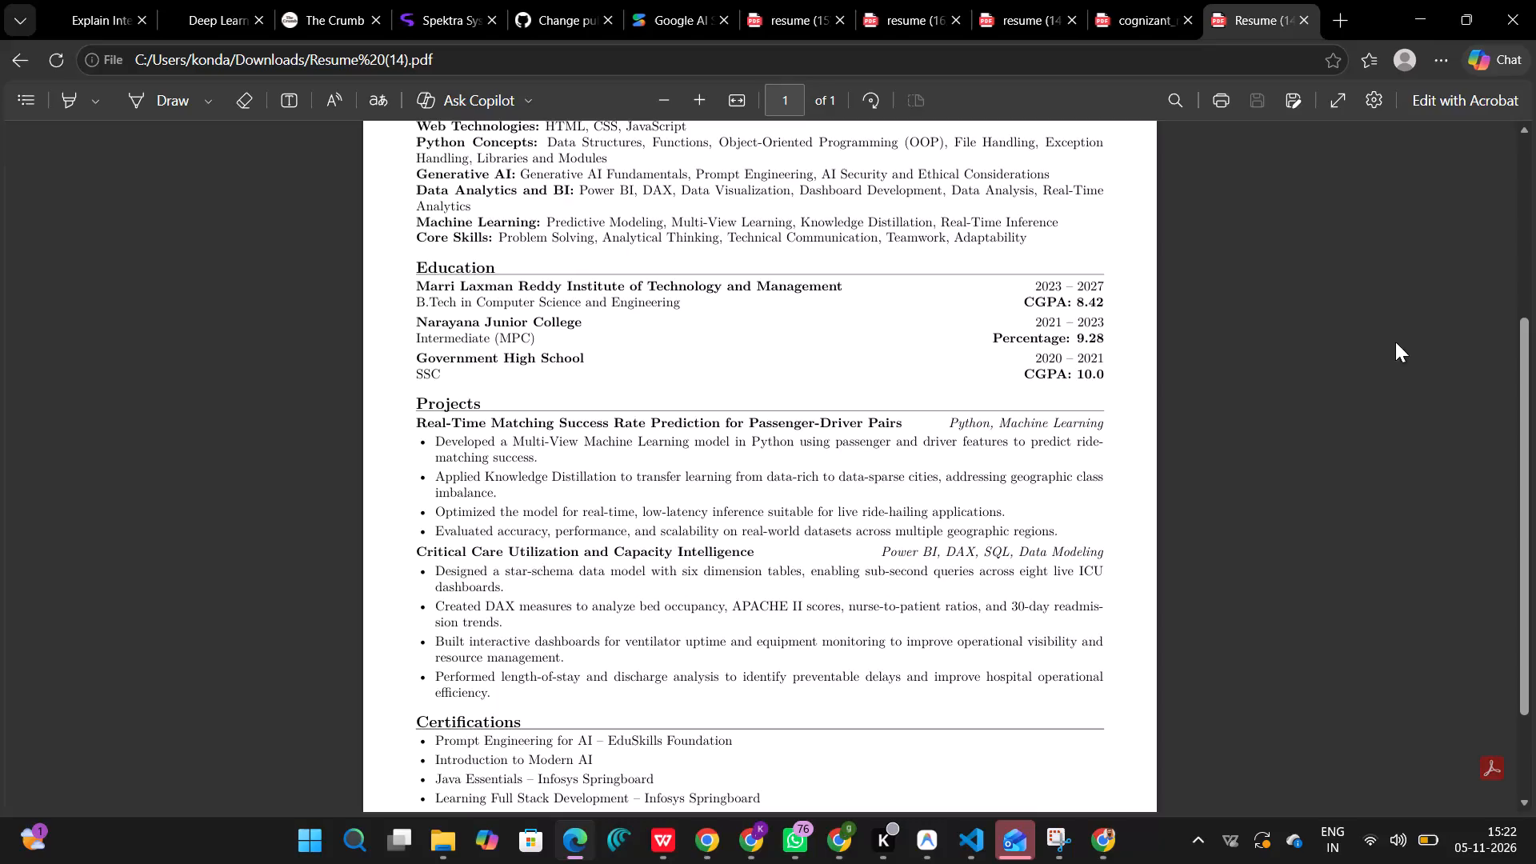
Open the Spektra Systems AI-Native Software Engineer – Trainee job posting and accept all cookies.
click(433, 2)
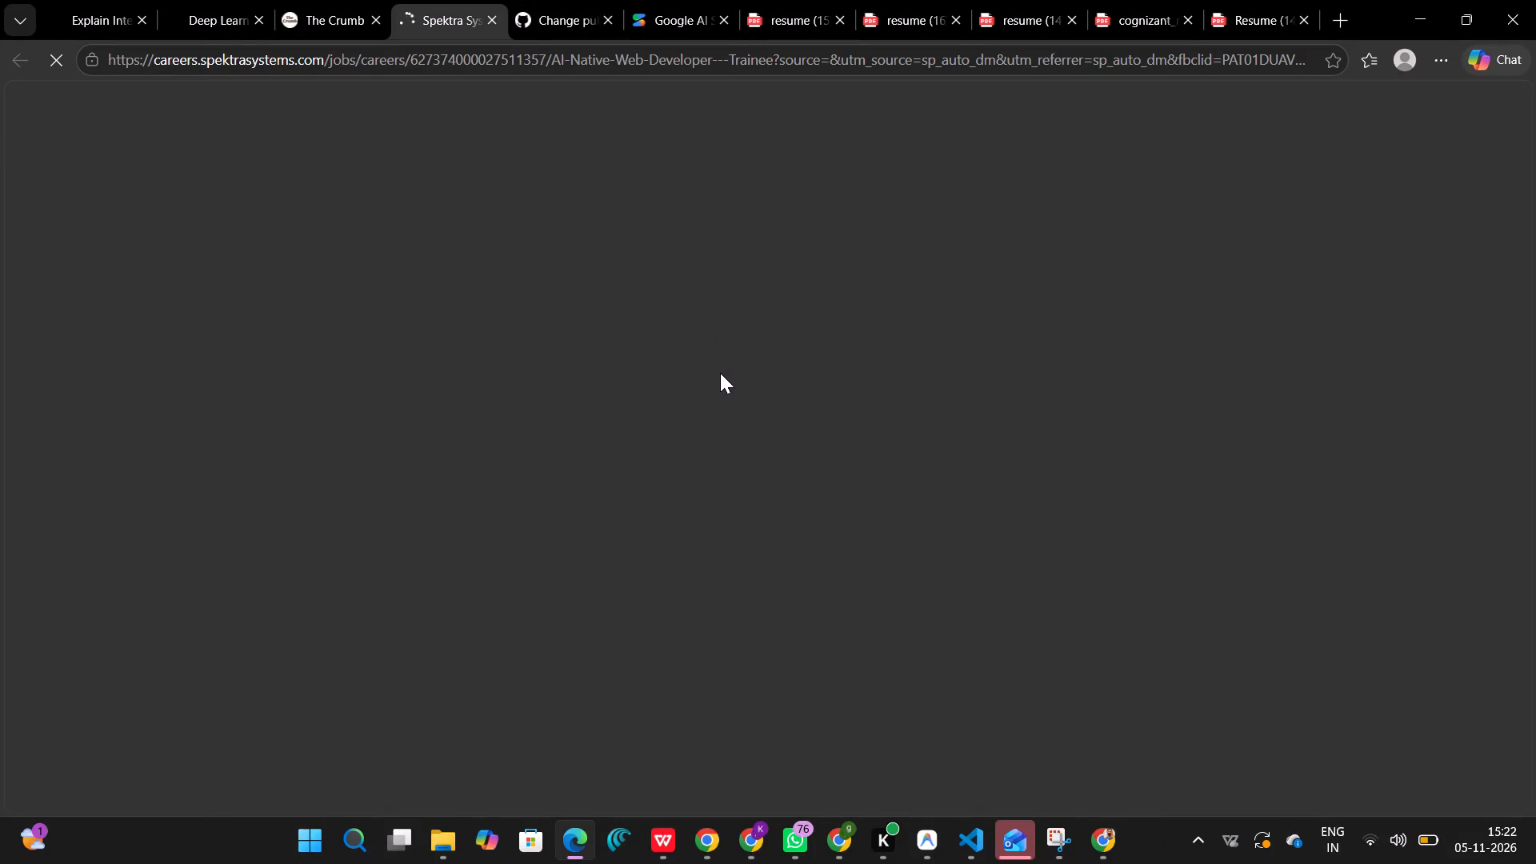
click(329, 0)
scroll(358, 4, up, 1)
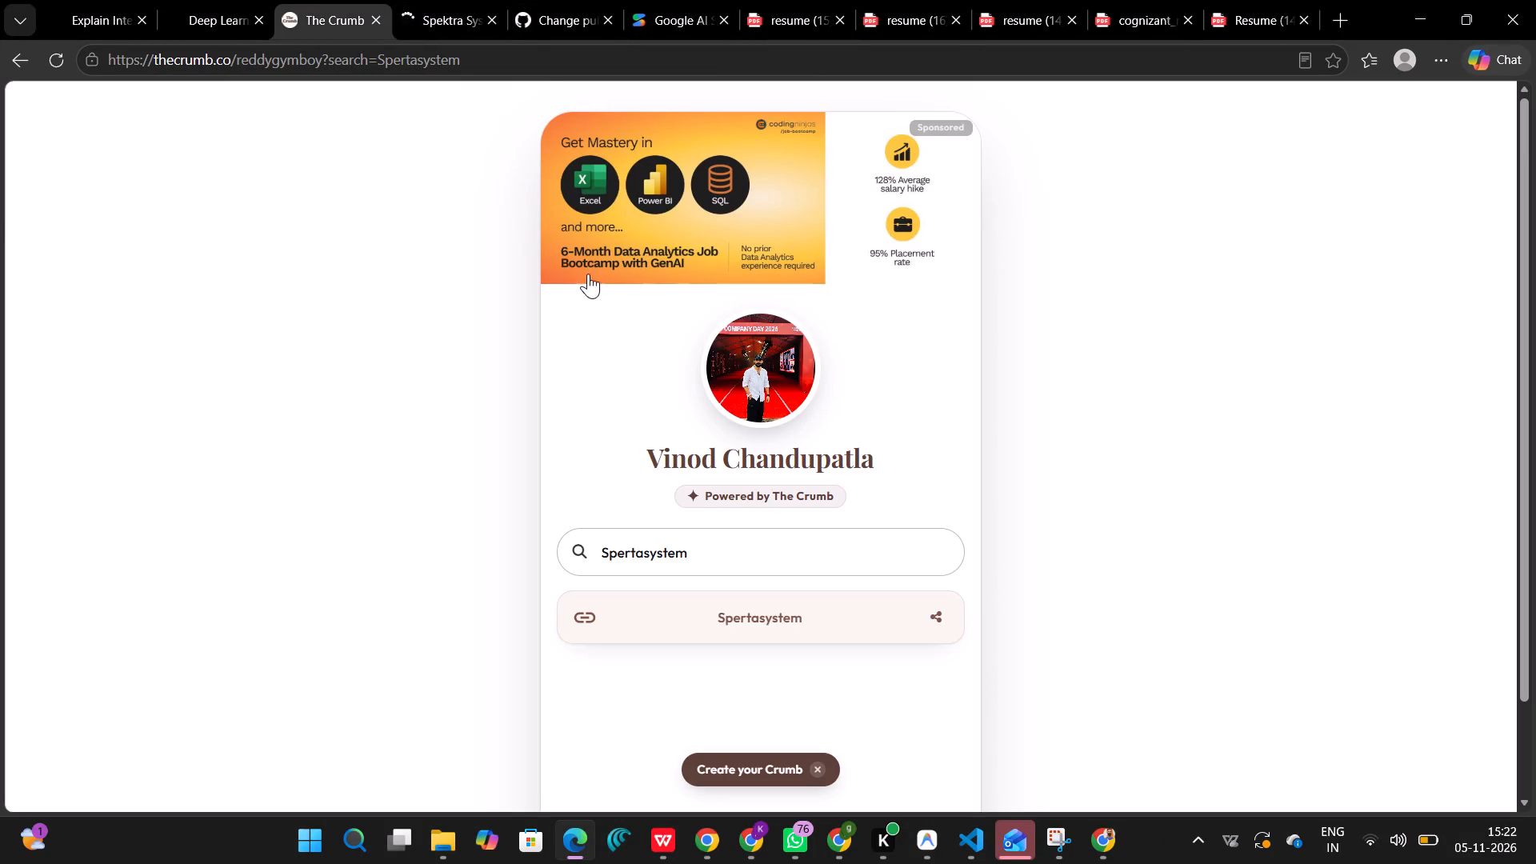
scroll(588, 274, up, 1)
scroll(656, 420, down, 1)
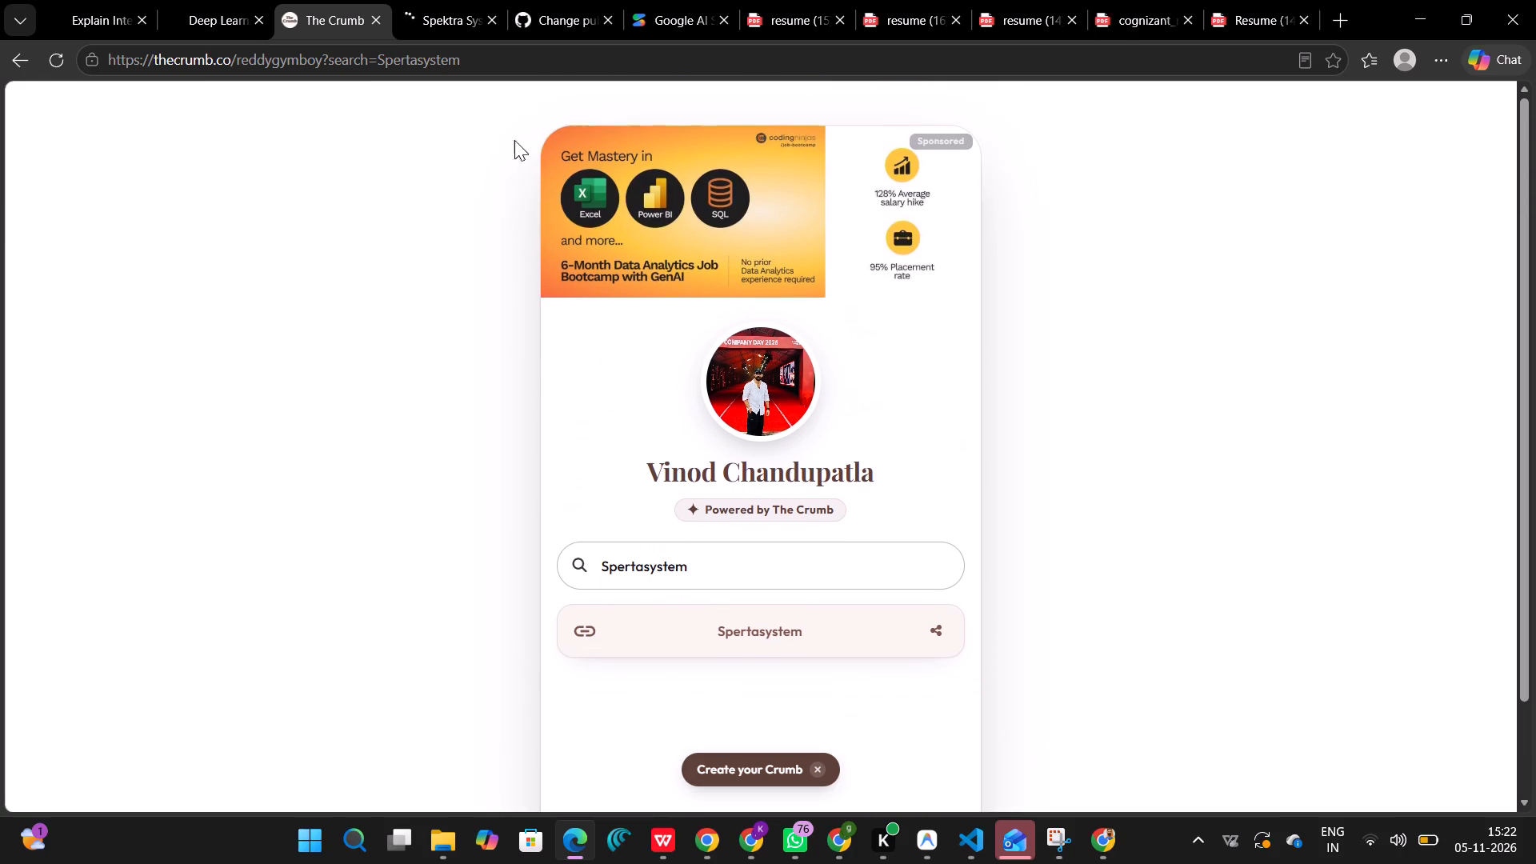
scroll(514, 140, down, 1)
click(425, 13)
scroll(425, 13, up, 1)
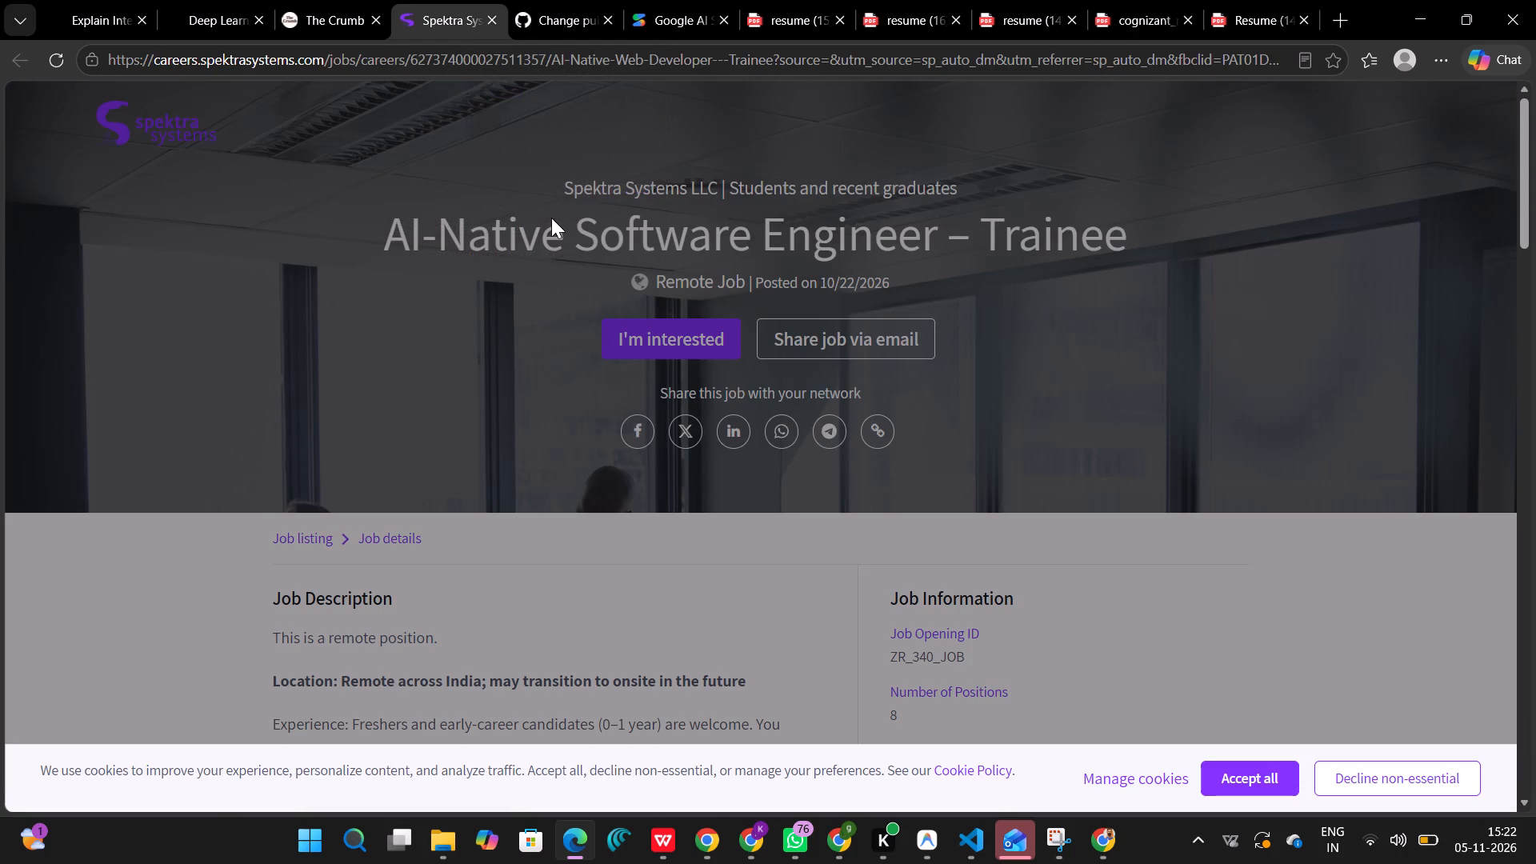
scroll(546, 186, down, 1)
scroll(498, 3, down, 1)
scroll(549, 31, up, 1)
scroll(649, 355, up, 1)
scroll(664, 359, right, 1)
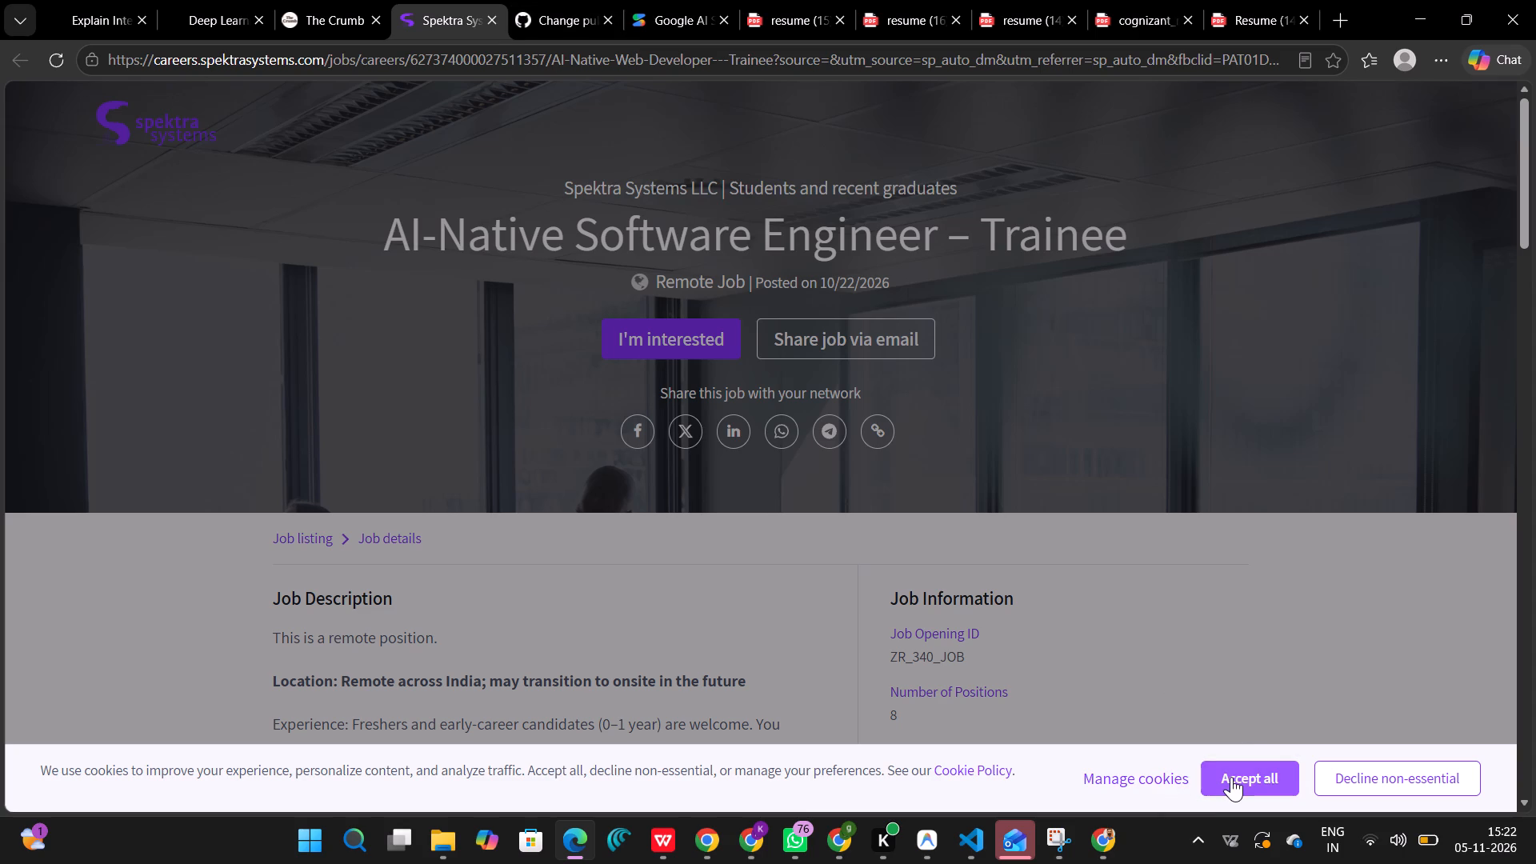
click(1231, 777)
Look over the vscode-python GitHub issue #12596 and the top of the Spektra Systems trainee job posting.
scroll(1219, 762, down, 1)
scroll(886, 0, left, 1)
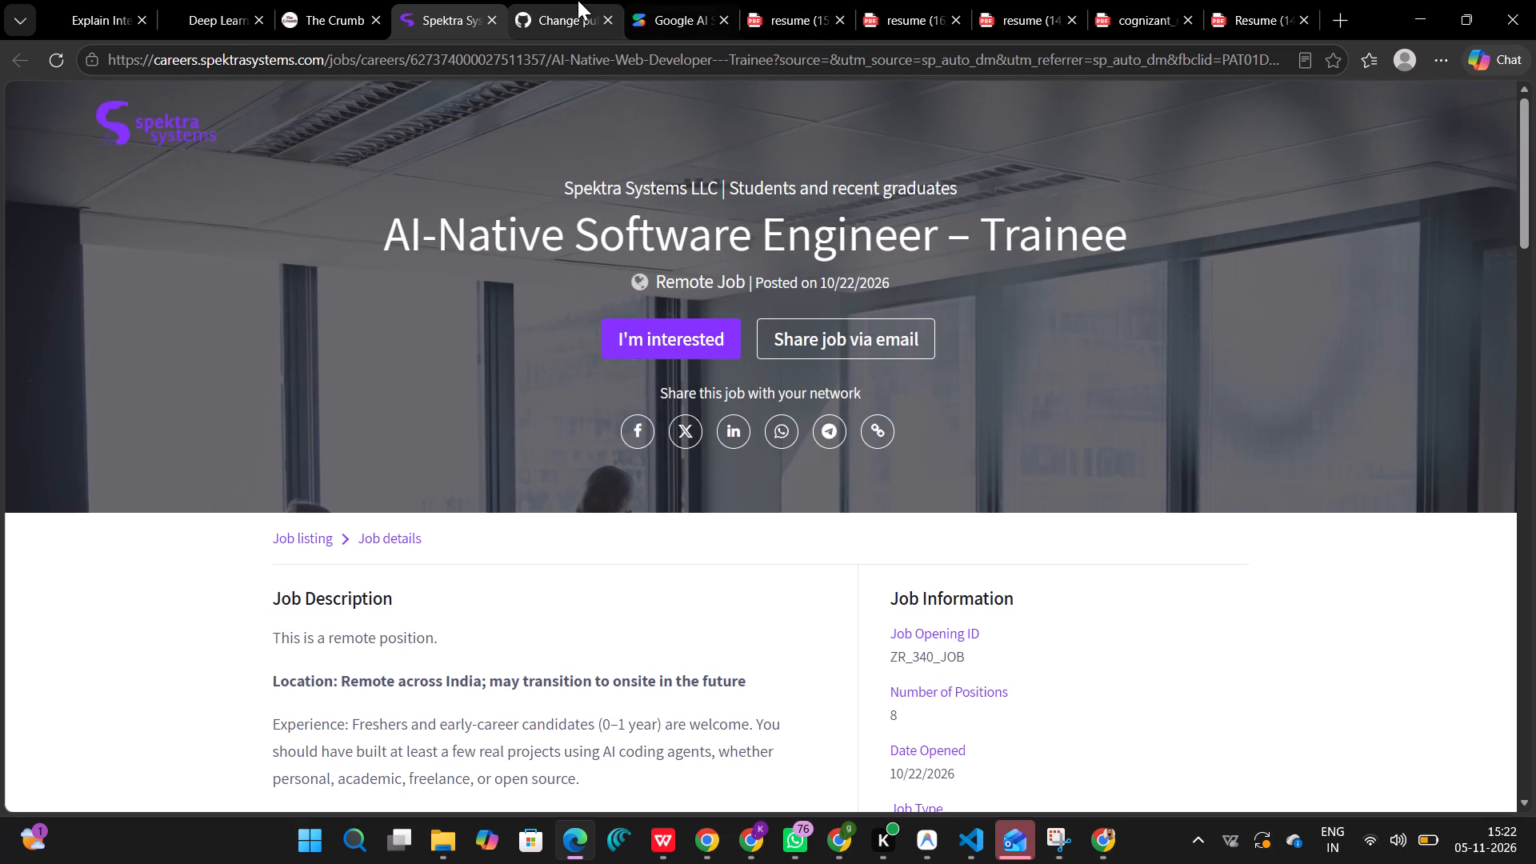
scroll(578, 0, left, 1)
click(567, 0)
scroll(552, 0, left, 1)
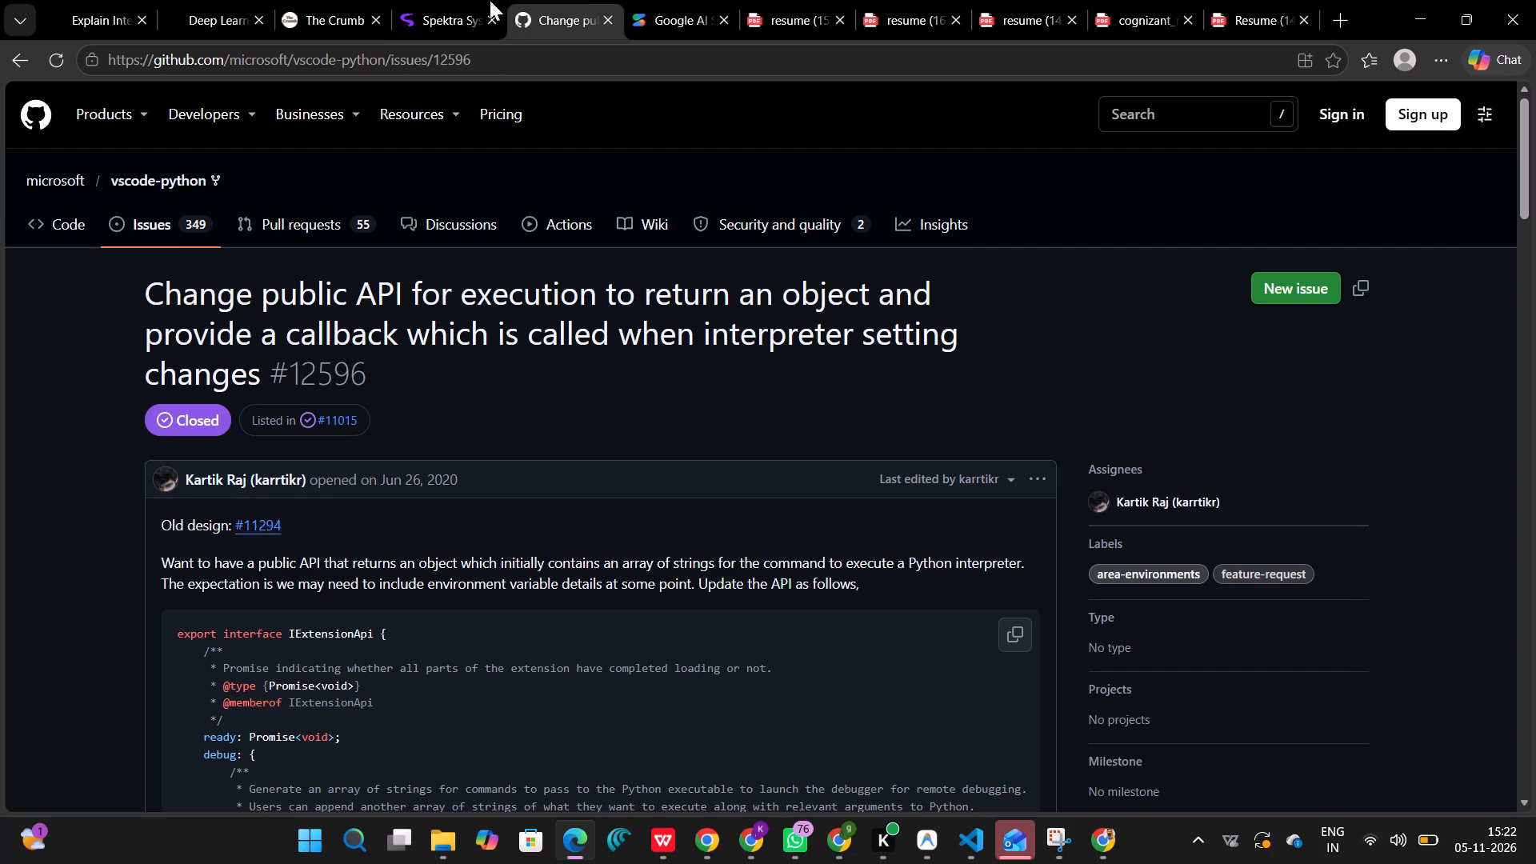
scroll(490, 0, left, 1)
click(430, 0)
scroll(449, 16, up, 1)
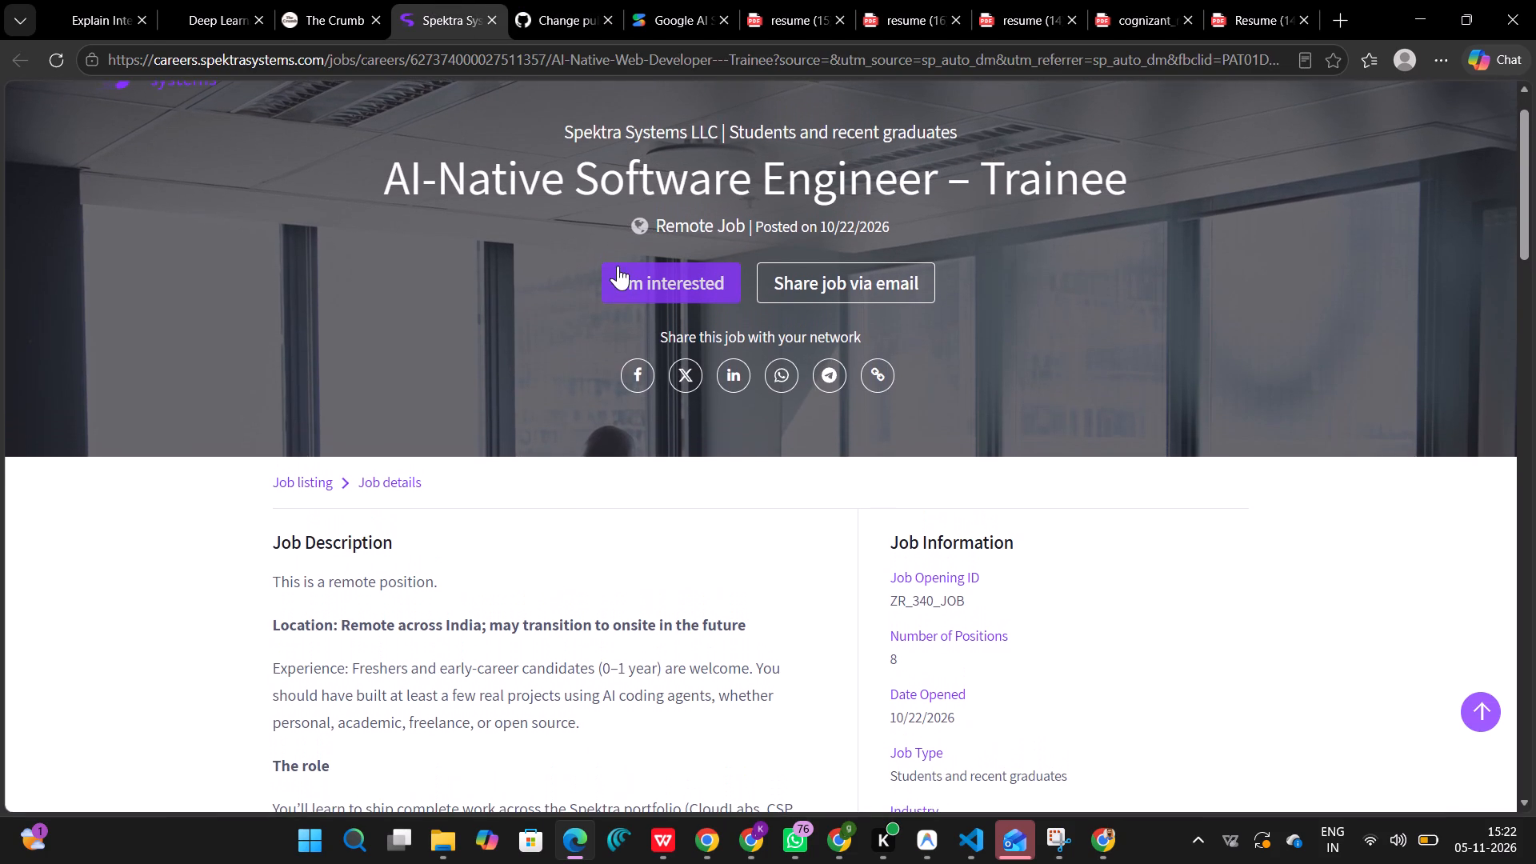
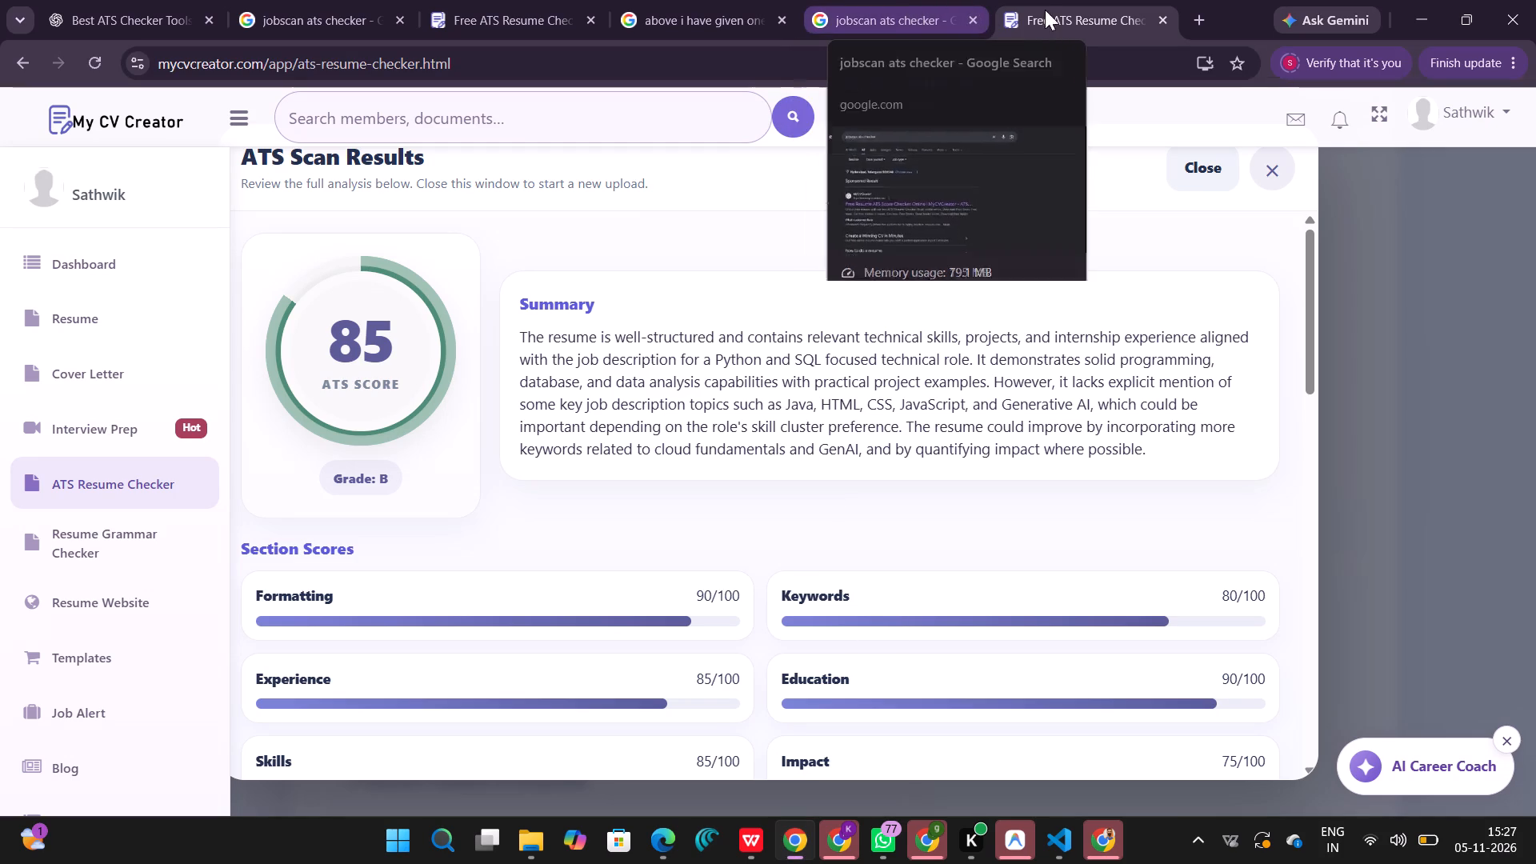
click(922, 0)
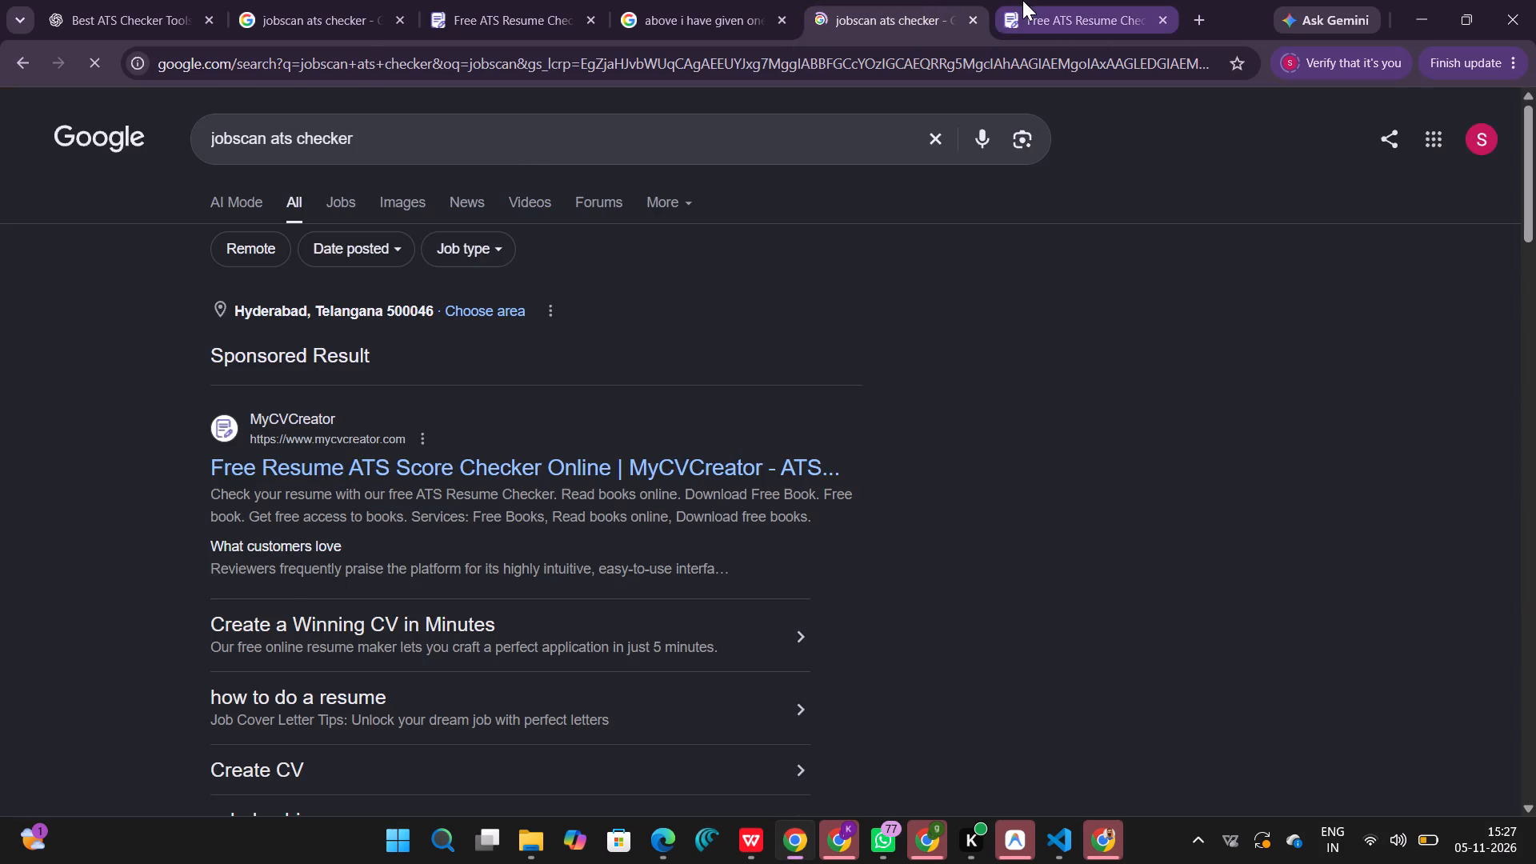
click(1022, 0)
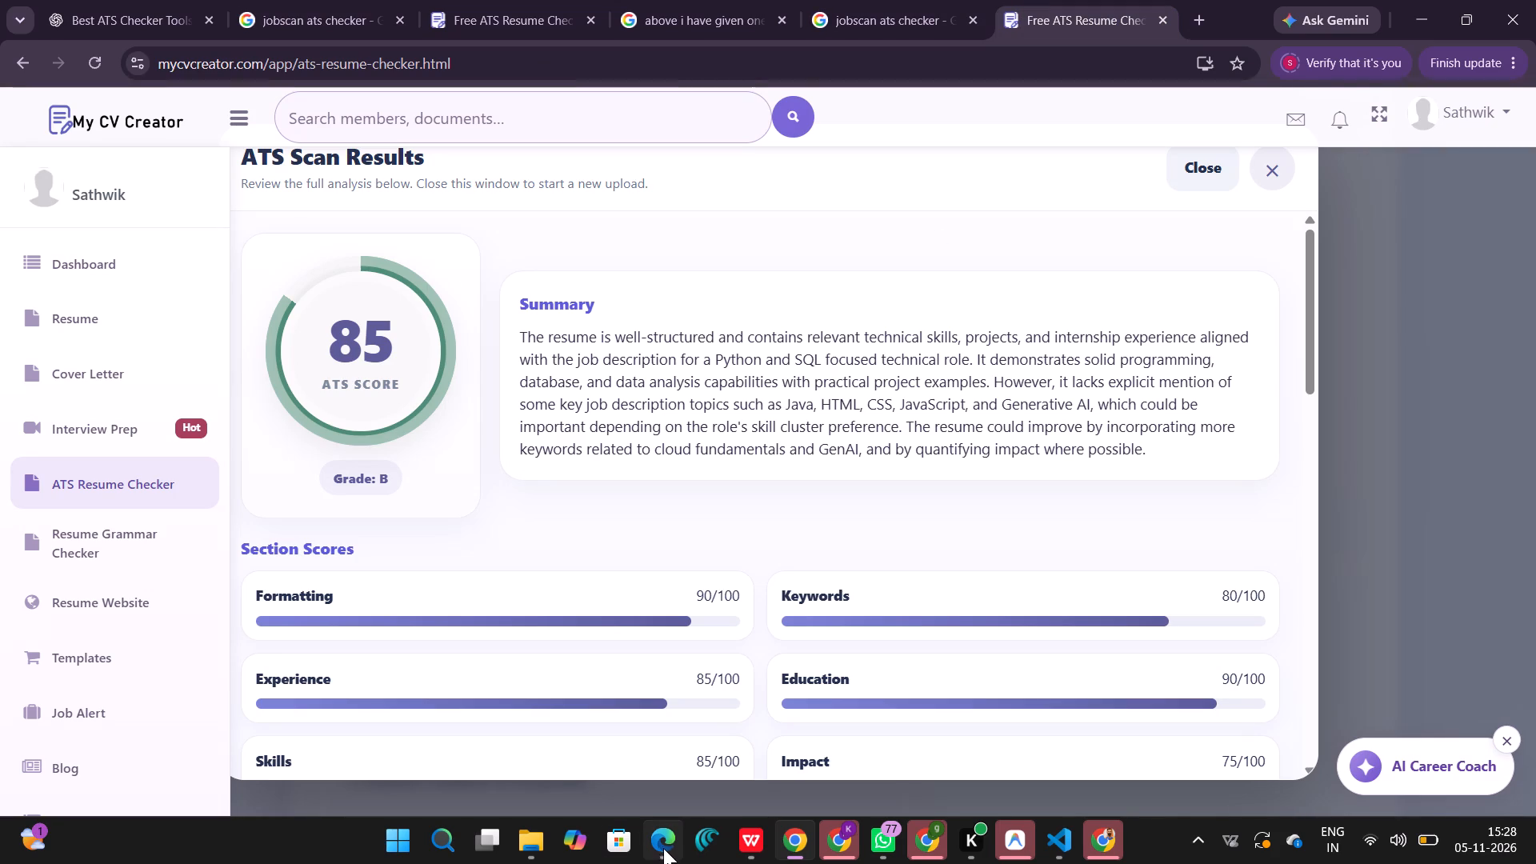
Switch to Edge, open the cognizant_resume (1) PDF and read it from the professional summary through to the certifications.
click(654, 746)
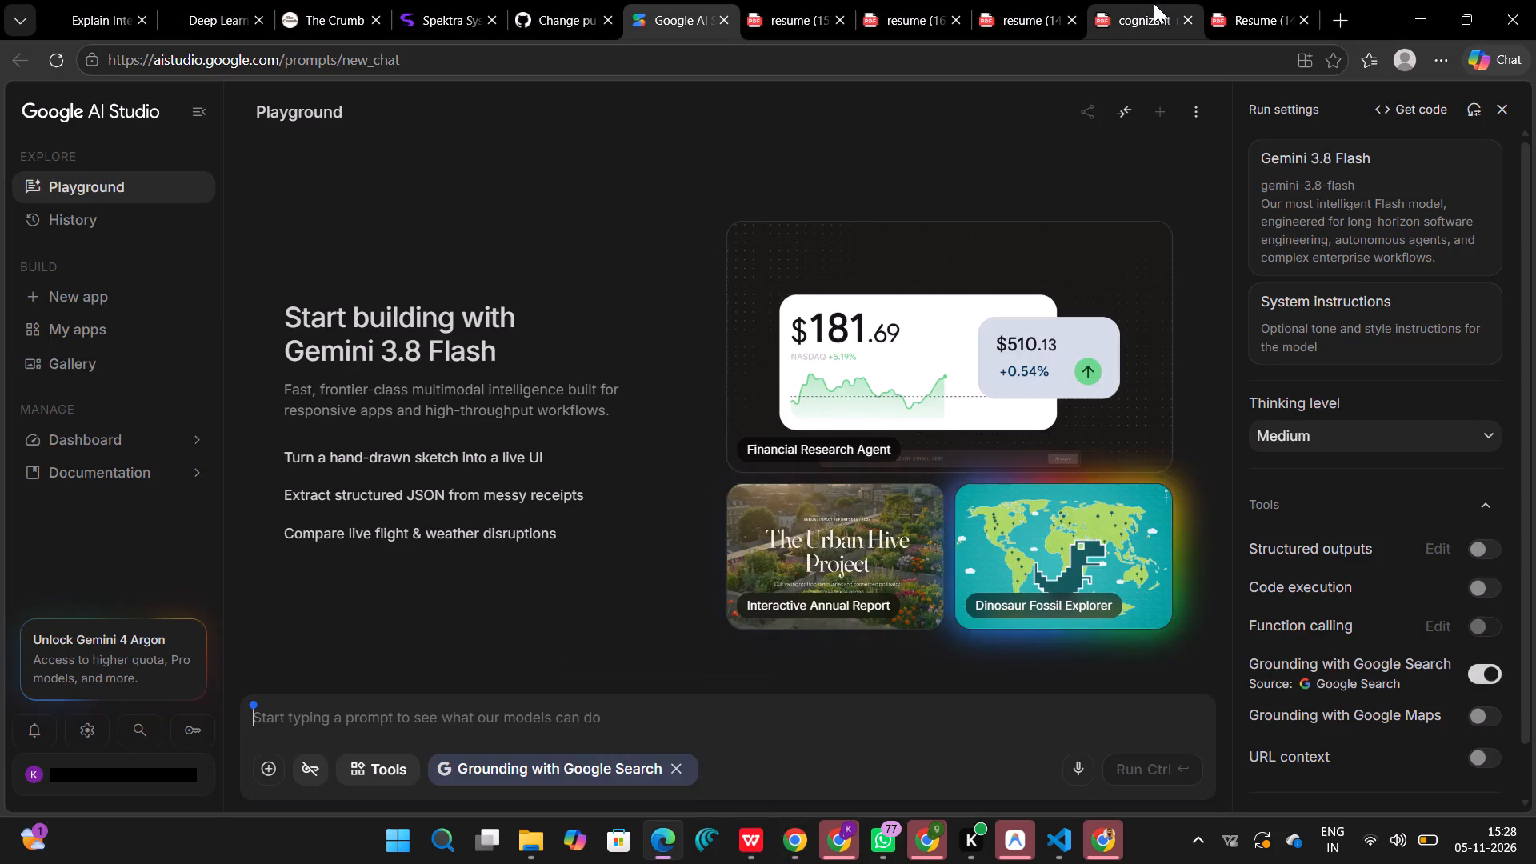
click(1154, 3)
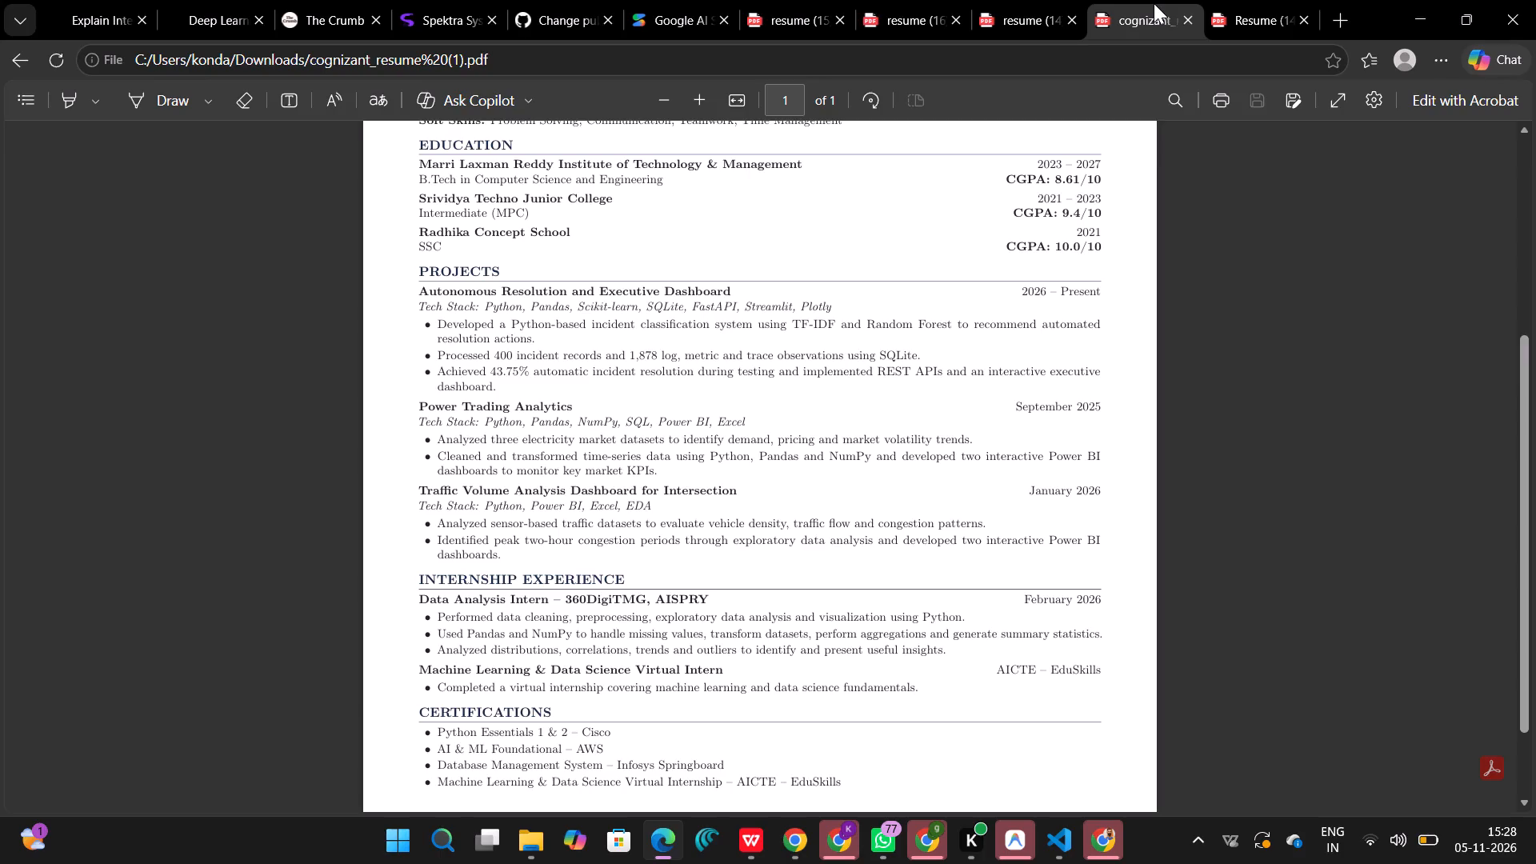
scroll(1154, 3, up, 1)
scroll(635, 399, up, 2)
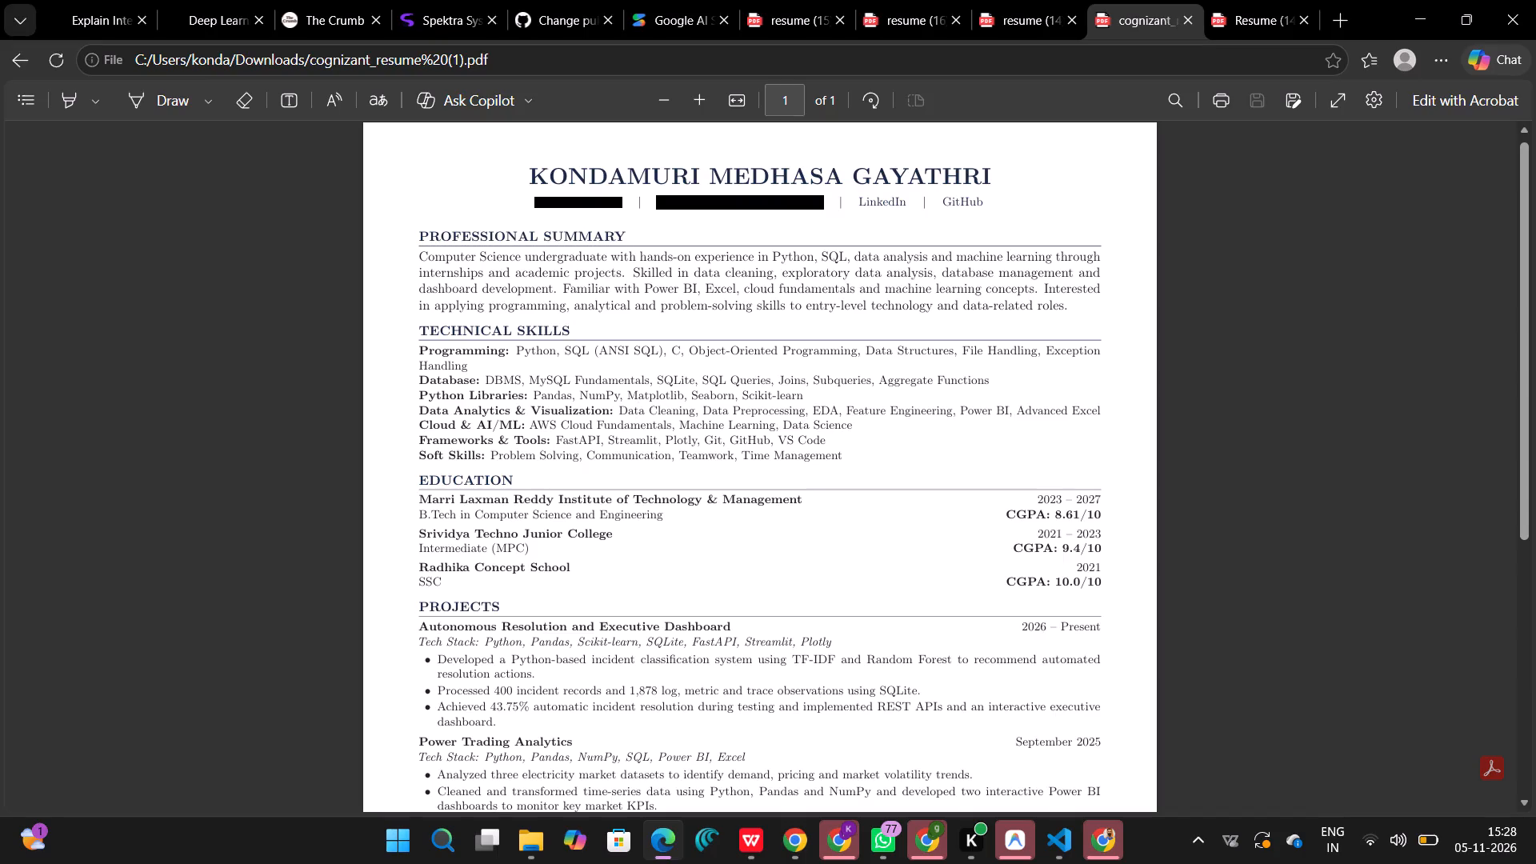
scroll(570, 406, down, 1)
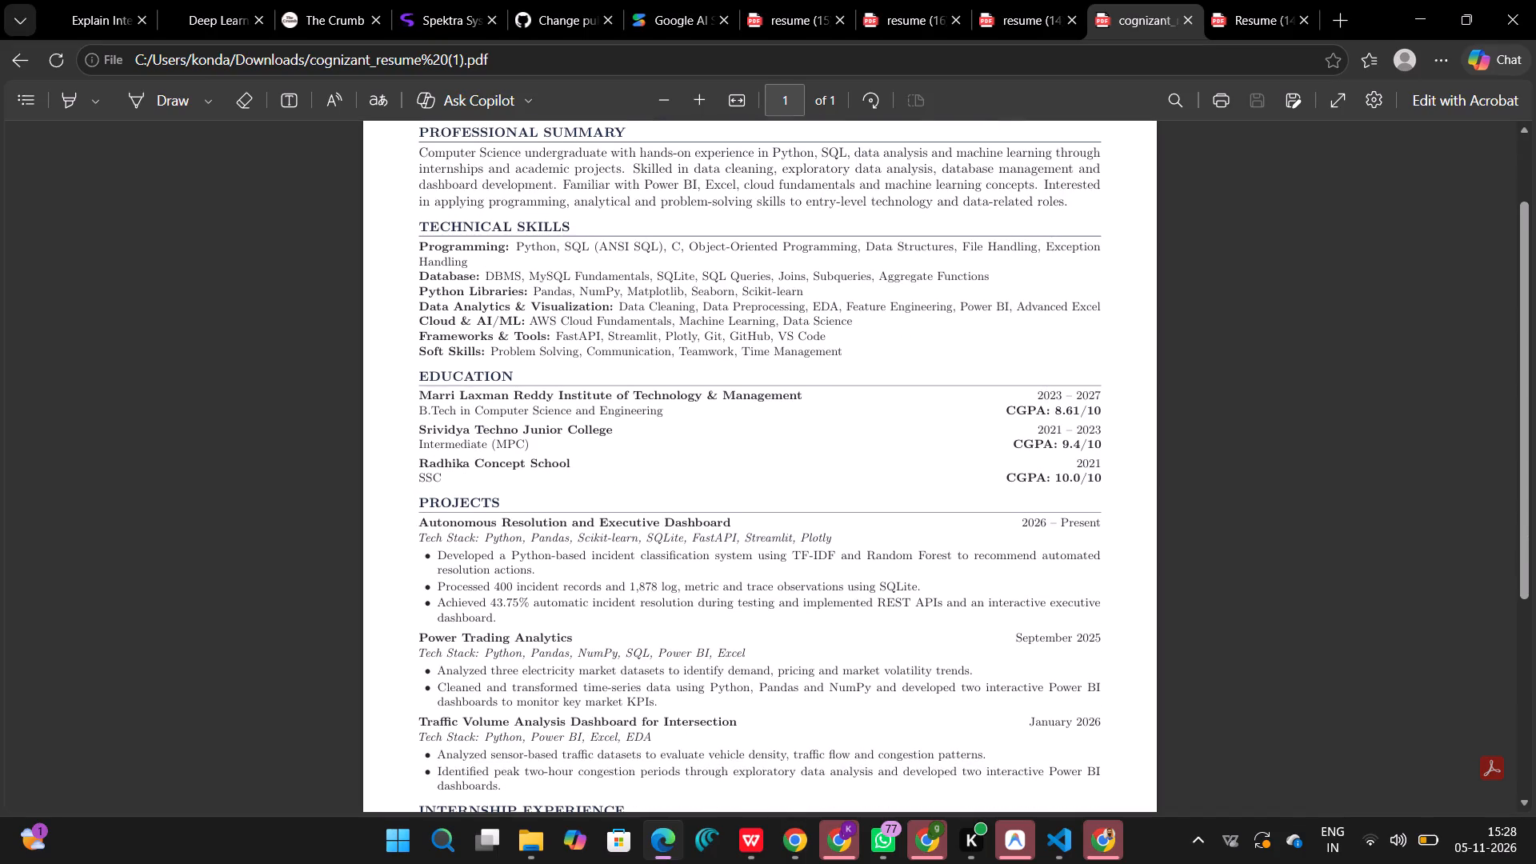
scroll(570, 406, down, 4)
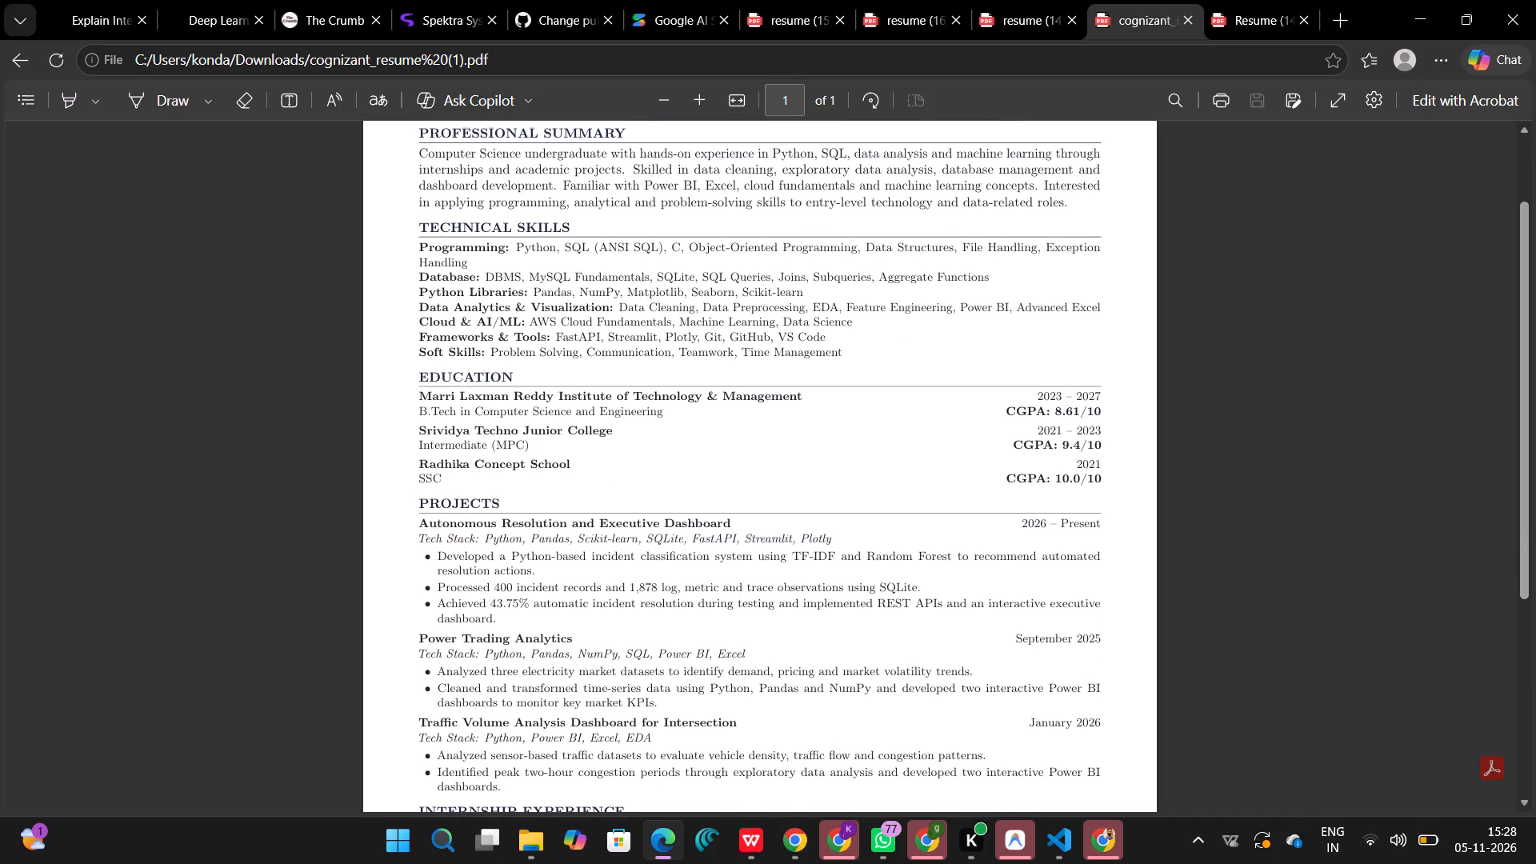
scroll(570, 406, down, 1)
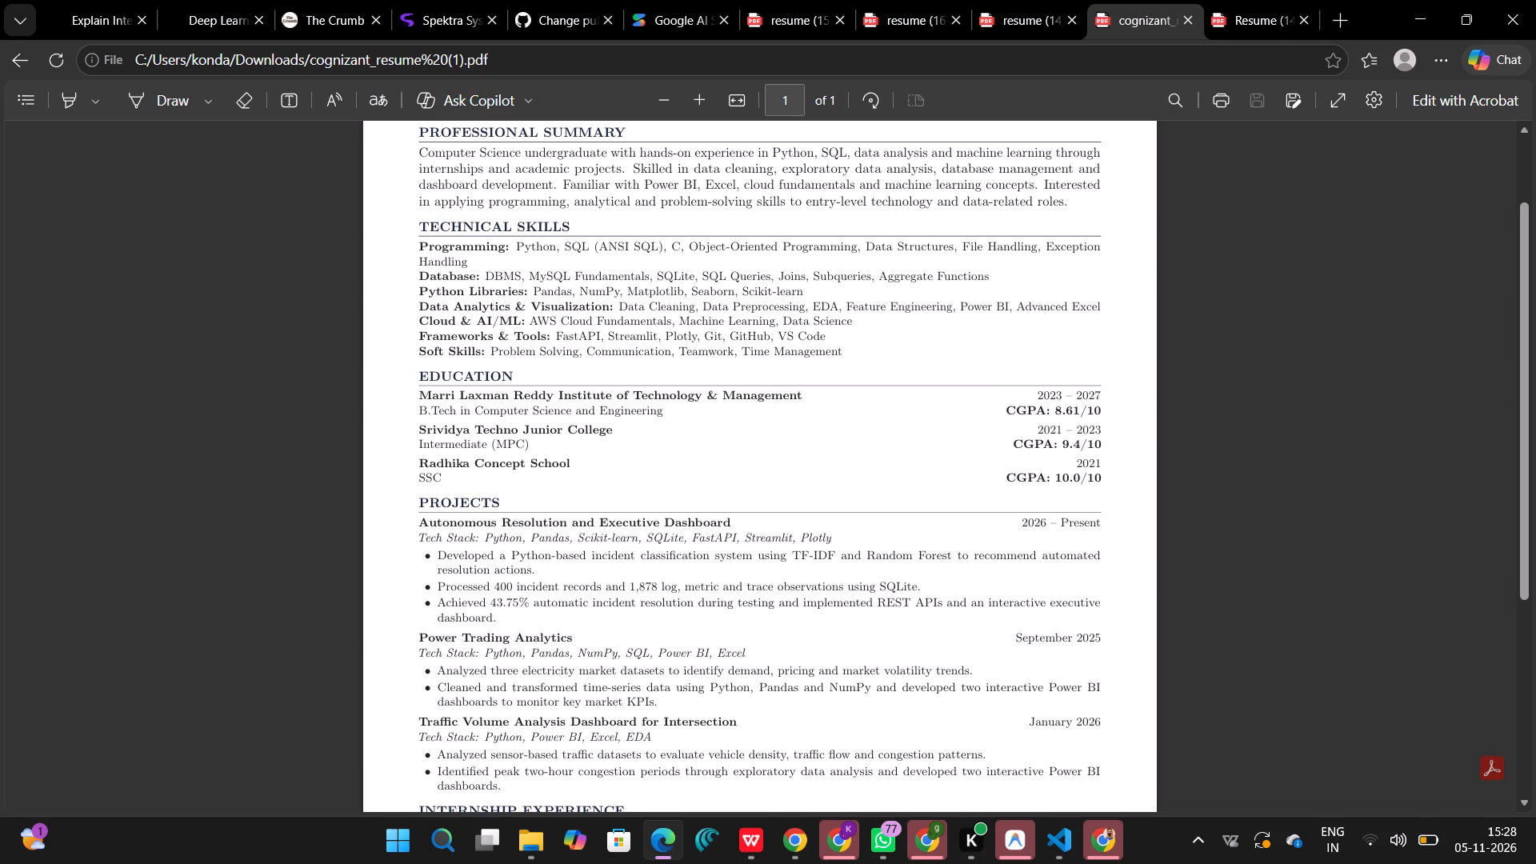
scroll(478, 266, down, 2)
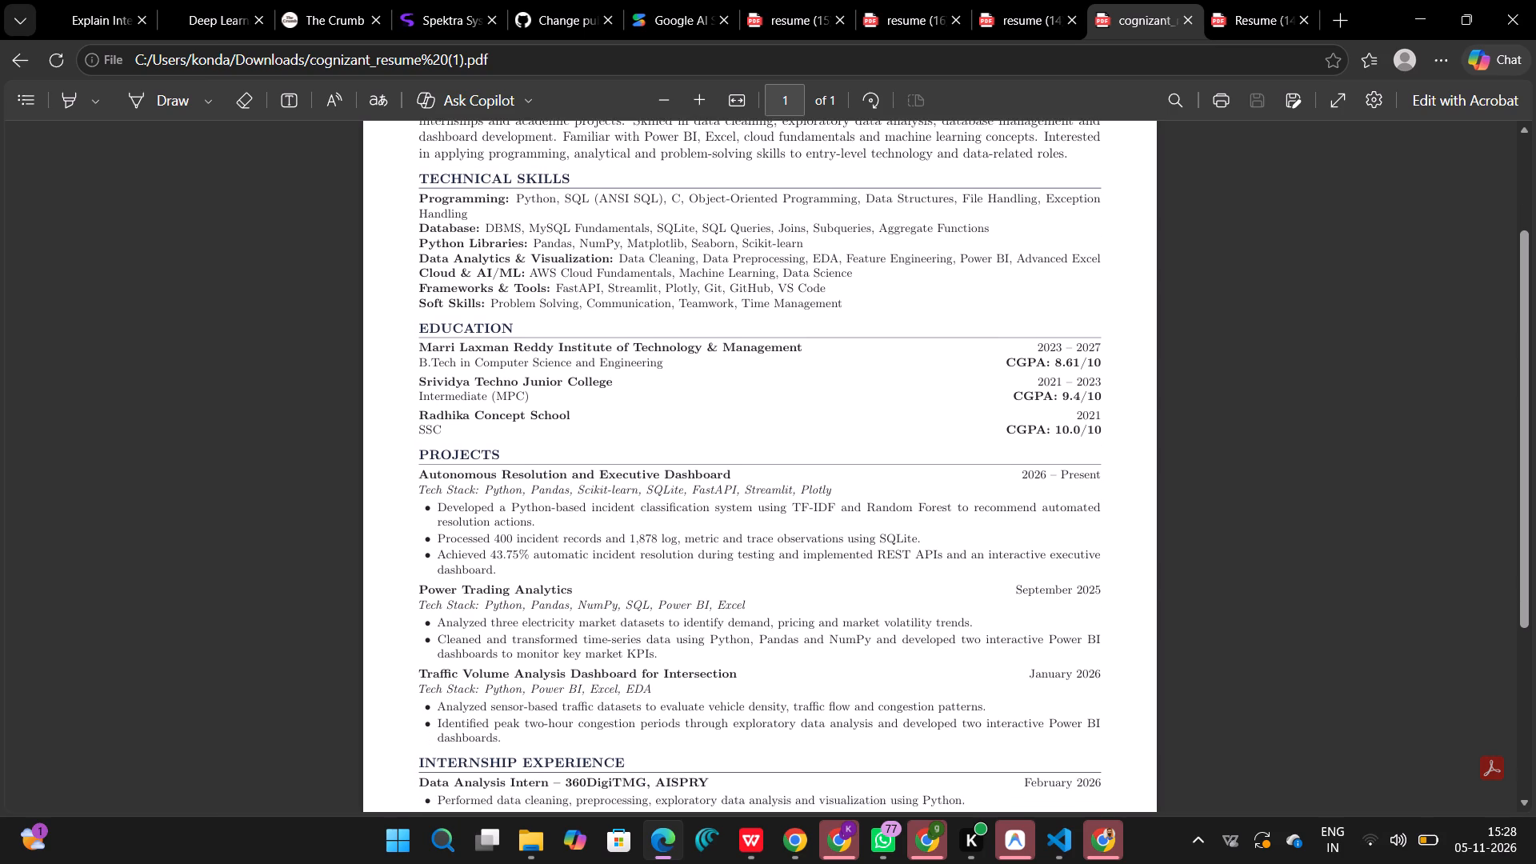
scroll(478, 266, down, 1)
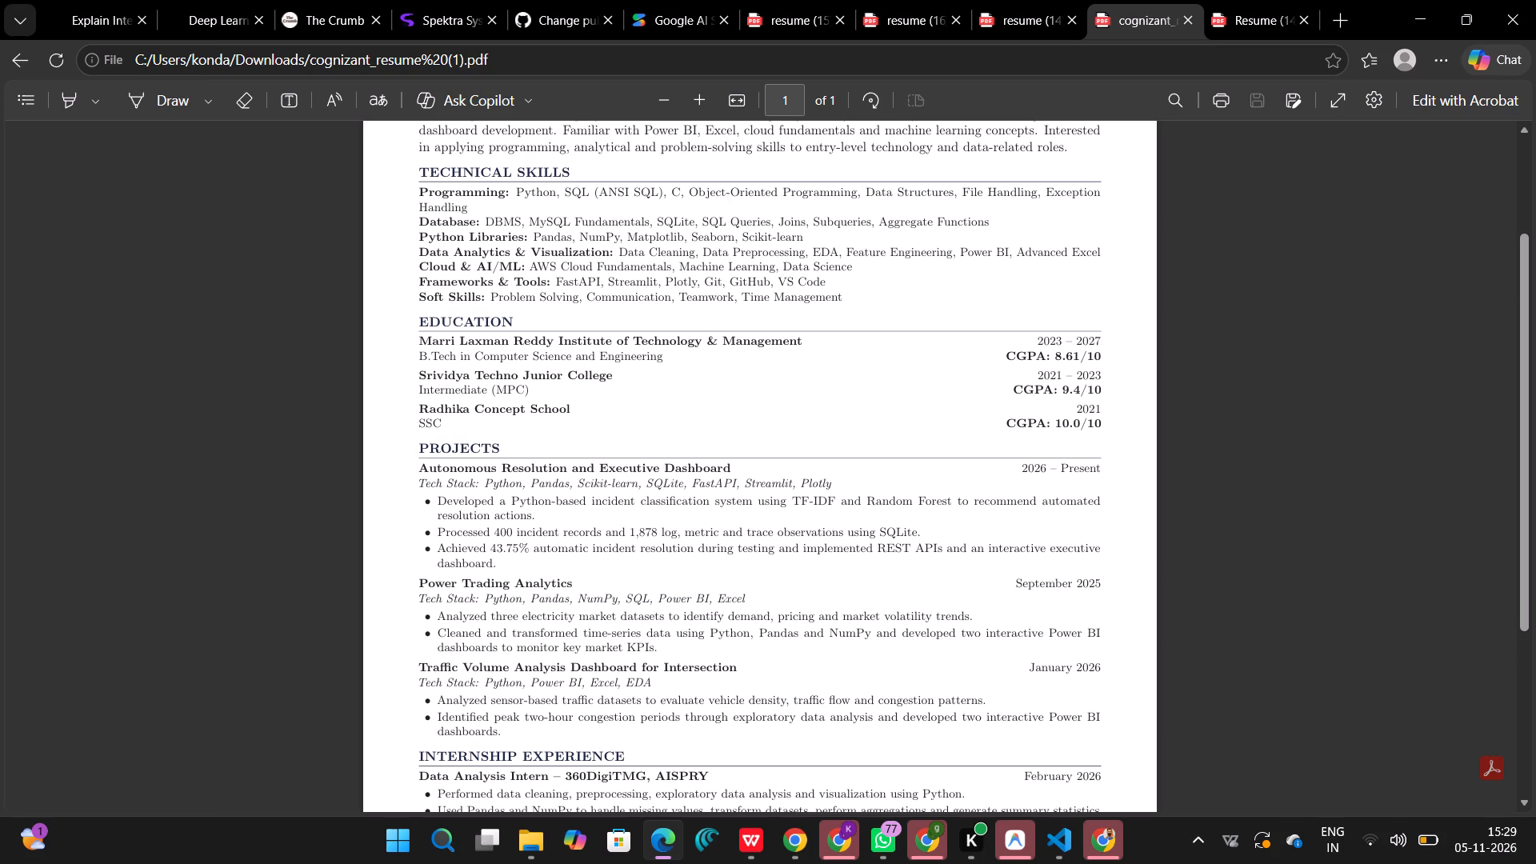
scroll(478, 266, down, 2)
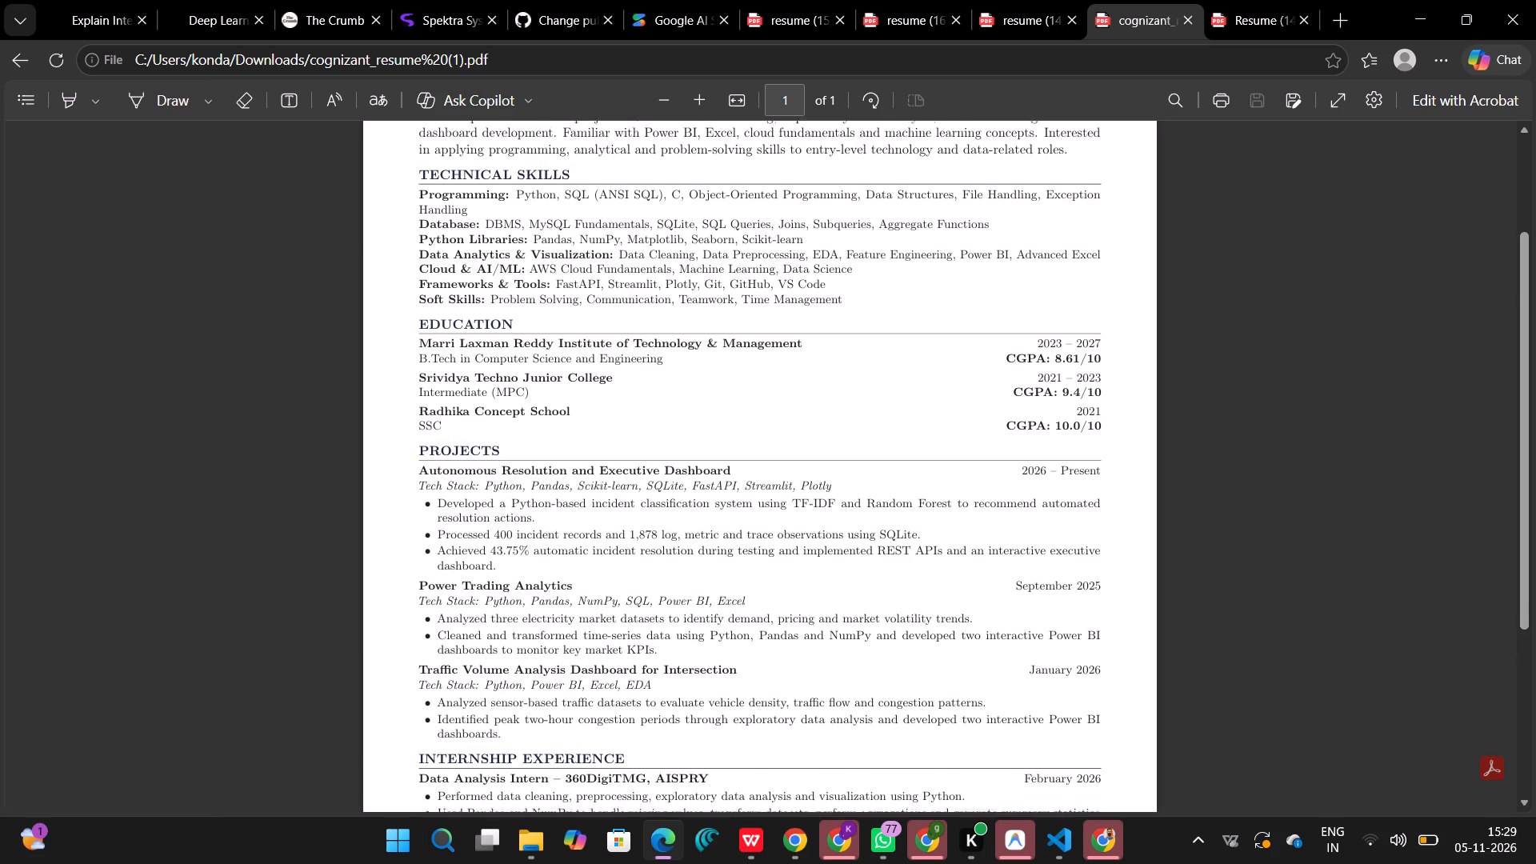
scroll(478, 266, down, 1)
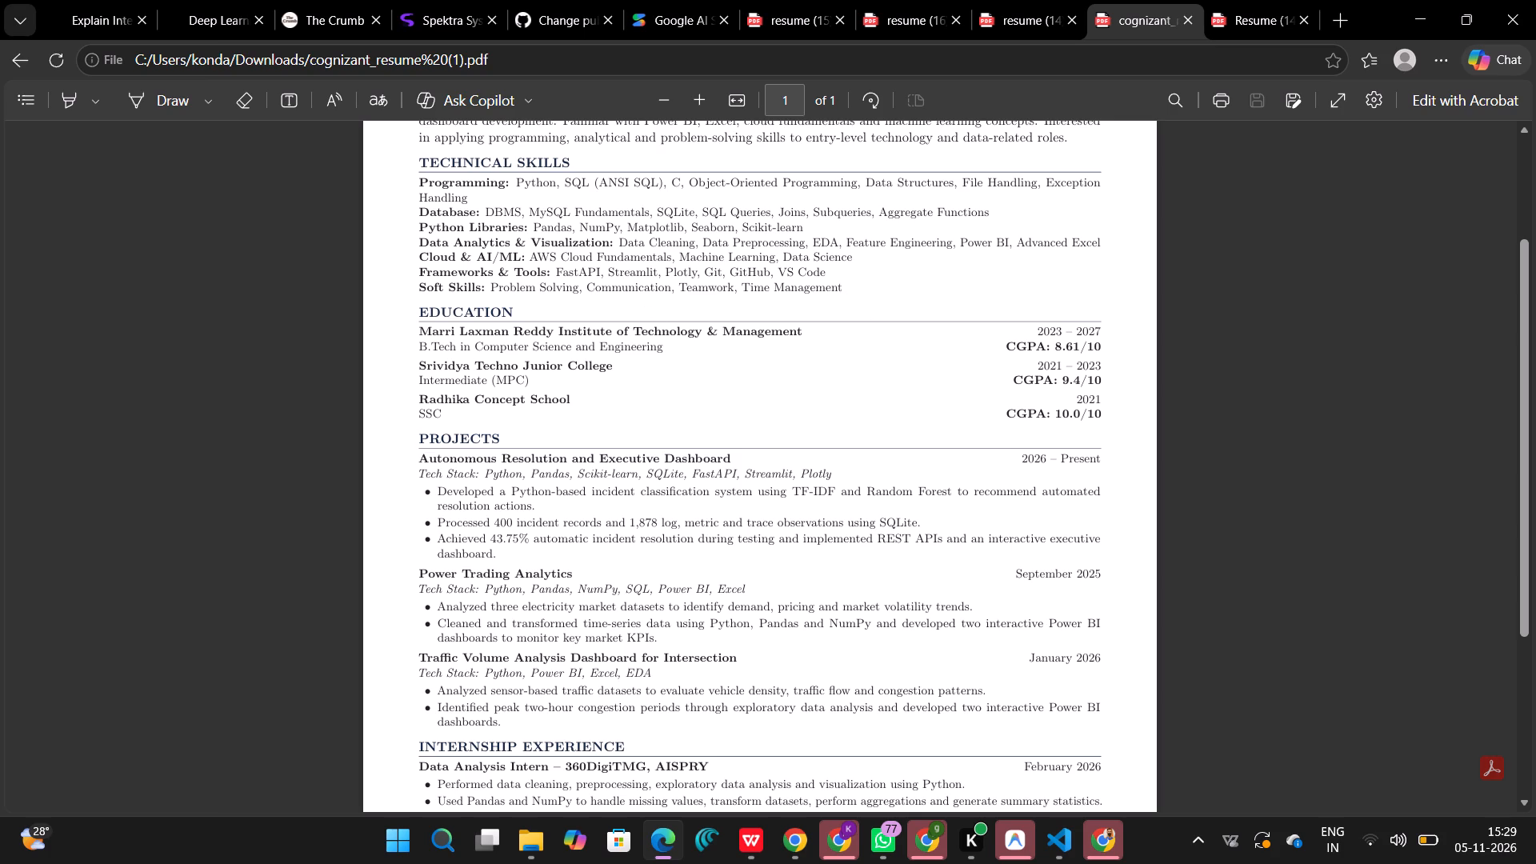
scroll(577, 273, down, 1)
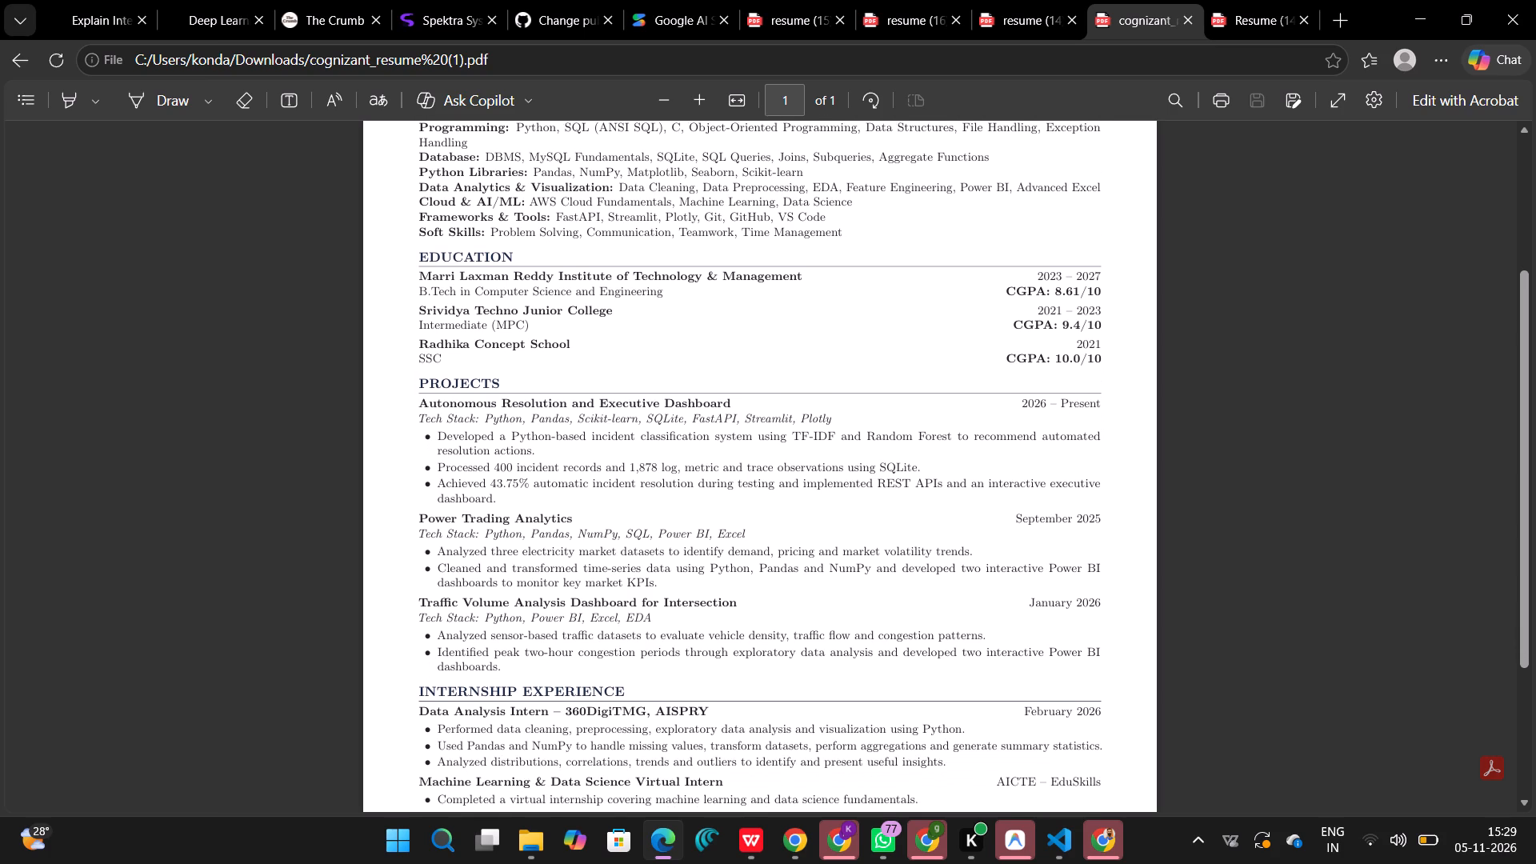
scroll(577, 273, down, 1)
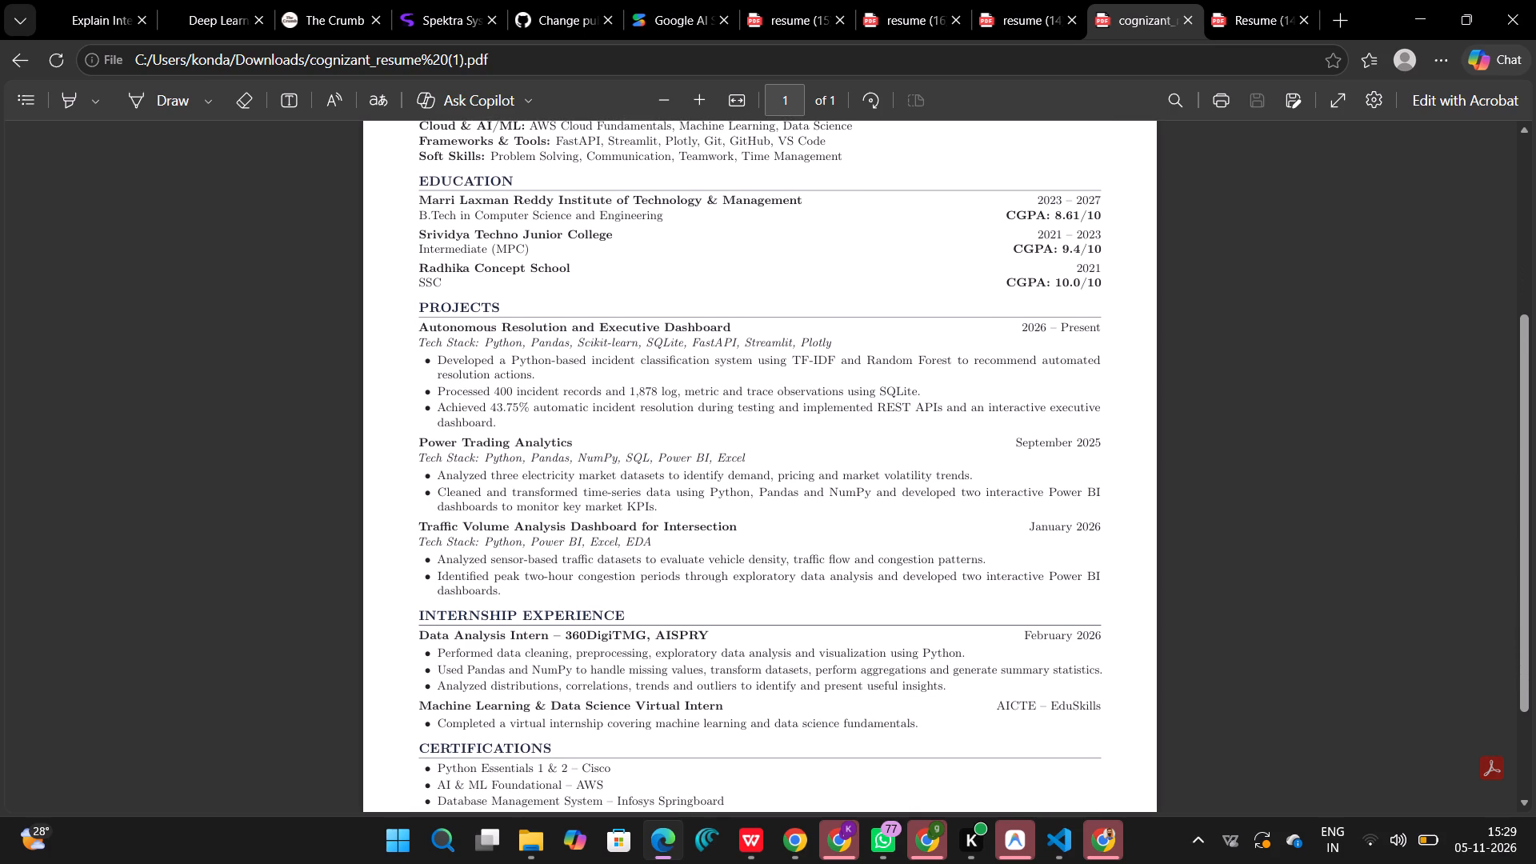
scroll(577, 273, down, 2)
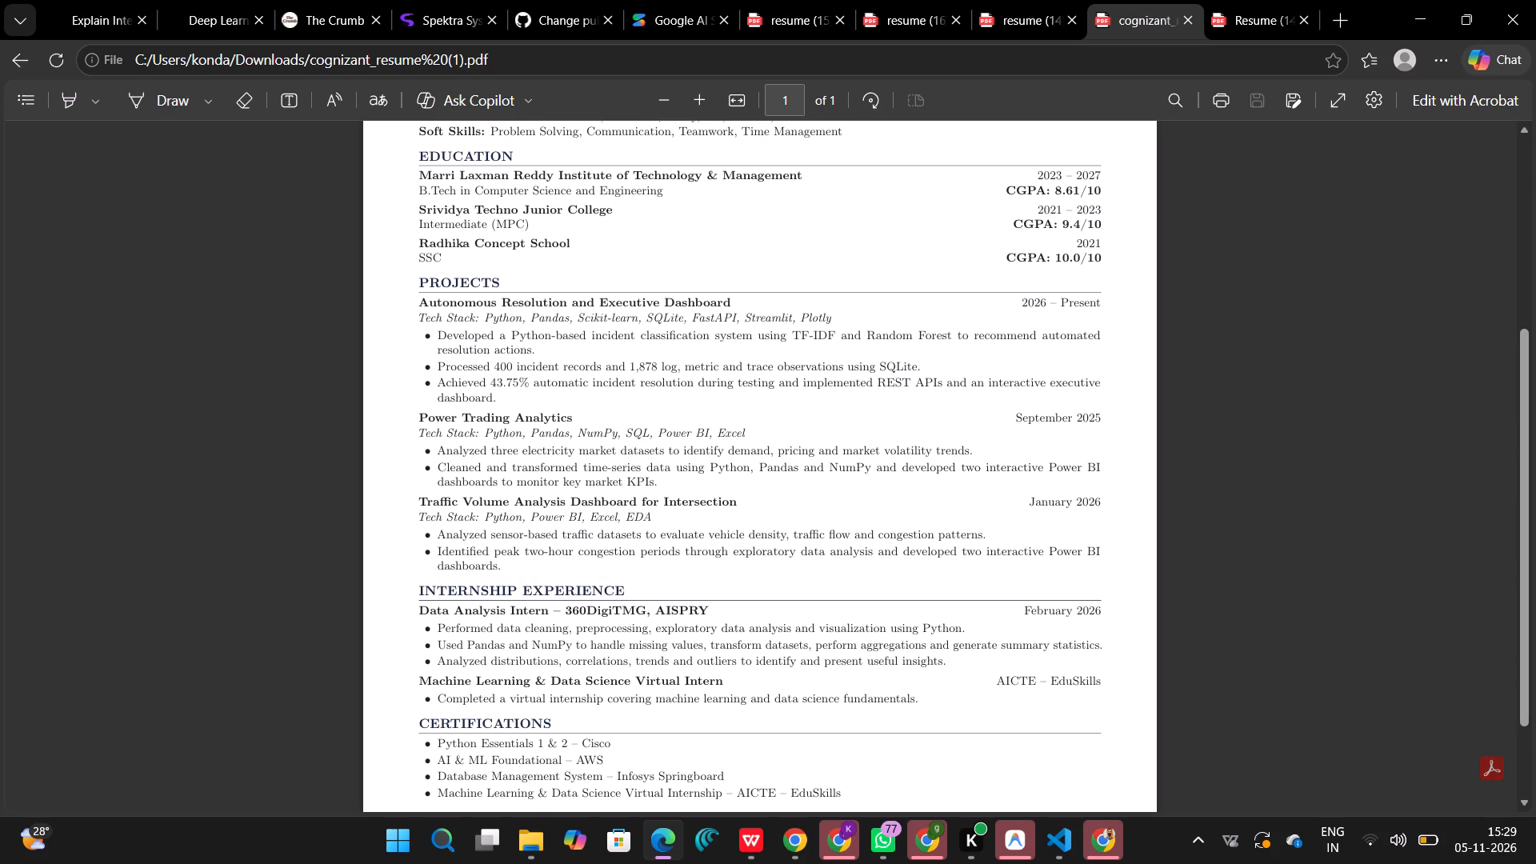
scroll(577, 273, down, 1)
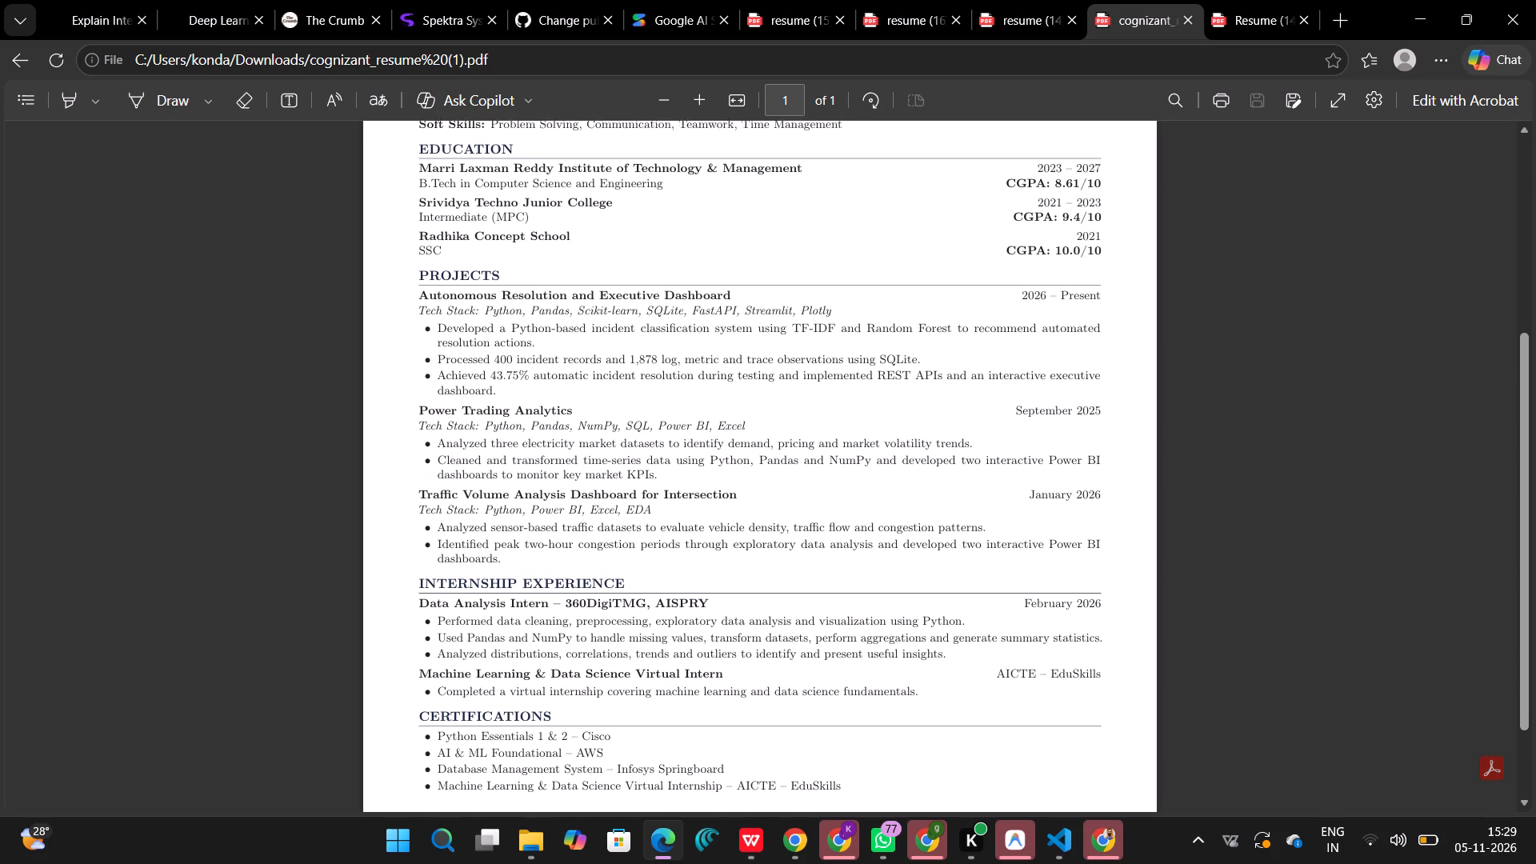
scroll(577, 273, down, 2)
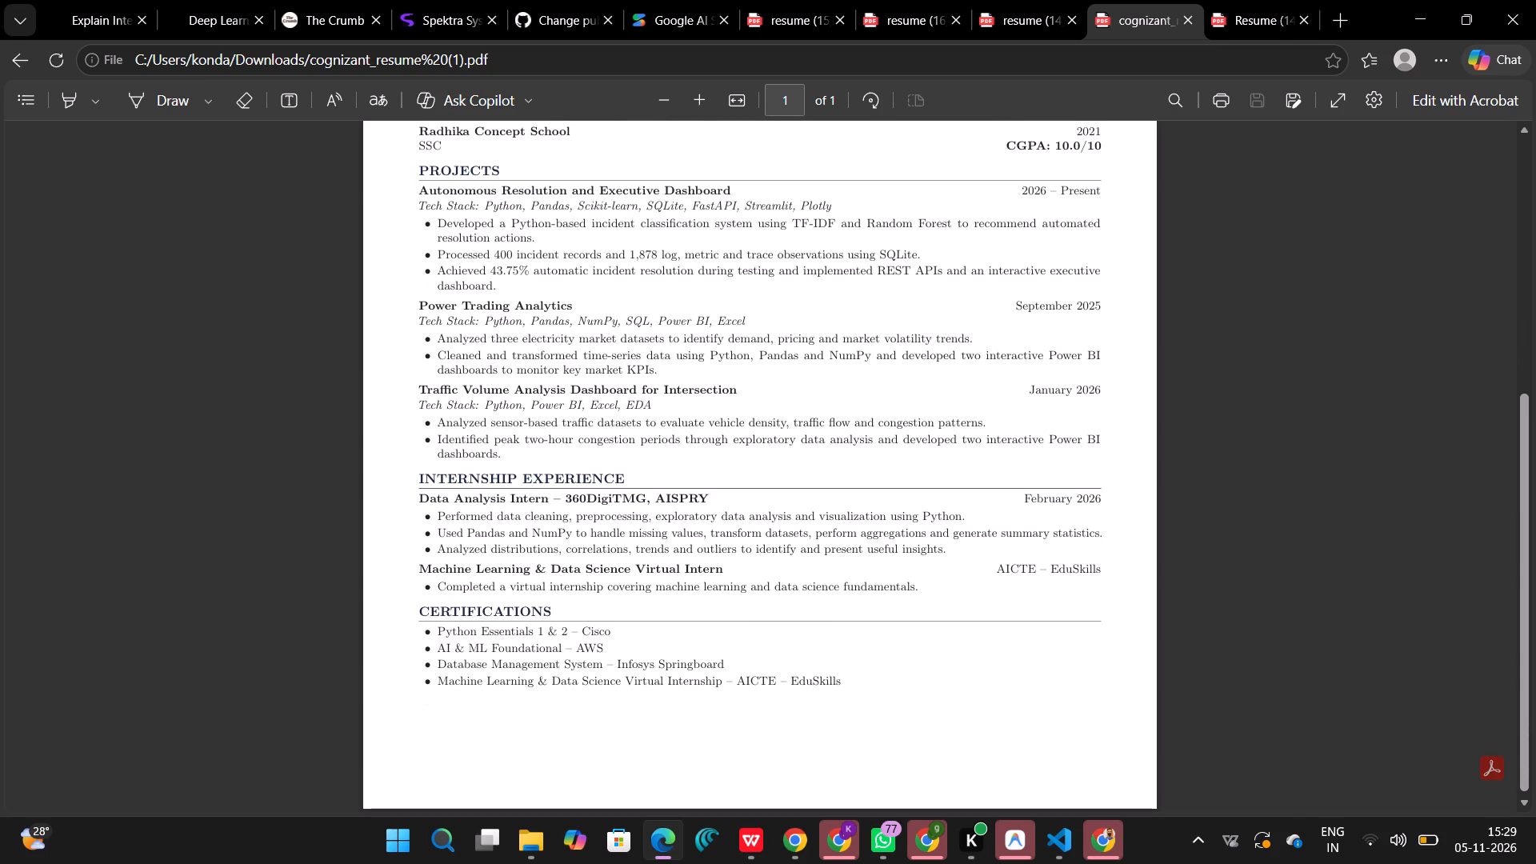
scroll(577, 273, down, 2)
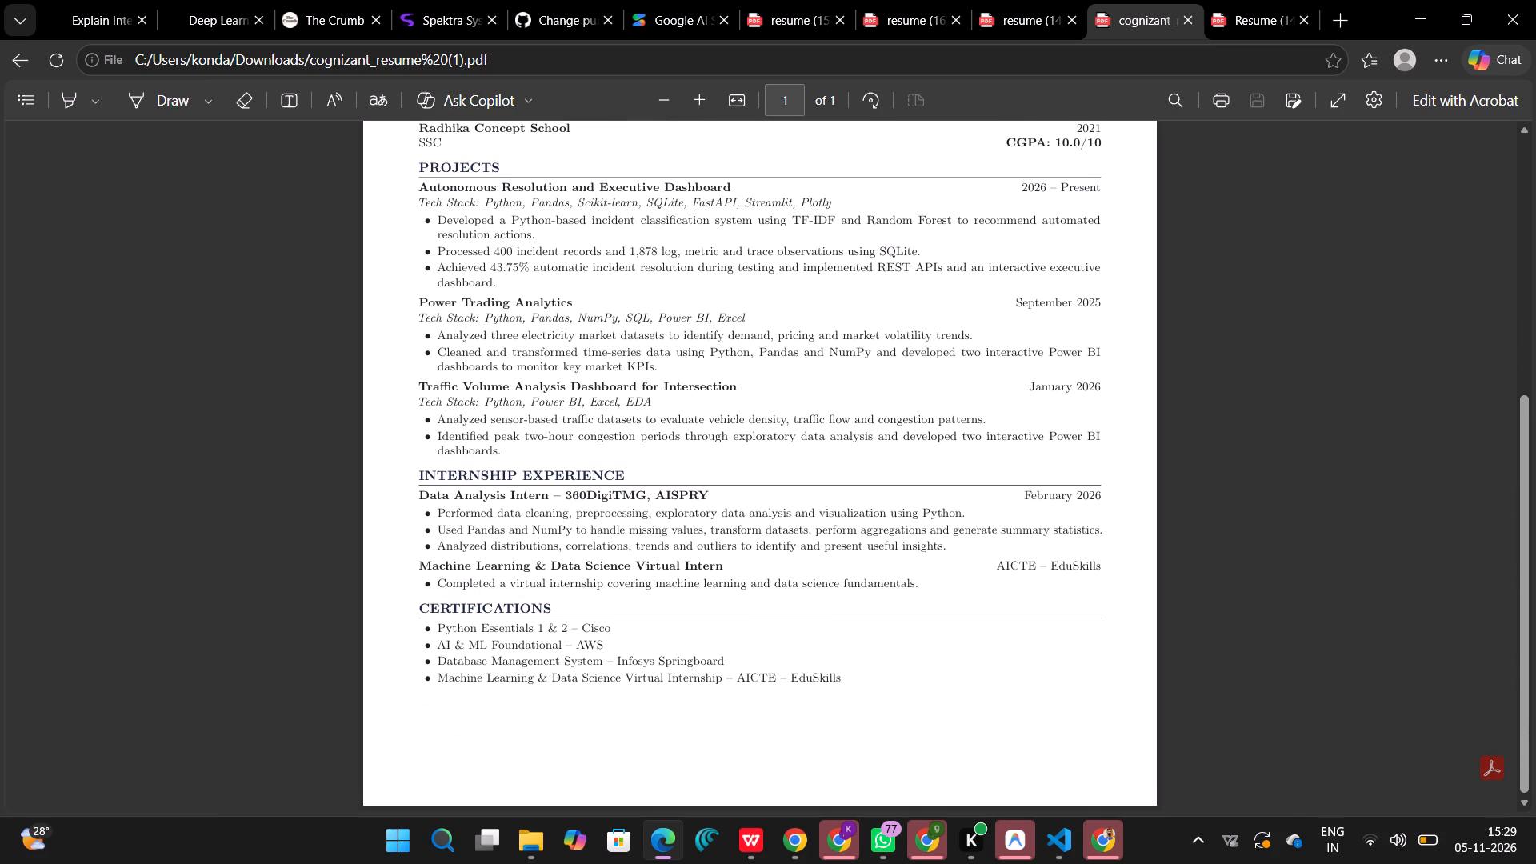
scroll(577, 273, down, 1)
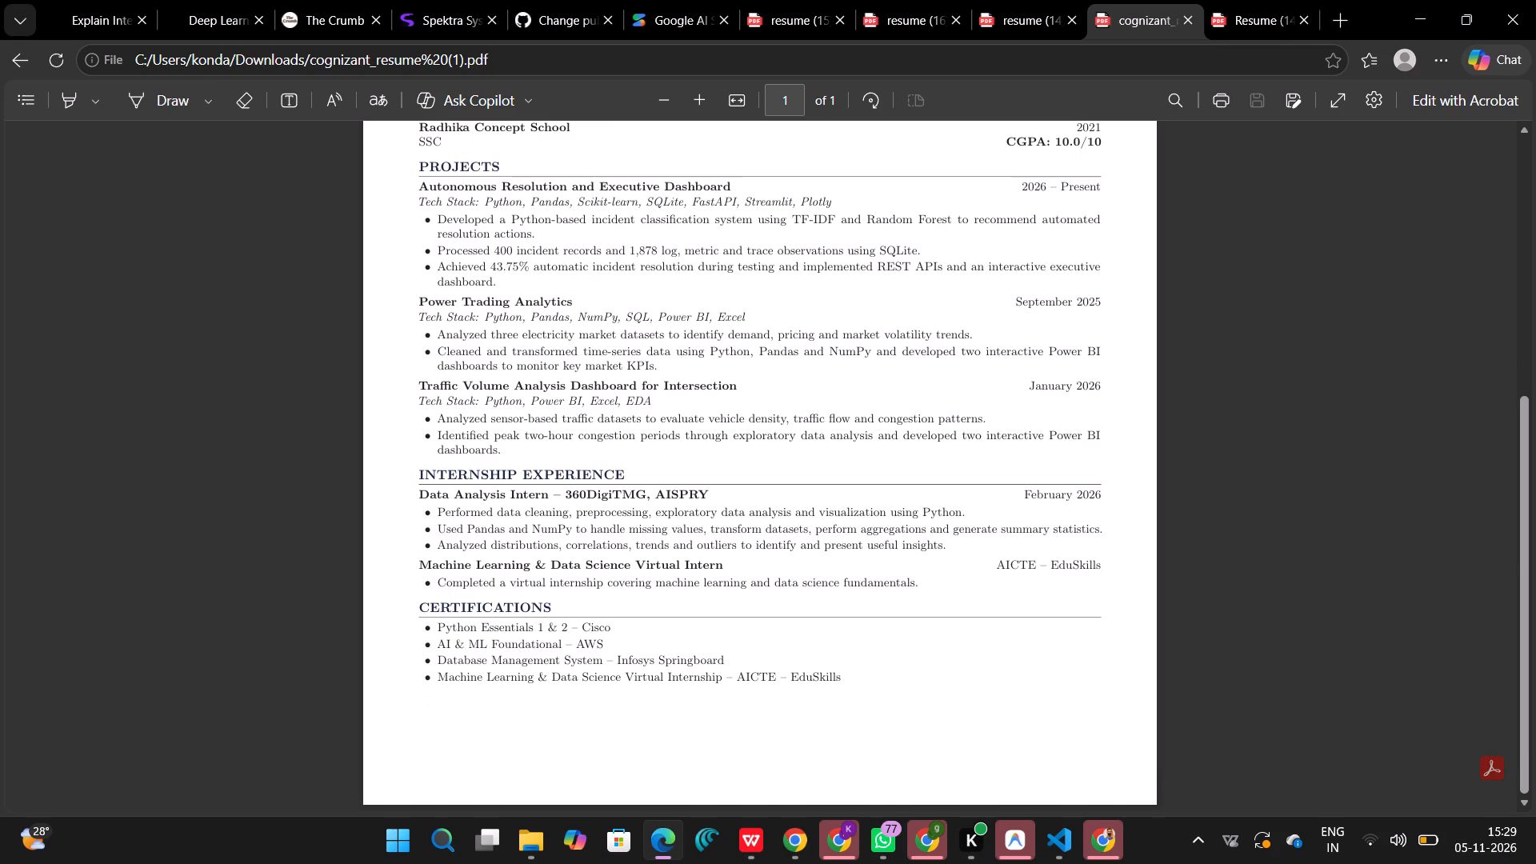
key(Return)
Go back over the Cognizant resume from its certifications up to the professional summary and technical skills.
scroll(577, 273, up, 1)
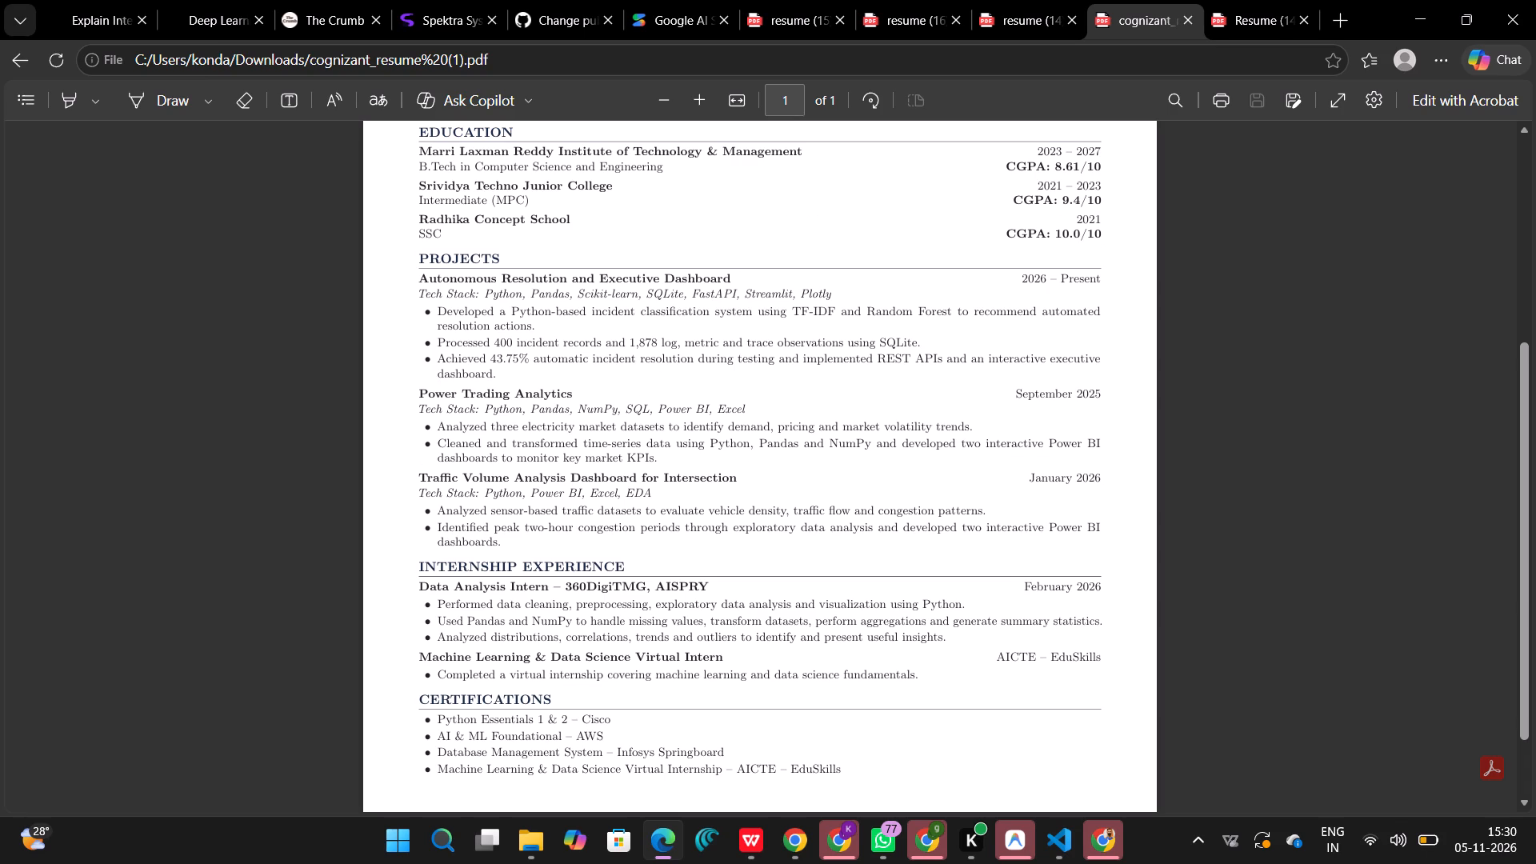
scroll(706, 269, up, 2)
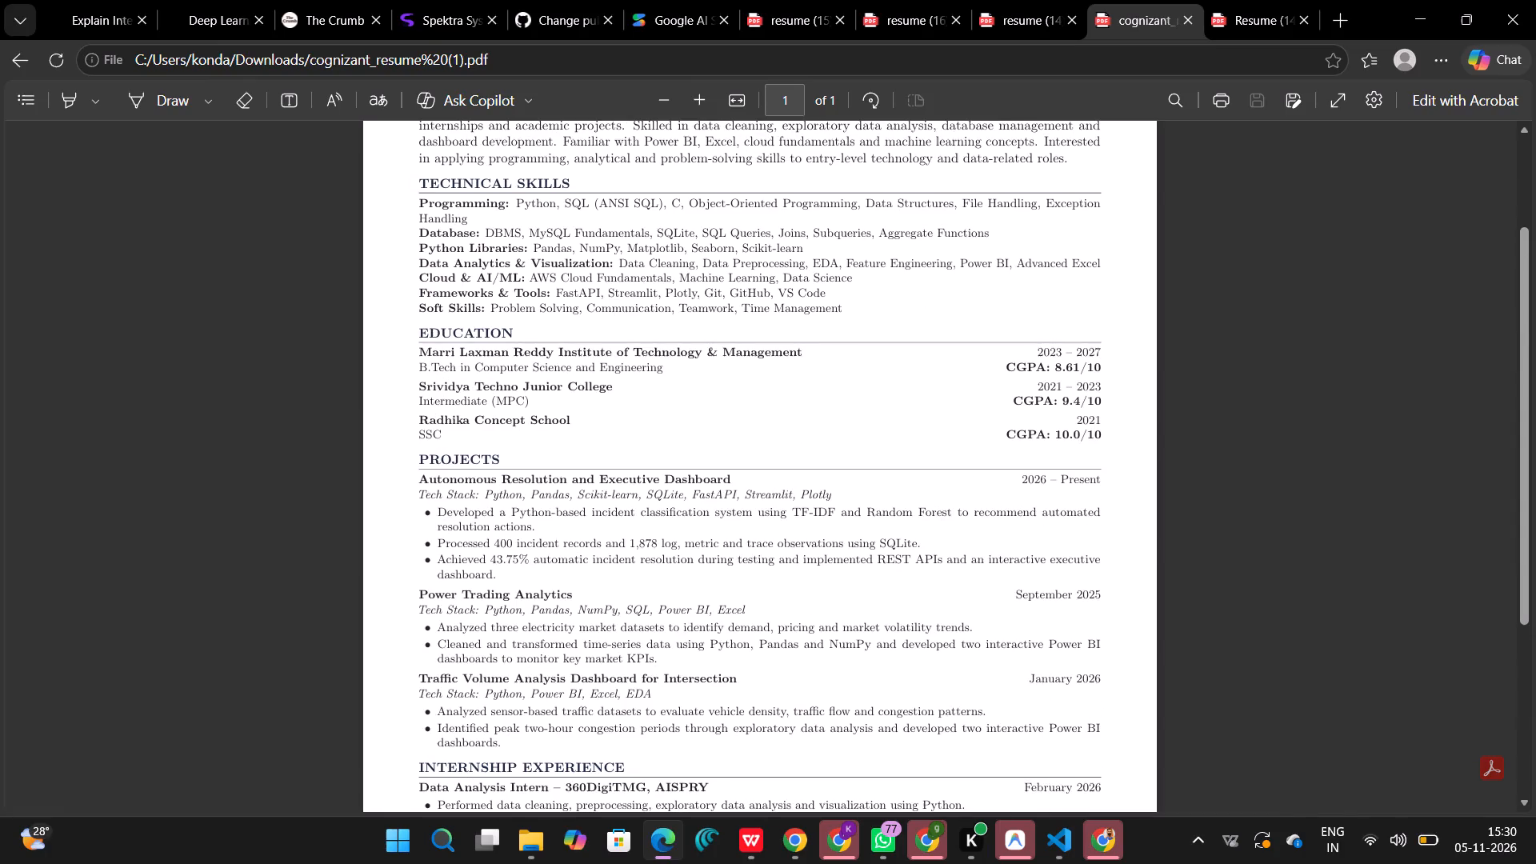
scroll(706, 269, up, 1)
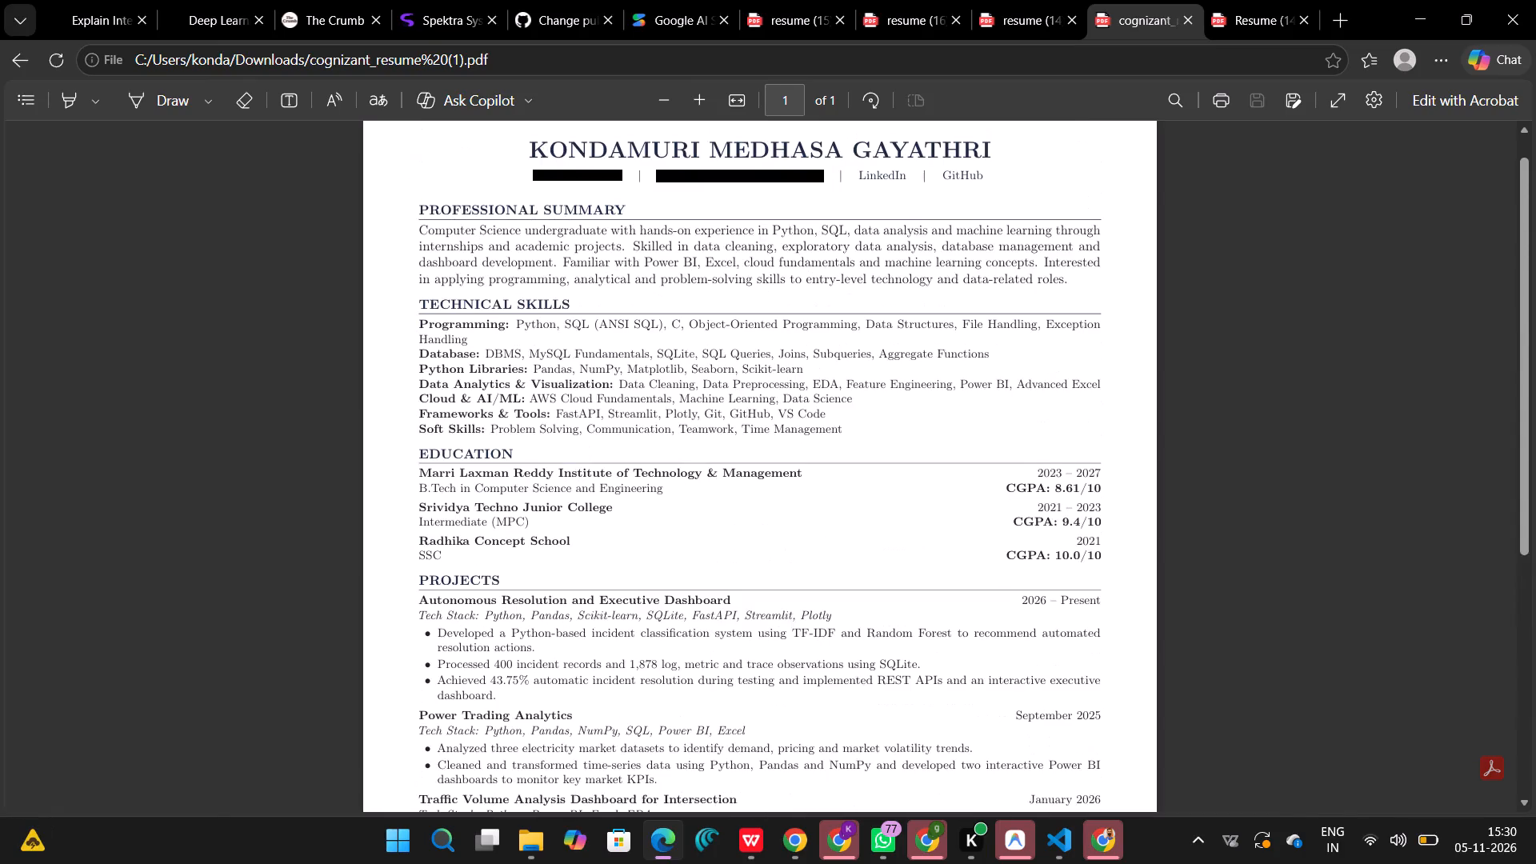
scroll(706, 269, up, 1)
scroll(876, 680, down, 2)
scroll(876, 680, up, 2)
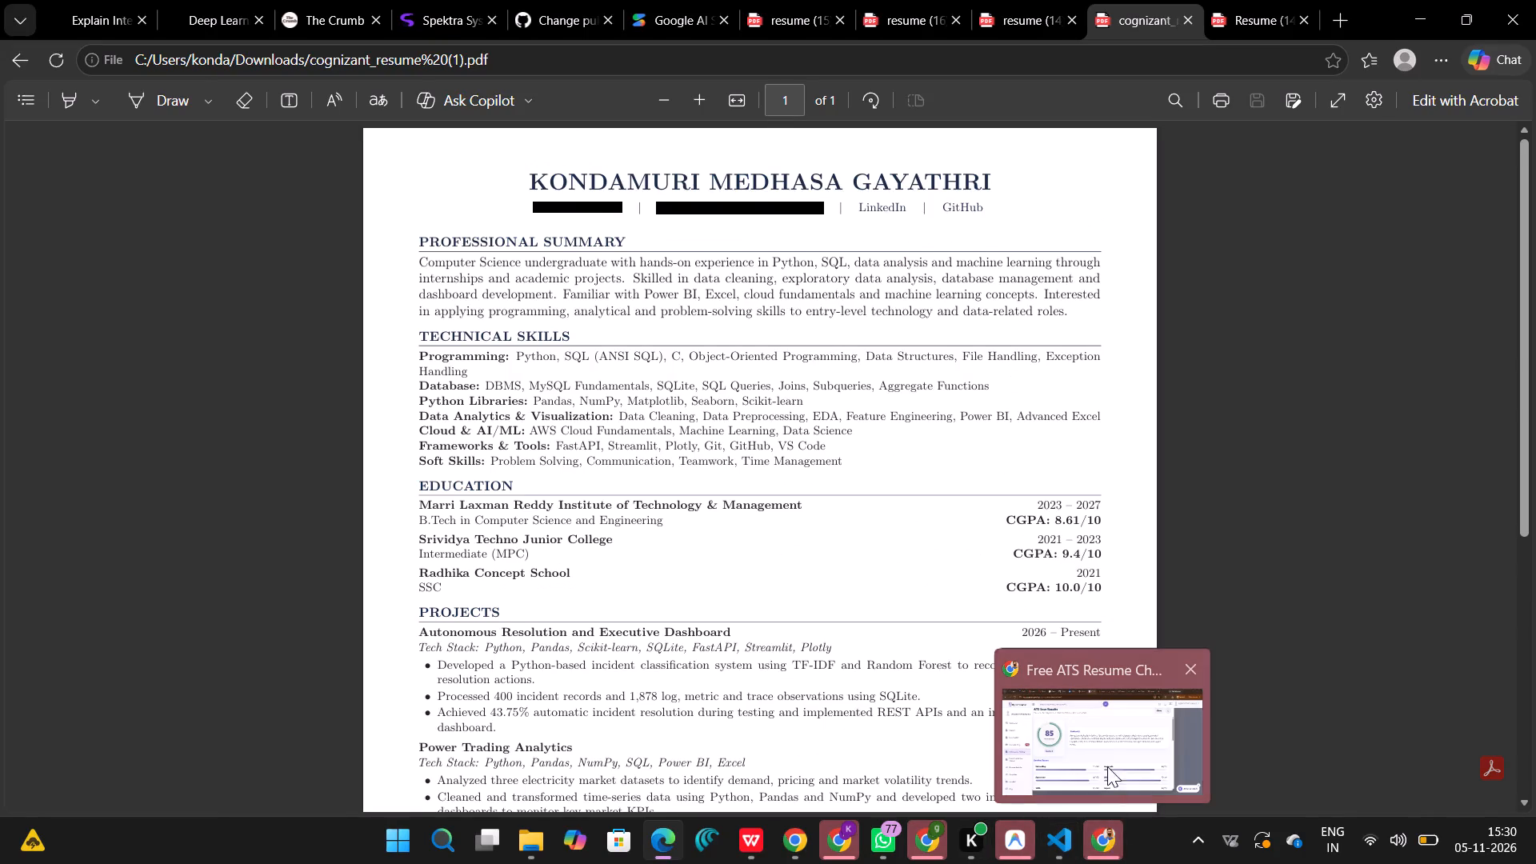
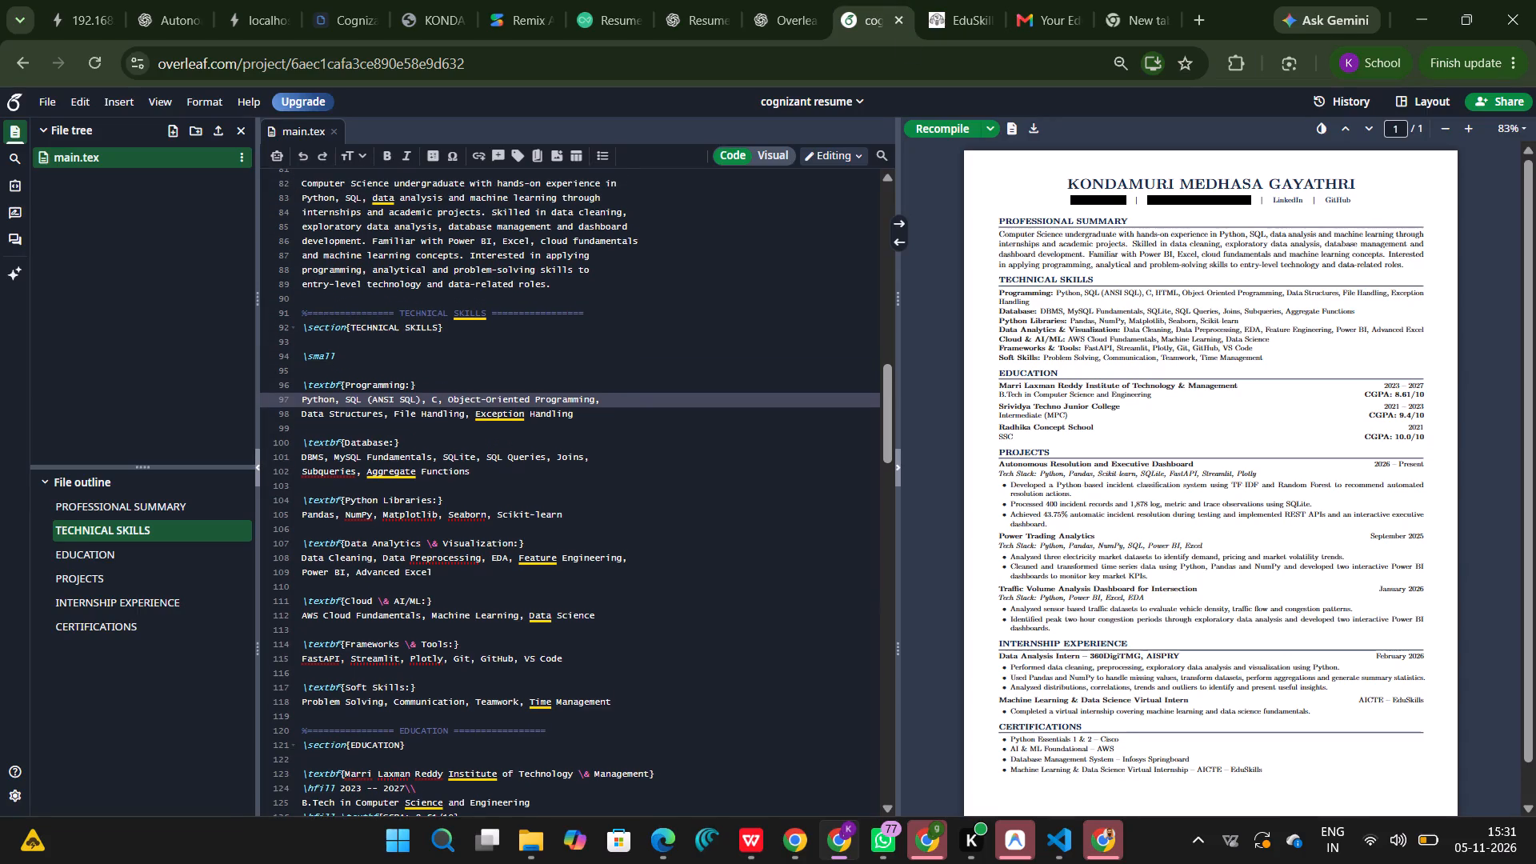
Change the "Programming:" label in the Technical Skills code to "Programming Languages:".
click(401, 387)
key(Right)
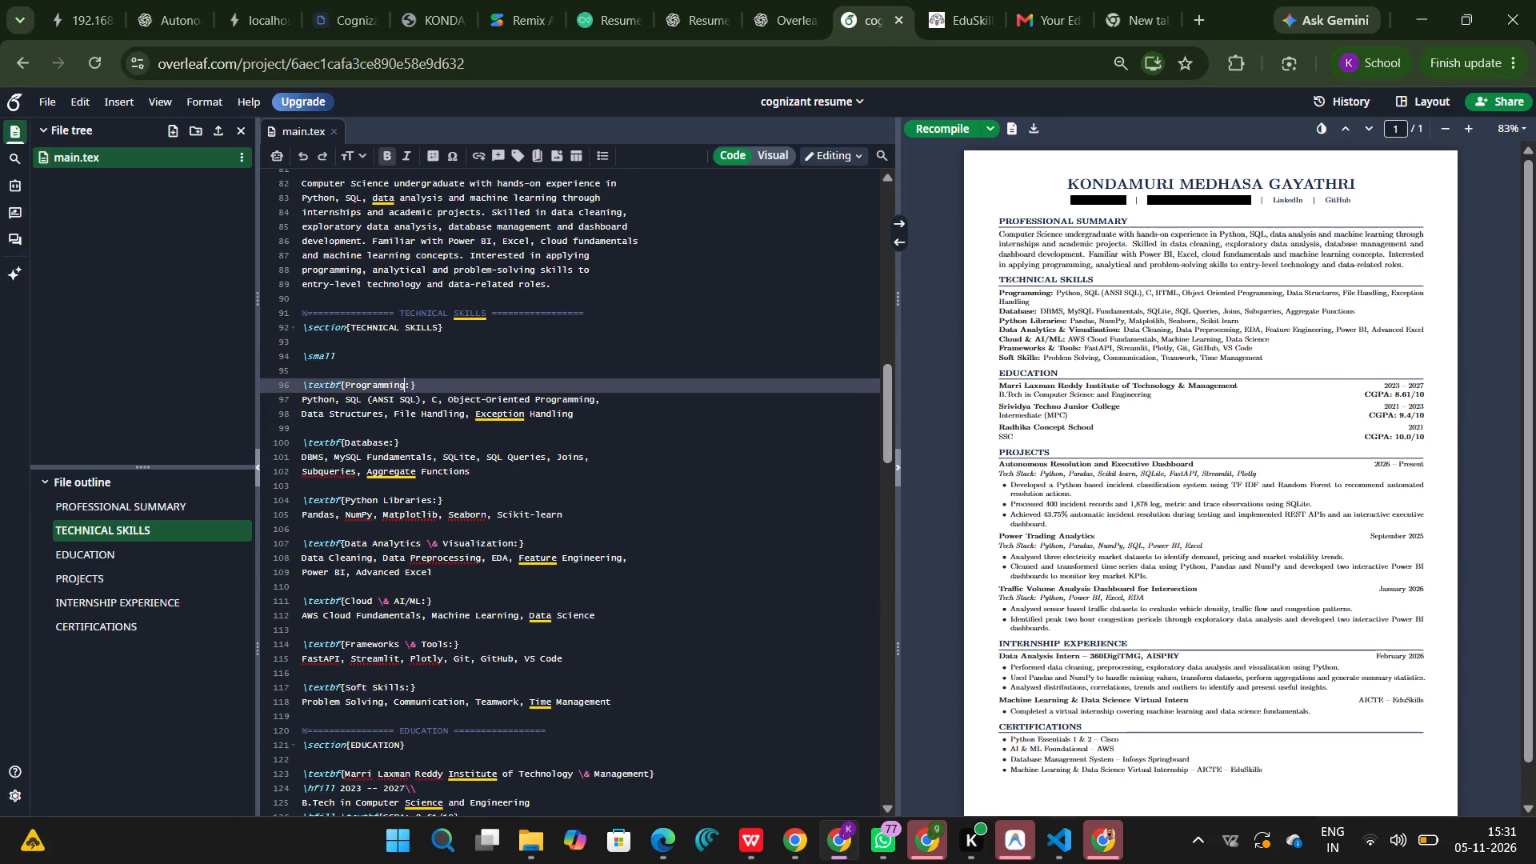
key(space)
key(shift+l)
text(an)
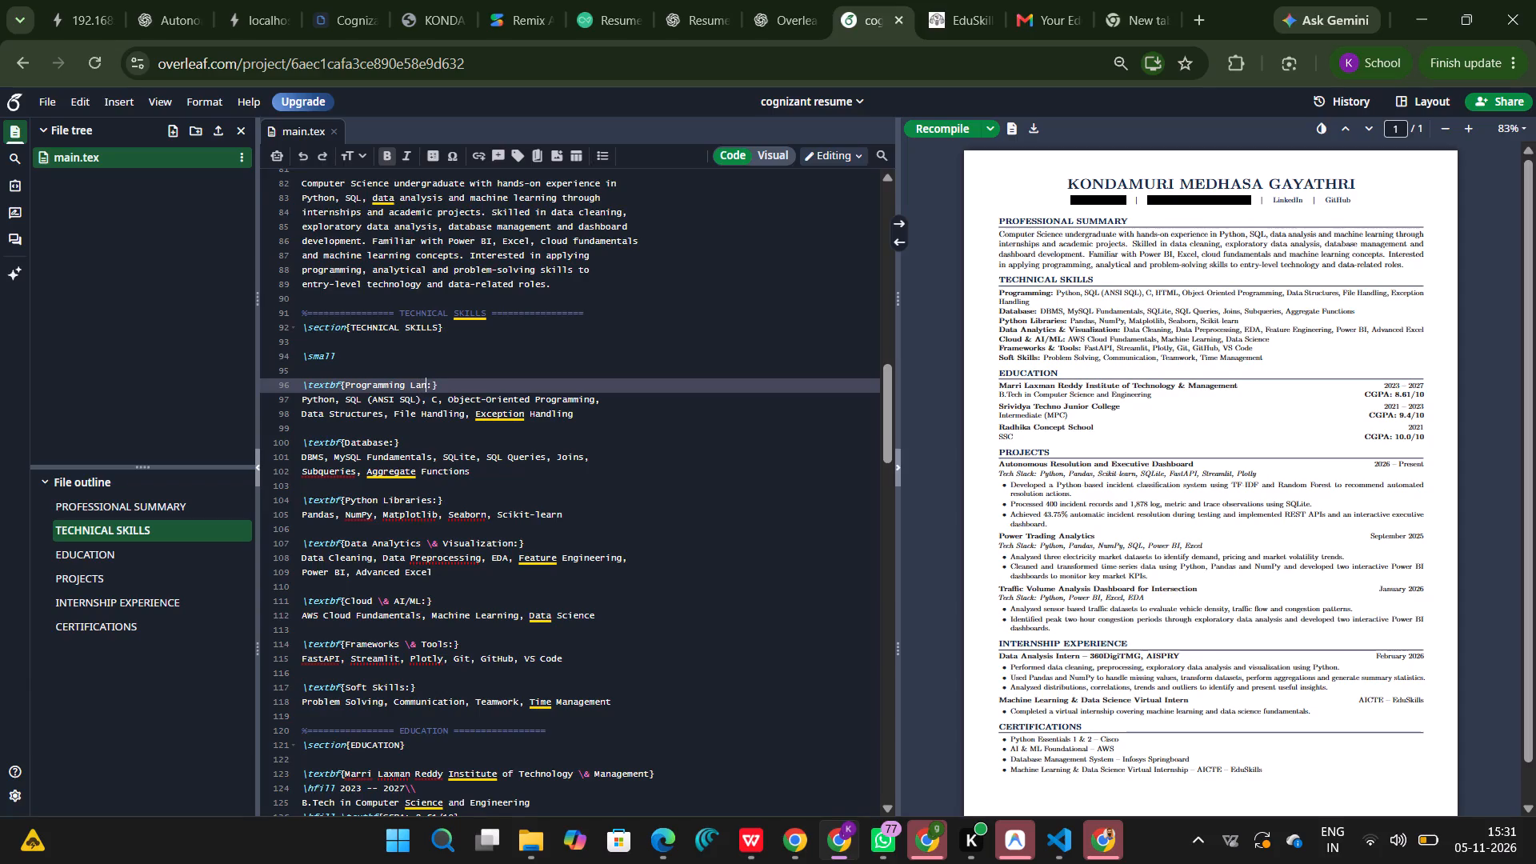
text(guage)
key(s)
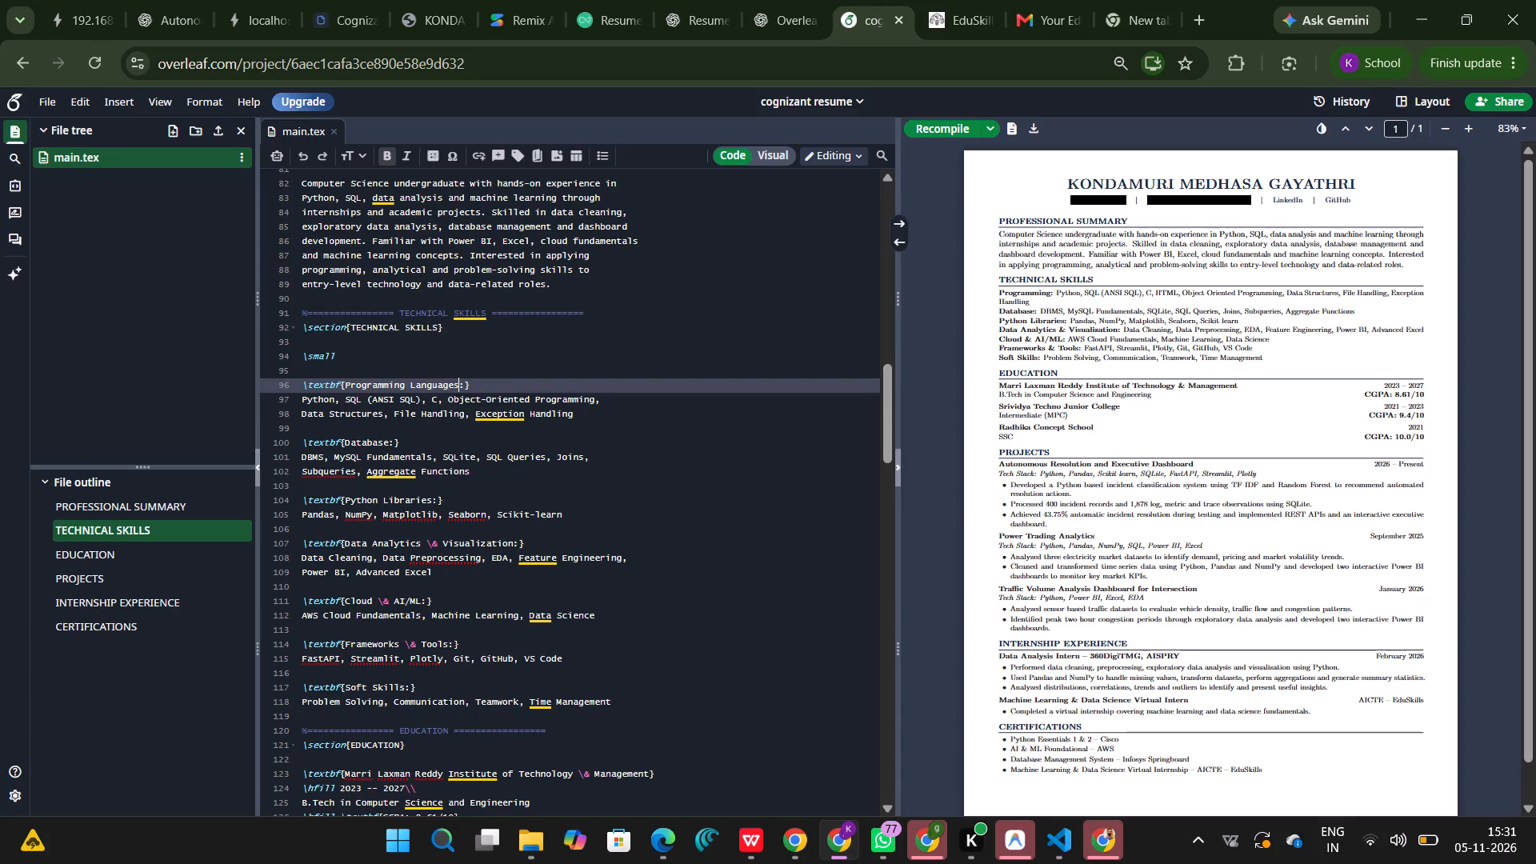
Remove "SQLite" from the Database skills line in the Technical Skills section.
scroll(619, 595, down, 1)
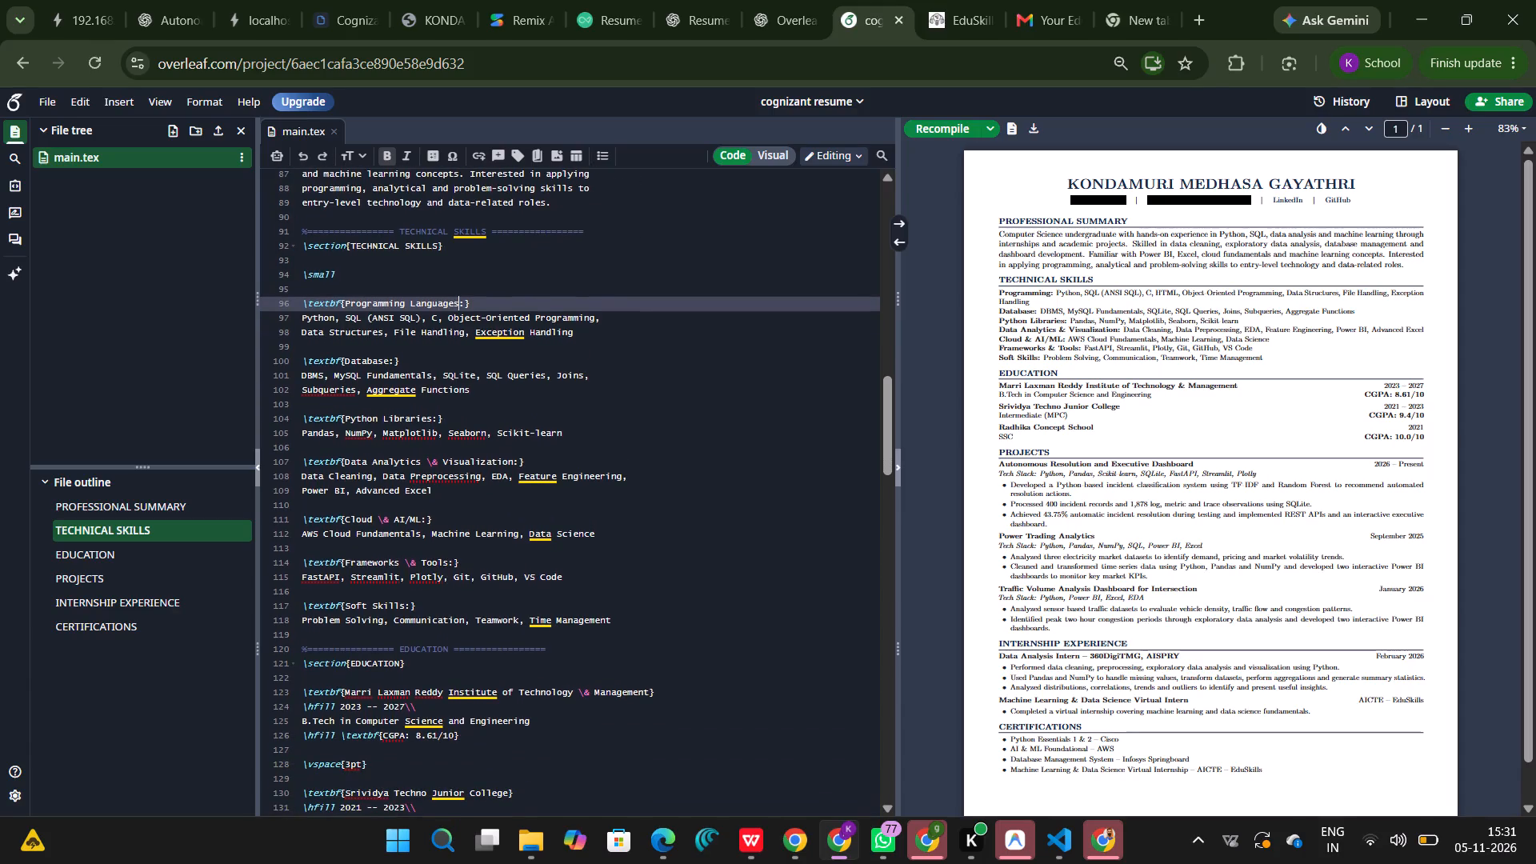
scroll(508, 518, up, 1)
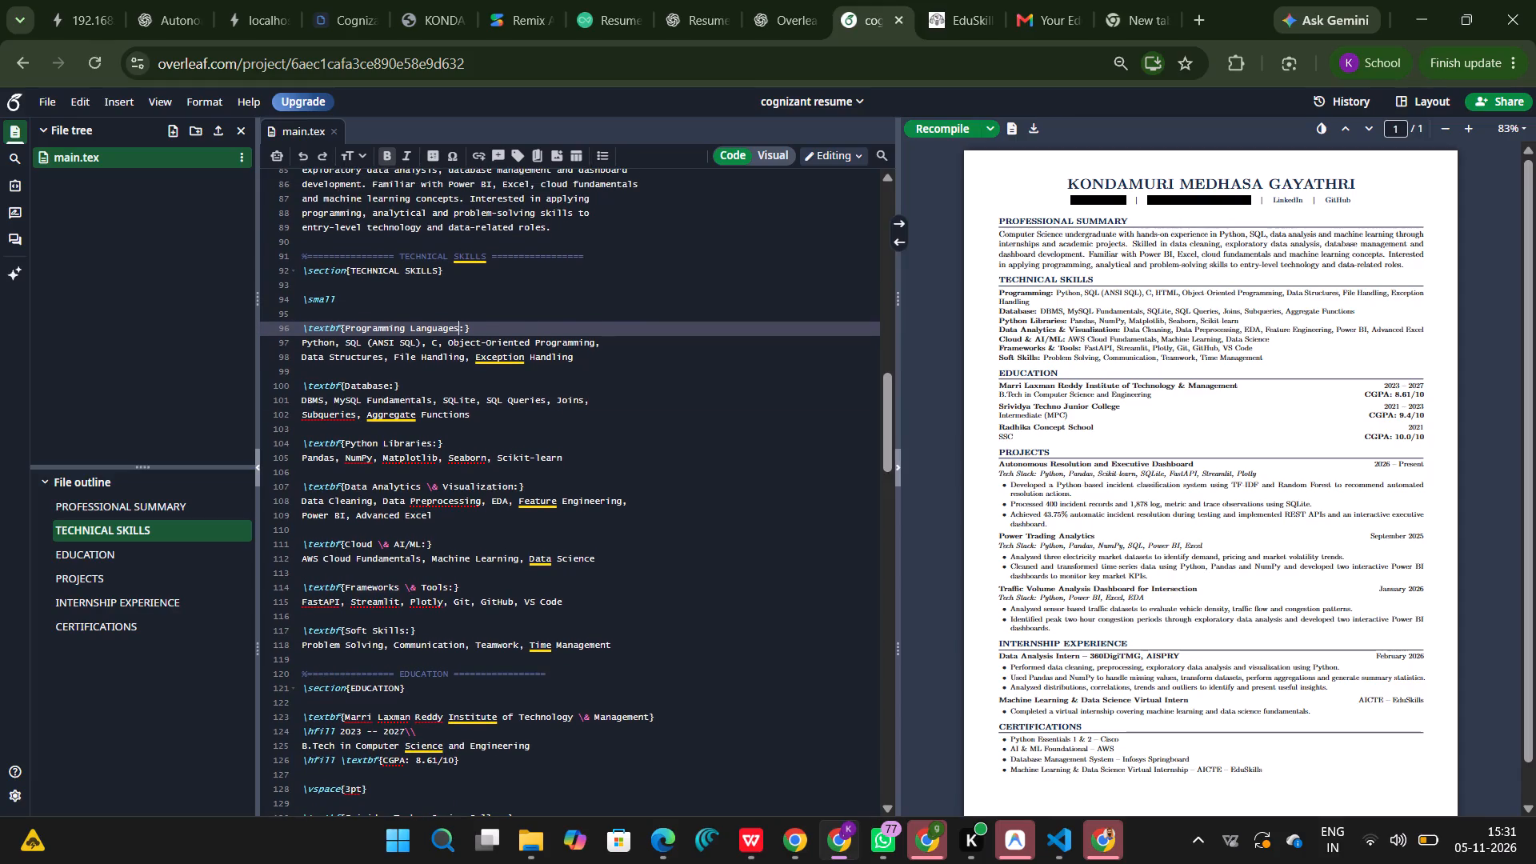
click(482, 401)
key(BackSpace)
key(BackSpace)
key(BackSpace)
key(BackSpace)
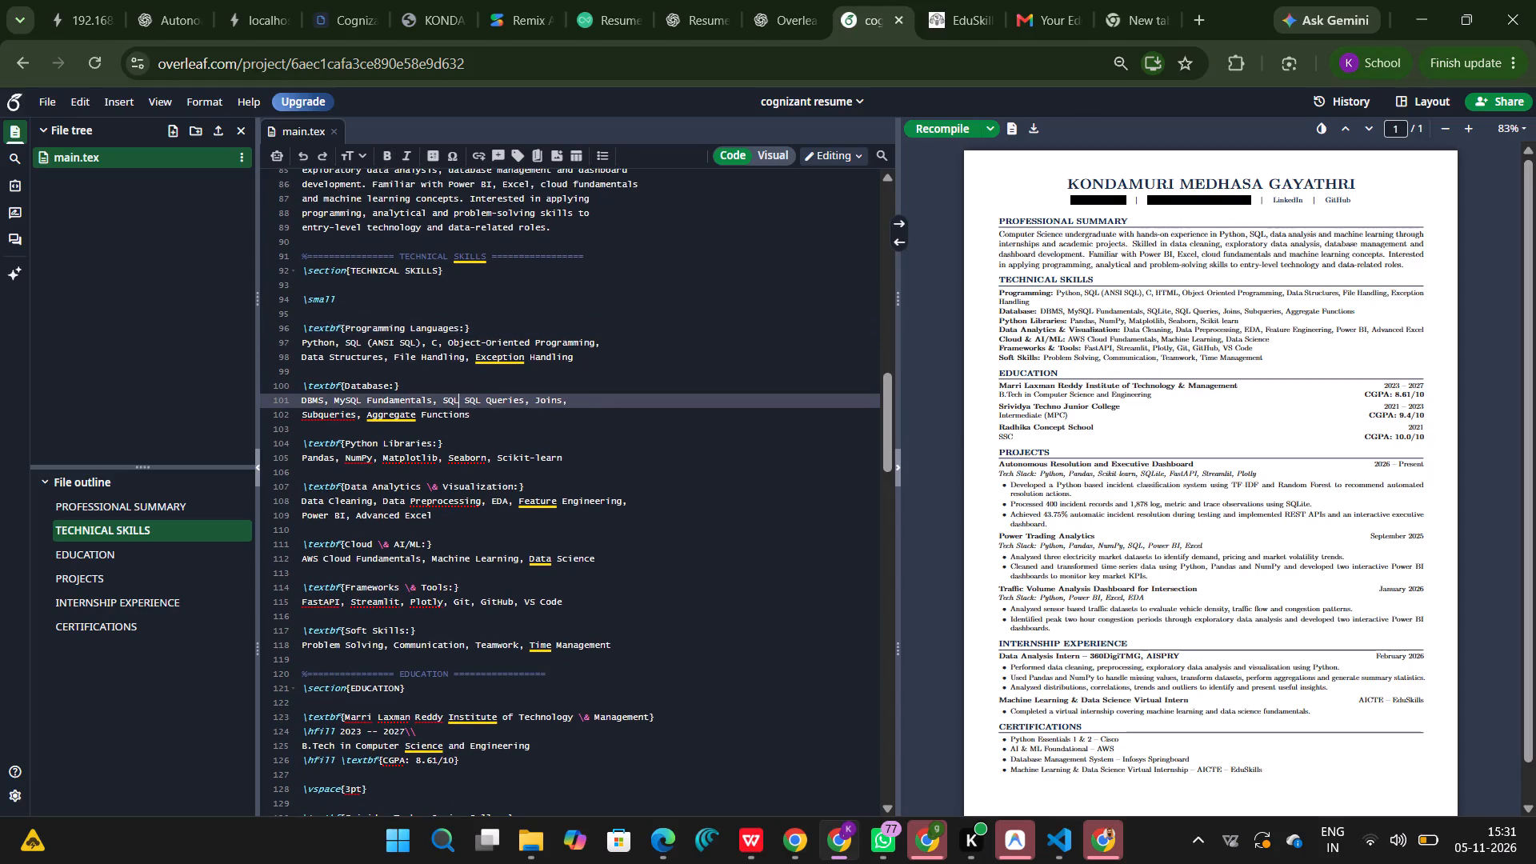
key(BackSpace)
key(BackSpace)
key(BackSpace)
key(BackSpace)
Remove "SQL Queries" from the Database skills line, keeping a space between "MySQL Fundamentals," and "Joins".
key(Right)
key(Right)
key(Right)
key(Right)
key(Right)
key(Right)
key(Right)
key(Right)
key(Right)
key(Right)
key(Right)
key(Right)
key(Right)
key(Right)
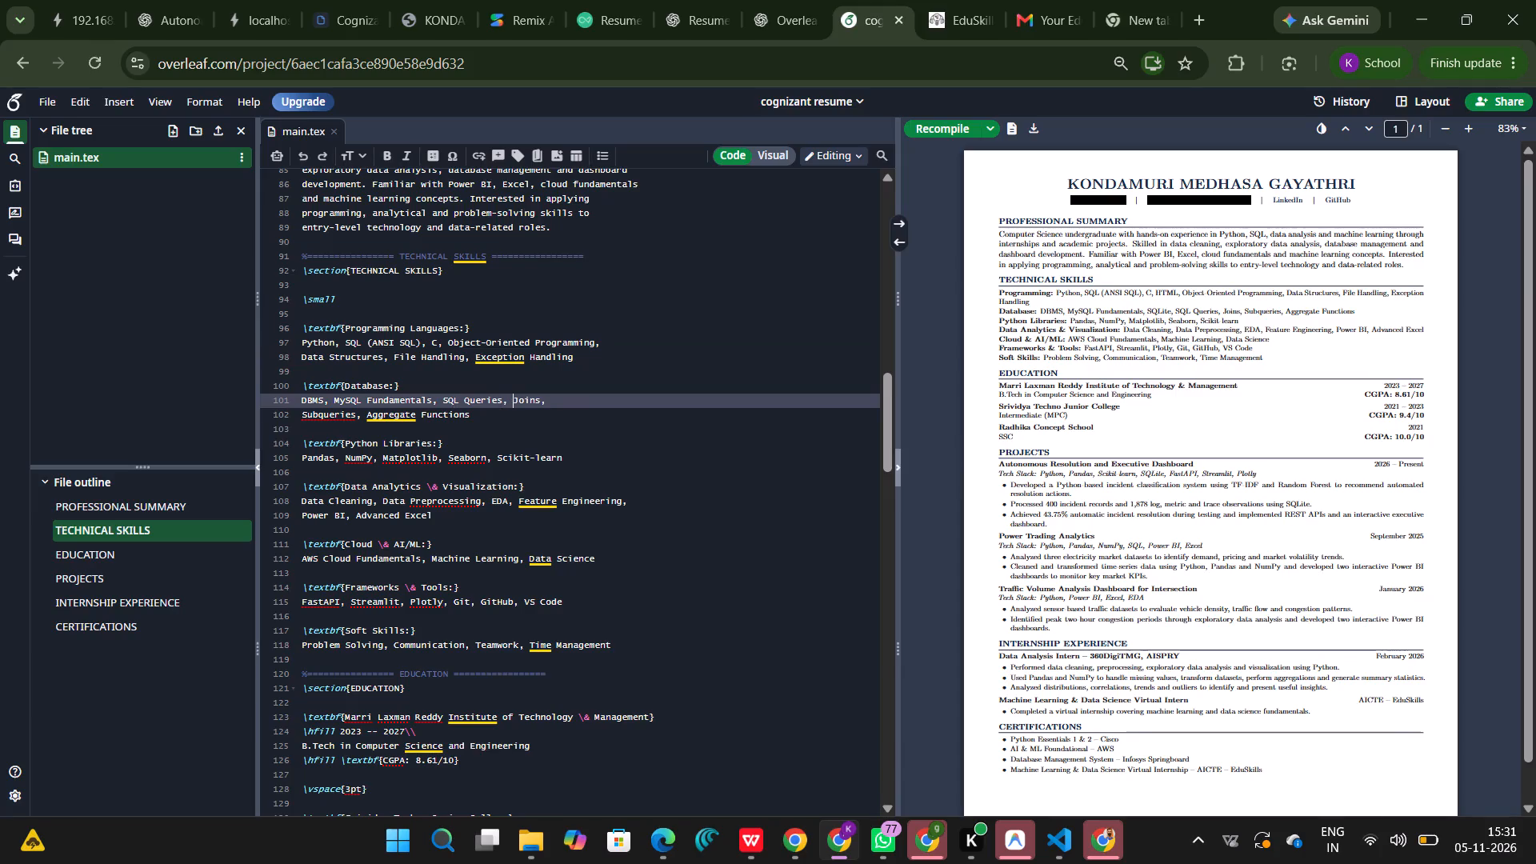
key(BackSpace)
key(BackSpace)
key(BackSpace)
key(BackSpace)
key(BackSpace)
key(BackSpace)
key(BackSpace)
key(BackSpace)
key(BackSpace)
key(BackSpace)
key(BackSpace)
key(BackSpace)
key(BackSpace)
key(BackSpace)
key(space)
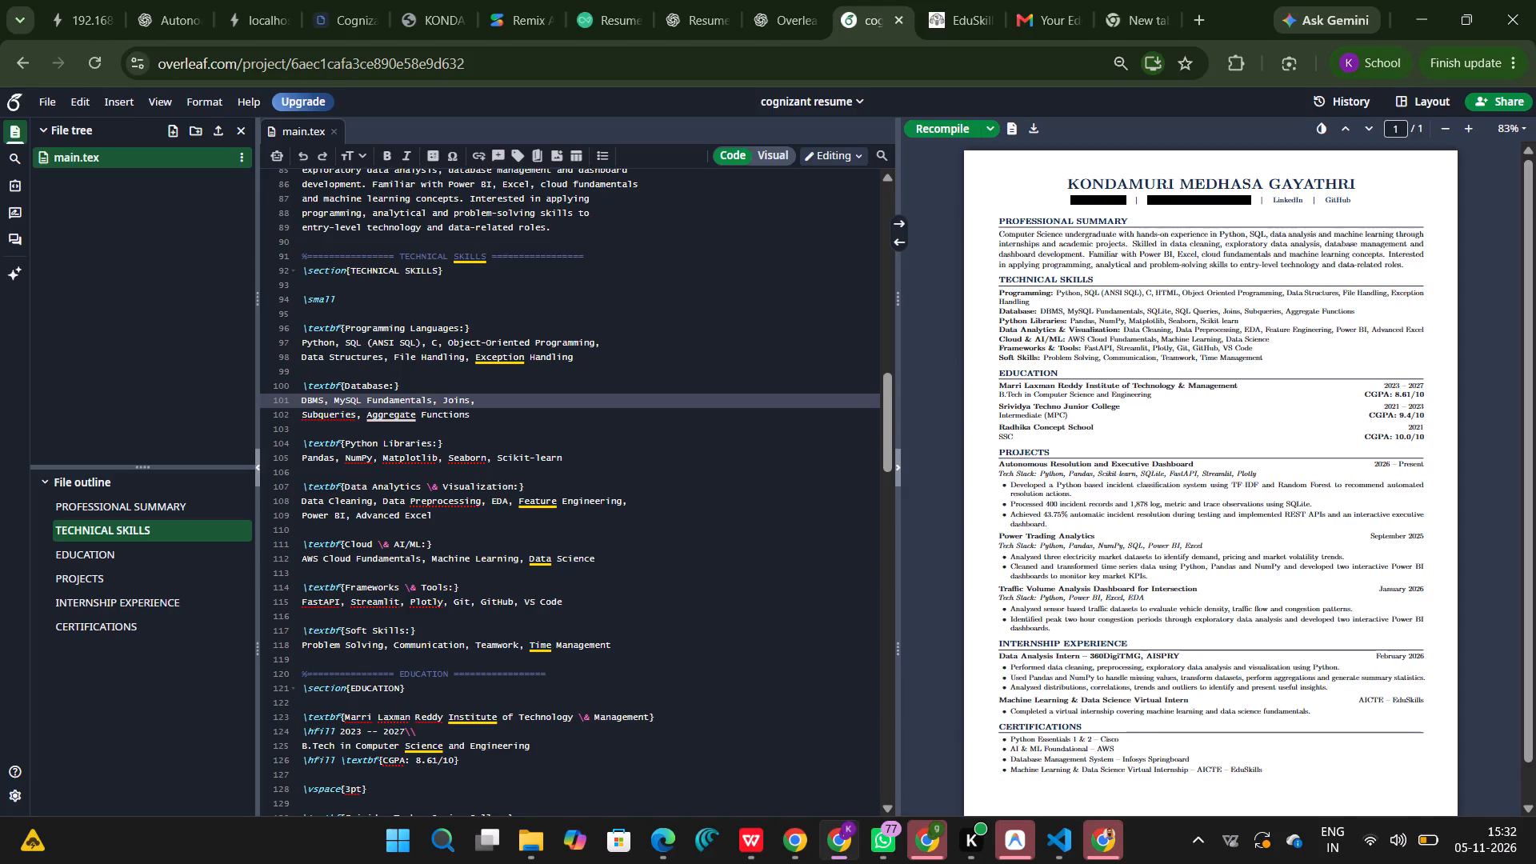
Delete "(ANSI SQL)" after SQL in the Programming Languages line.
click(419, 340)
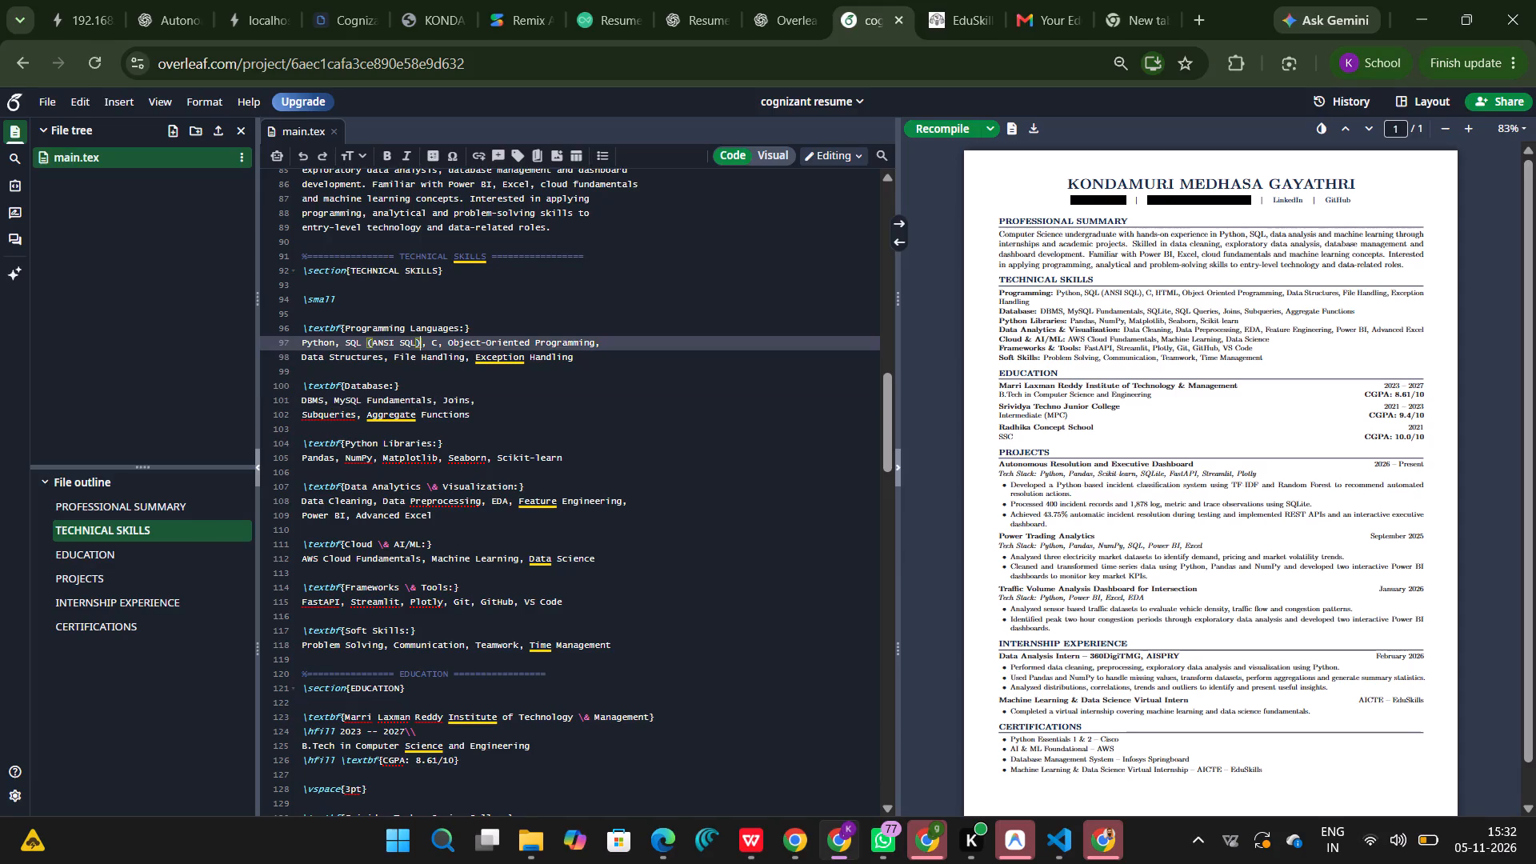
key(BackSpace)
key(BackSpace)
key(BackSpace)
key(BackSpace)
key(BackSpace)
key(BackSpace)
key(BackSpace)
key(BackSpace)
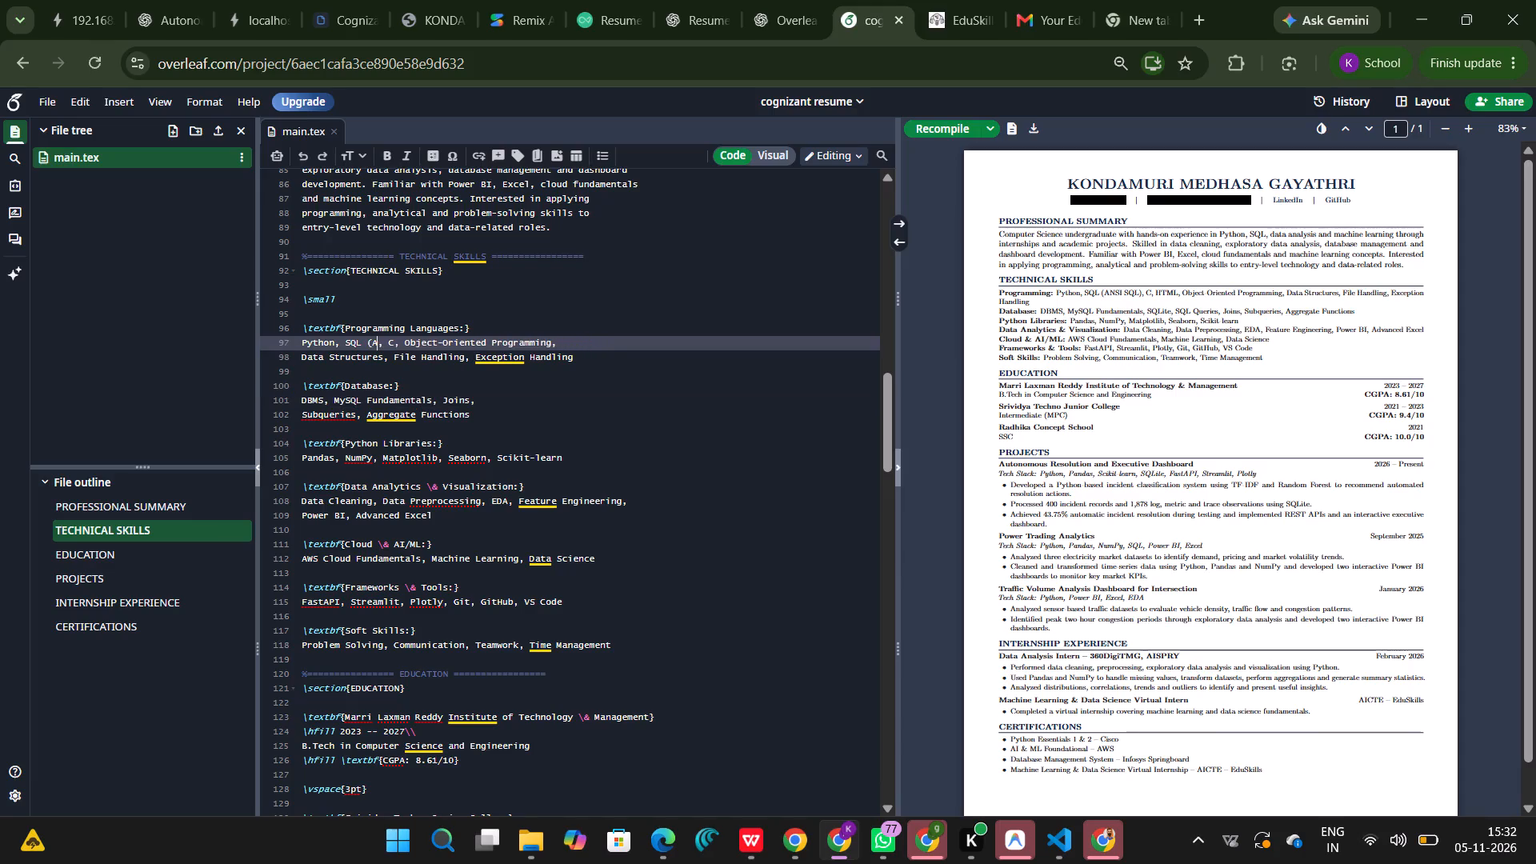
key(BackSpace)
key(BackSpace)
key(BackSpace)
Recompile the resume to update its PDF preview with the edited technical skills.
scroll(606, 448, down, 2)
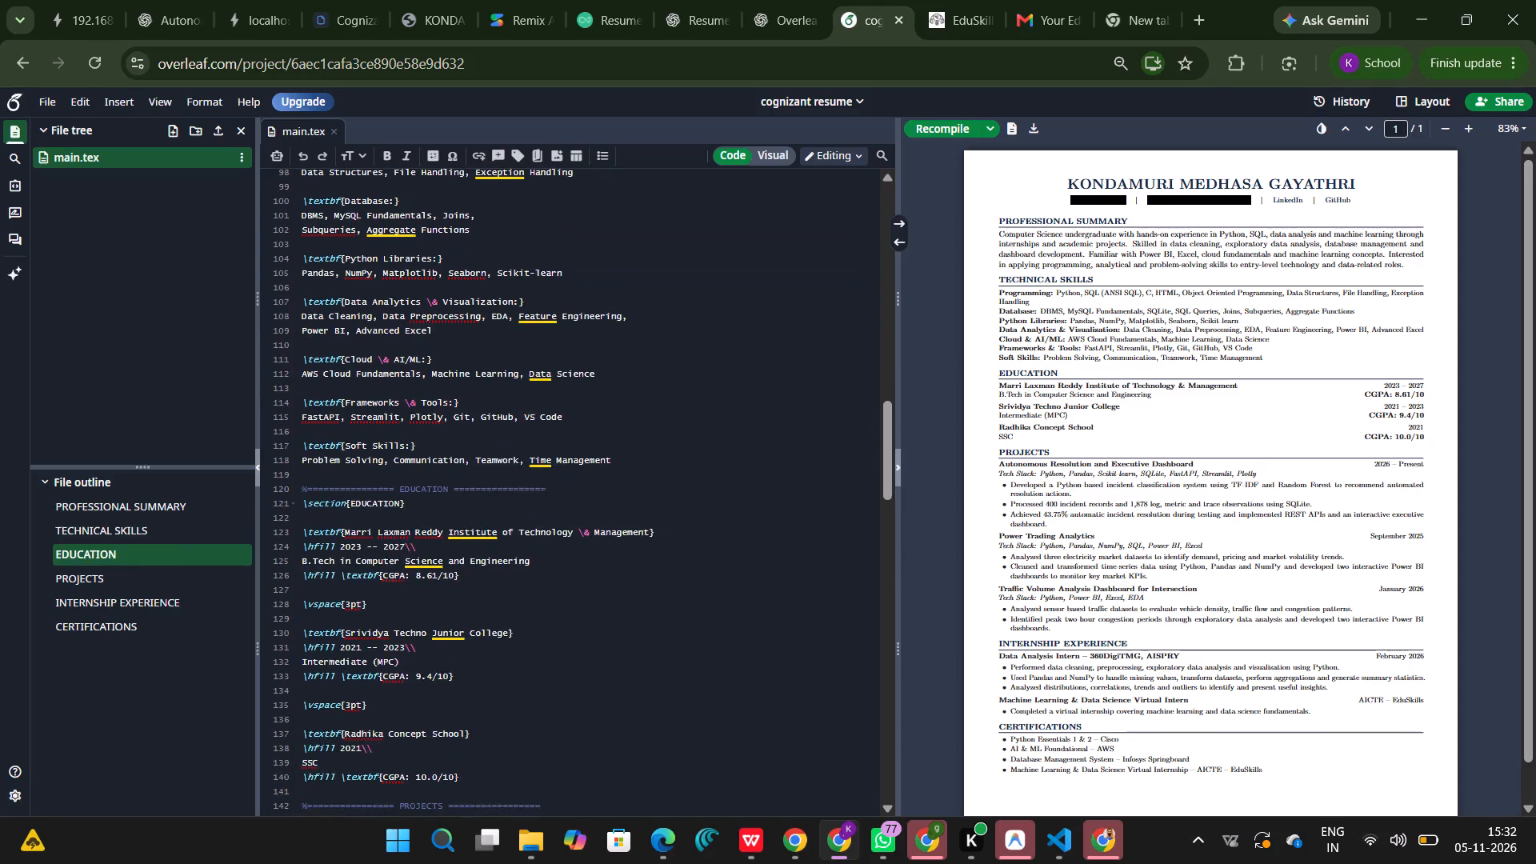
scroll(606, 448, down, 6)
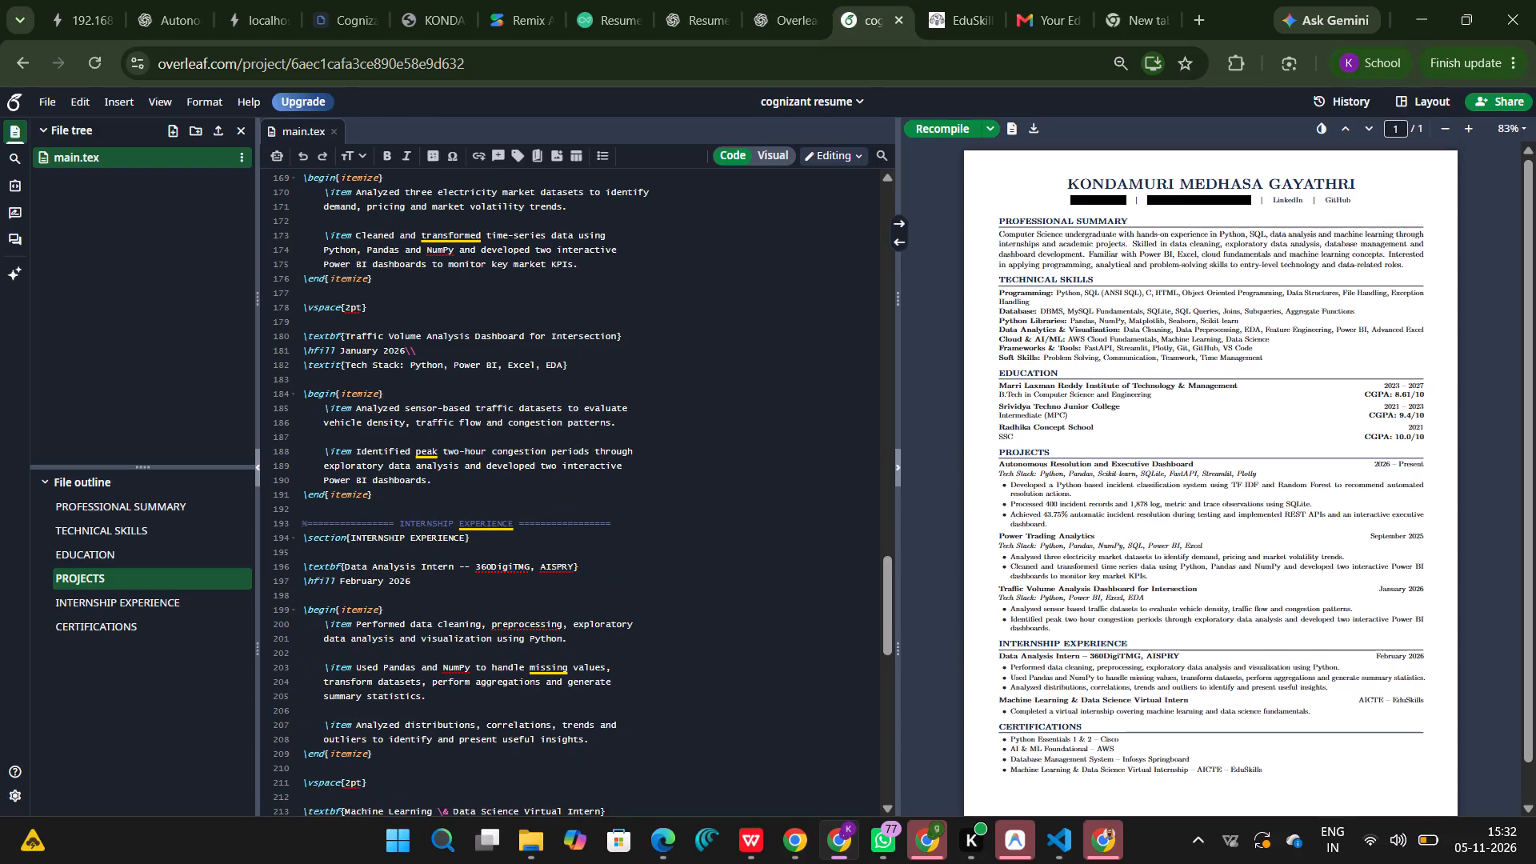
scroll(734, 317, up, 7)
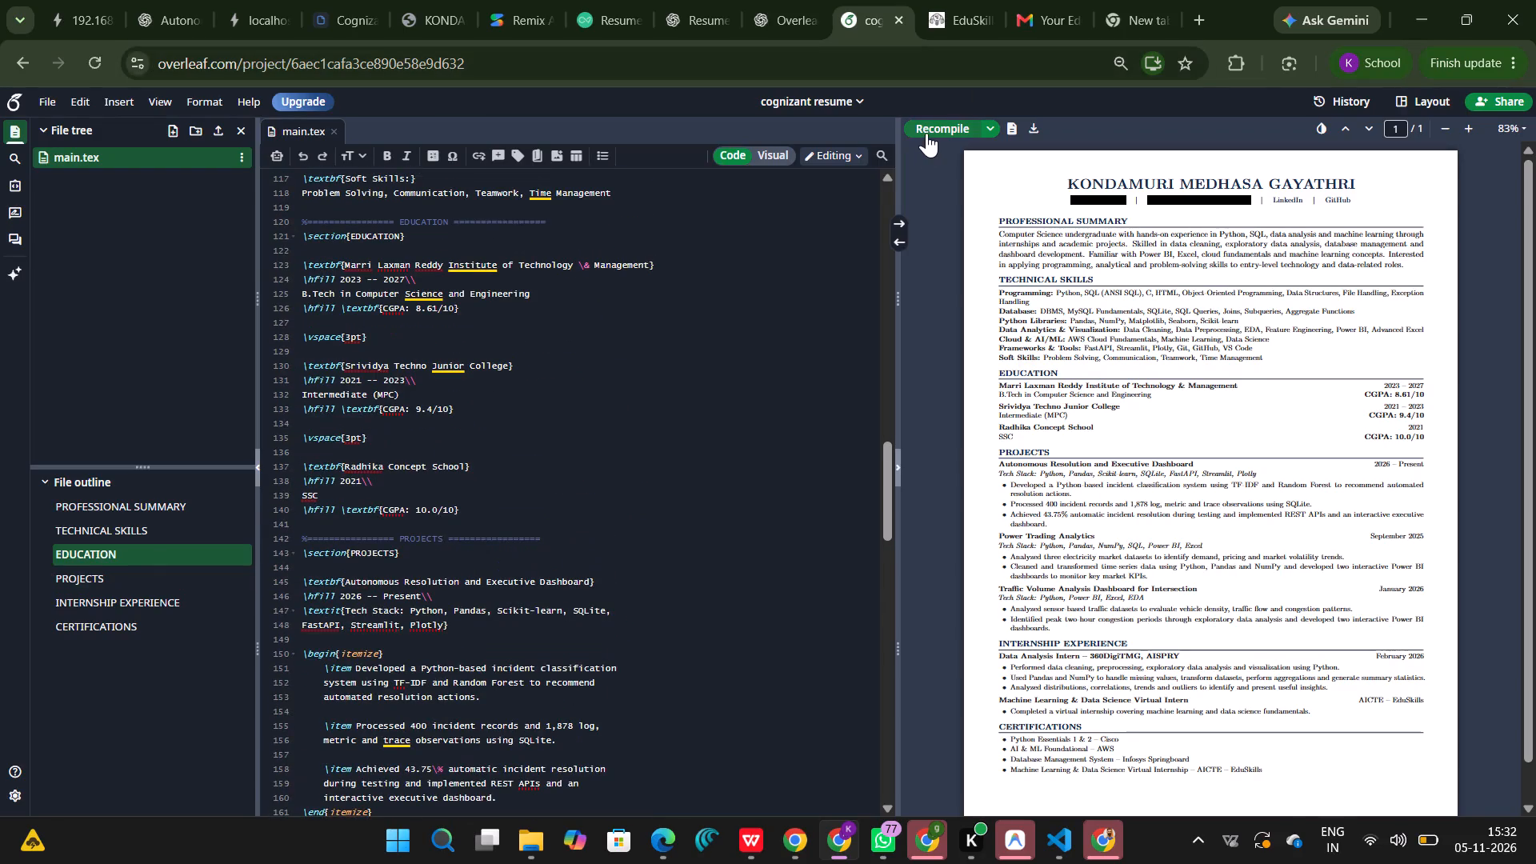
click(926, 133)
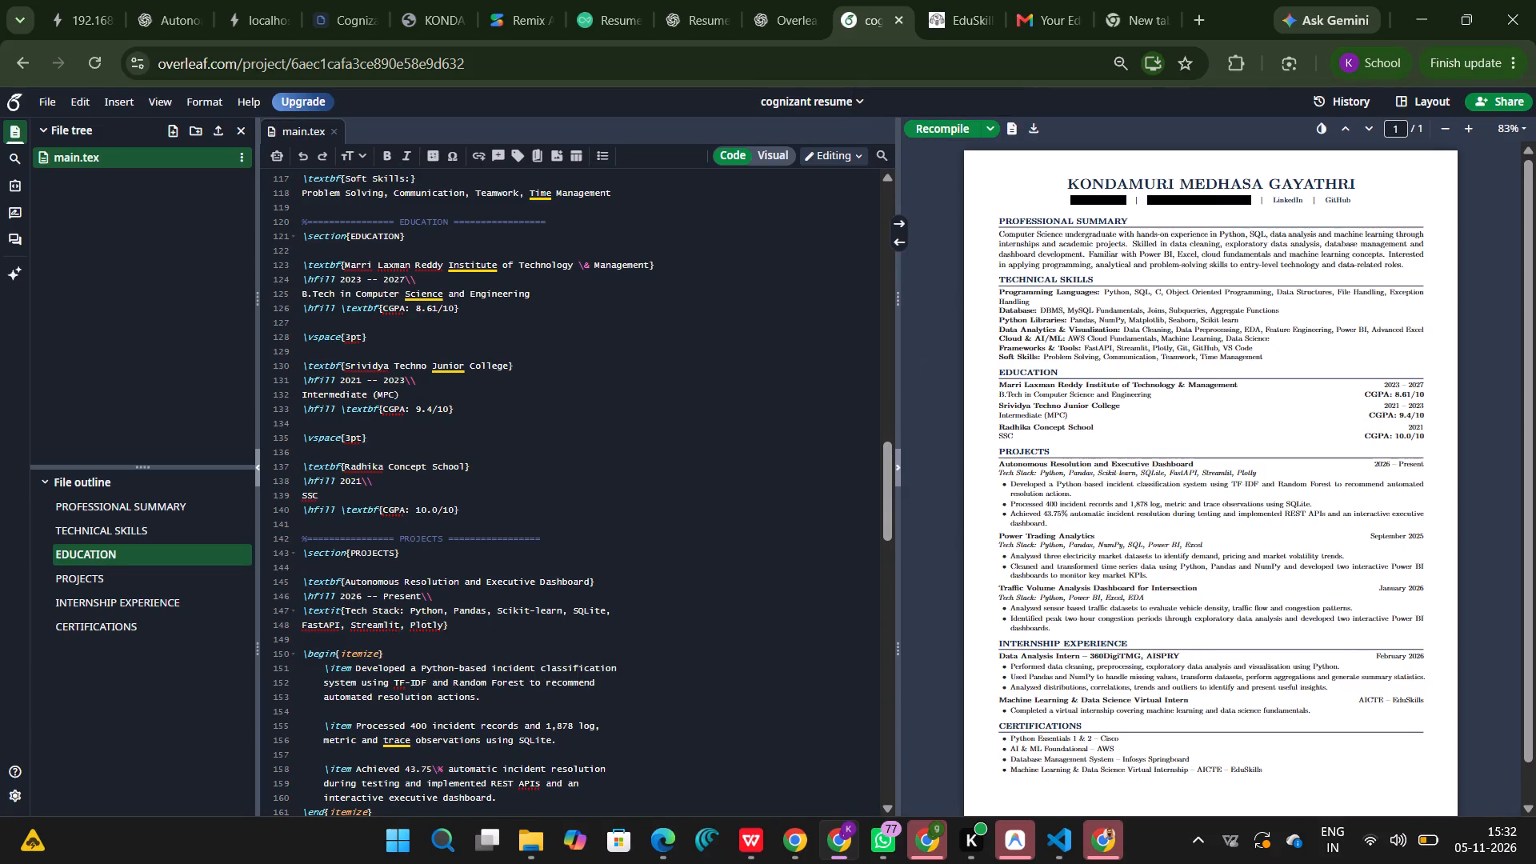
Delete the Soft Skills label and its skills line from the end of the Technical Skills code.
scroll(401, 526, down, 1)
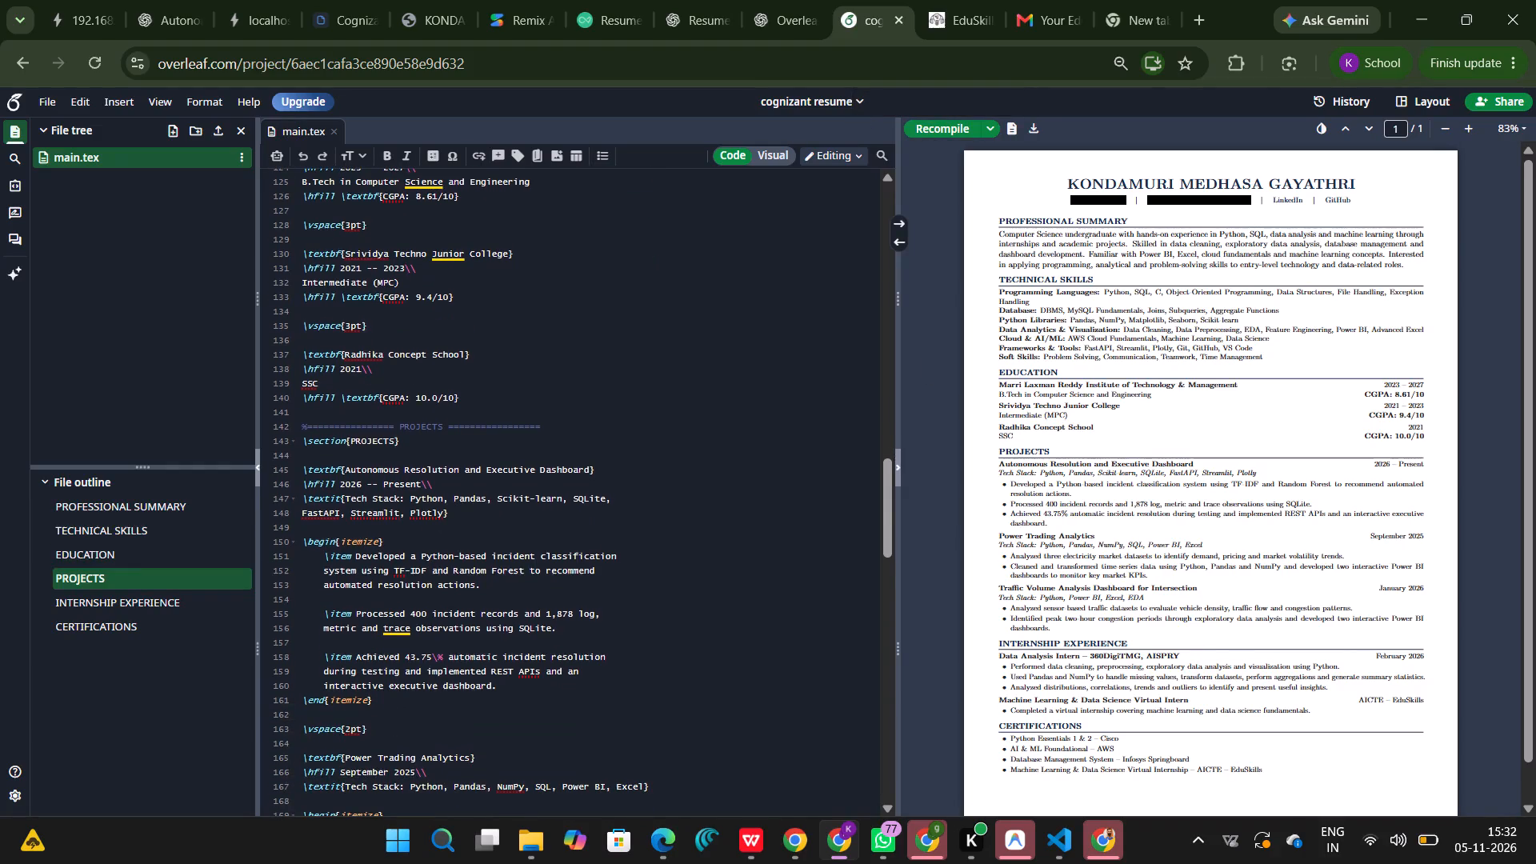
scroll(361, 679, down, 1)
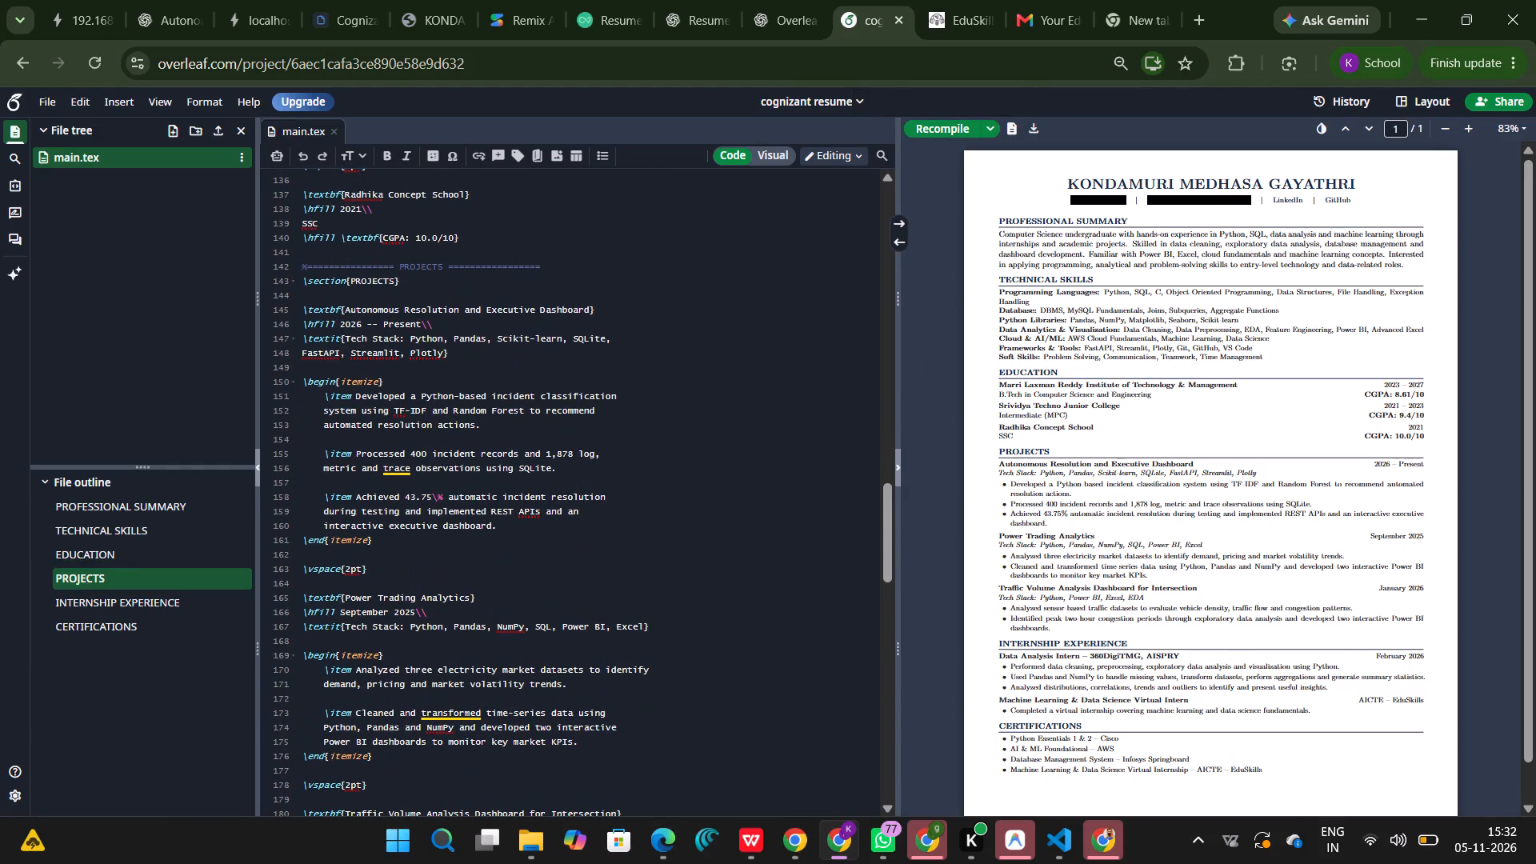
scroll(478, 554, up, 1)
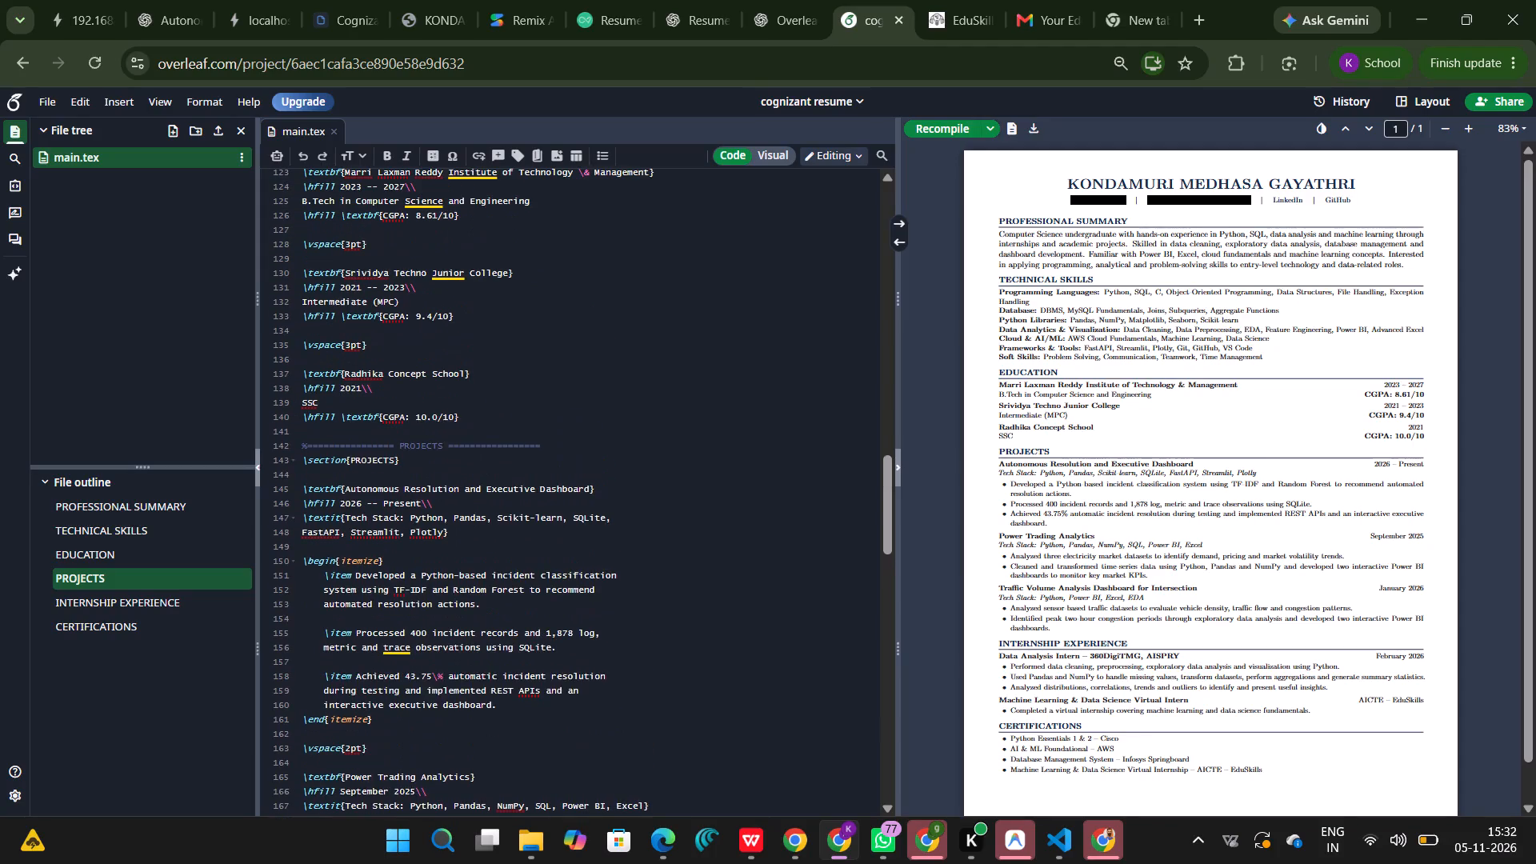
scroll(478, 554, up, 4)
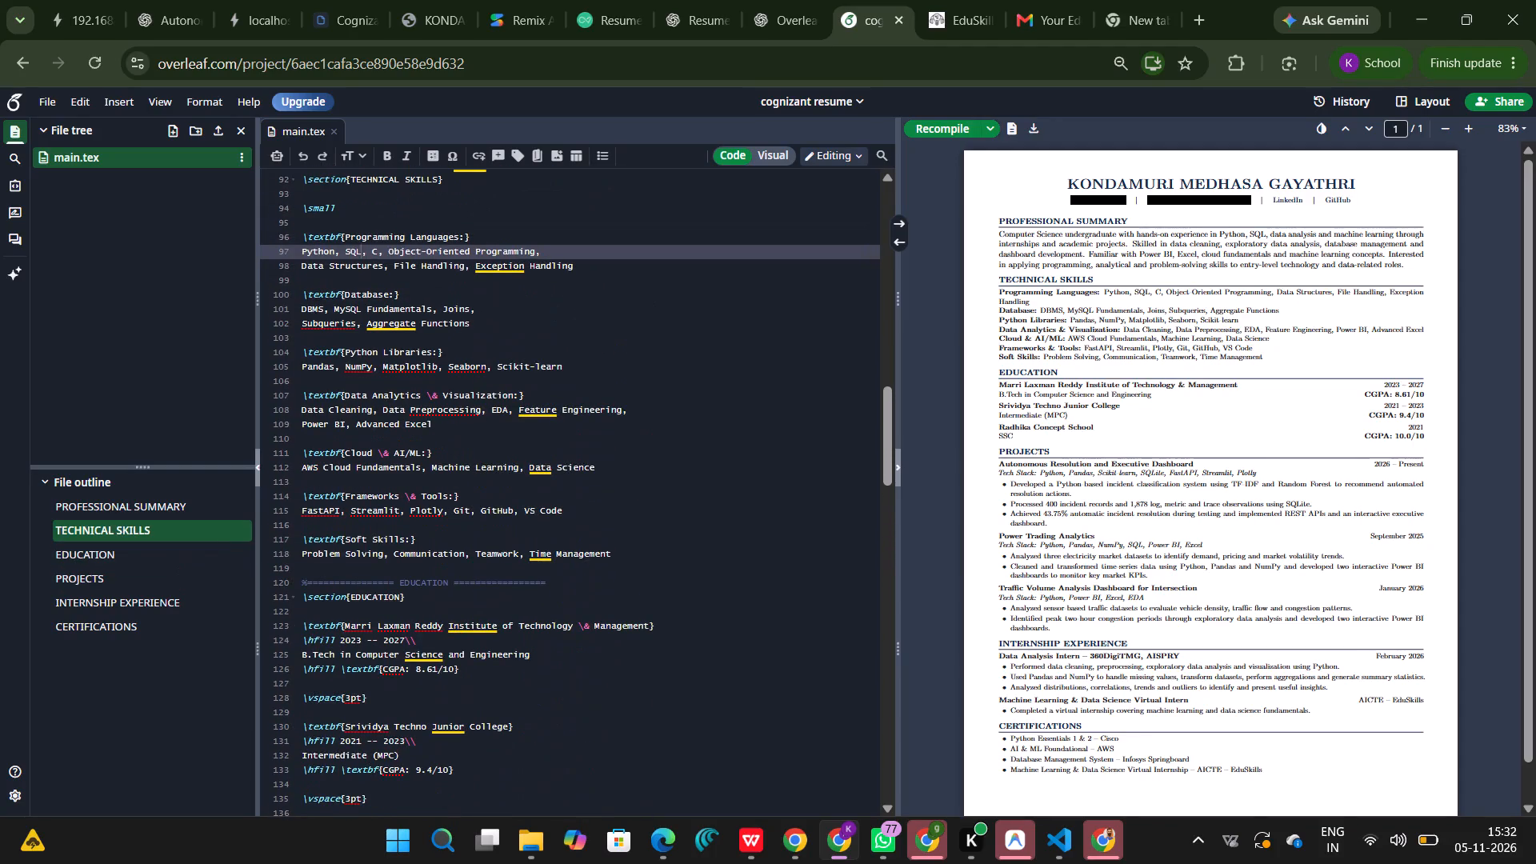
drag(619, 554, 366, 530)
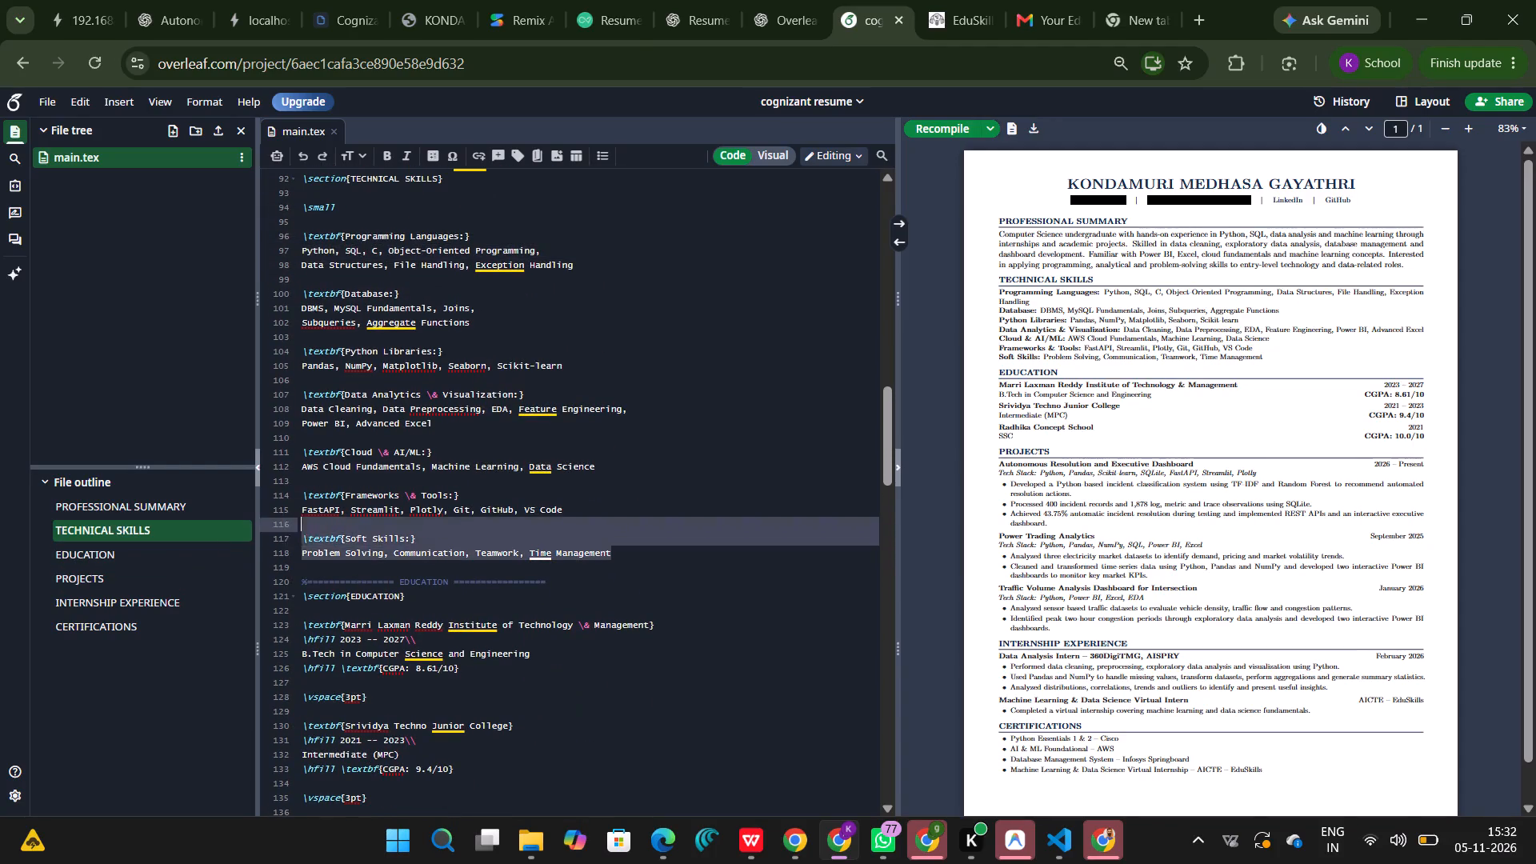
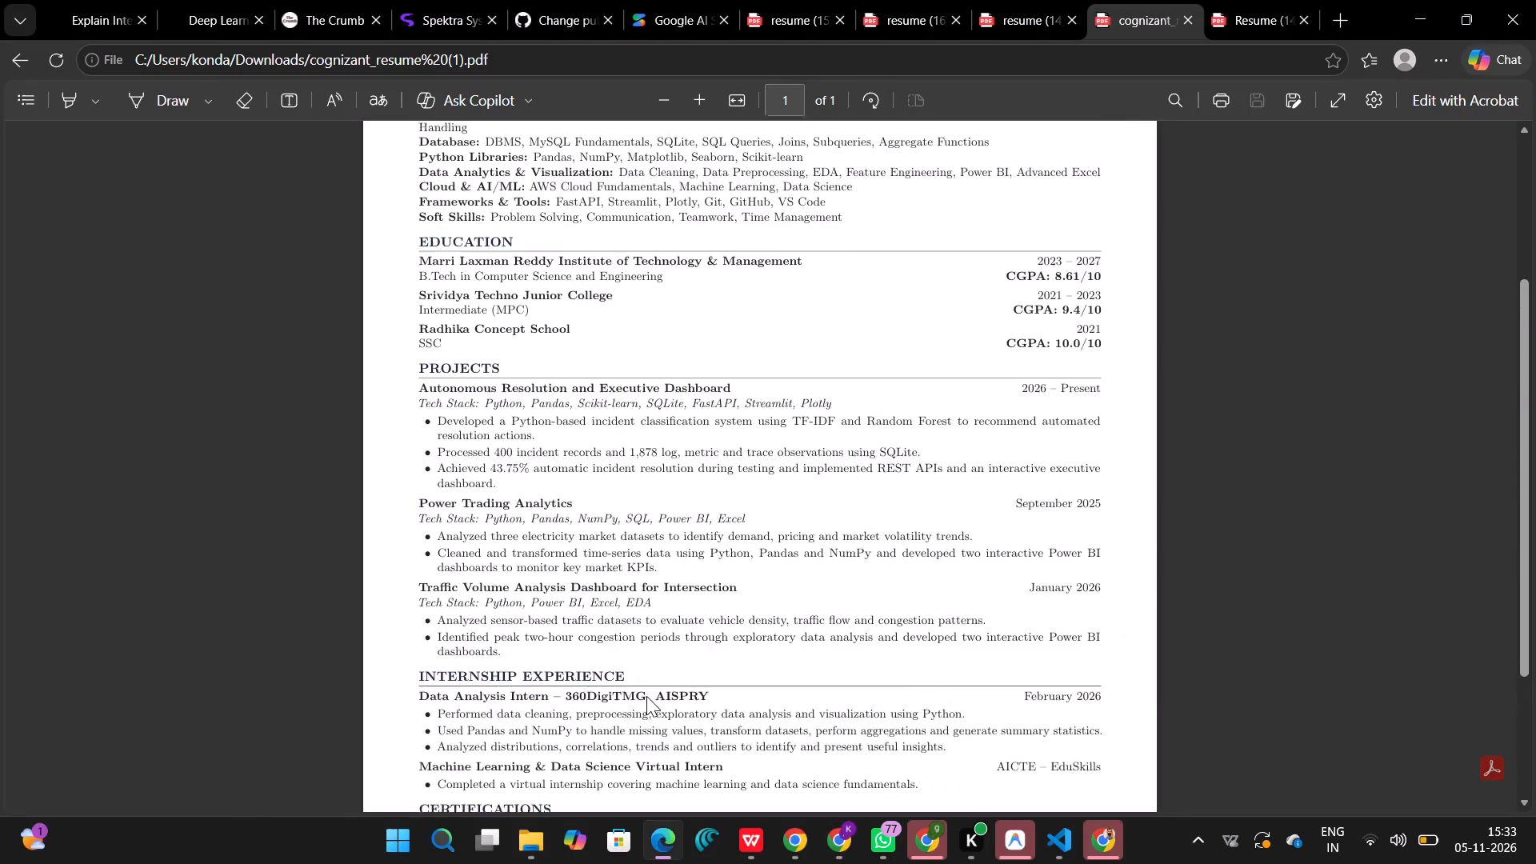
Review the downloaded Cognizant resume PDF from the professional summary through the certifications, and put it away.
scroll(646, 696, up, 3)
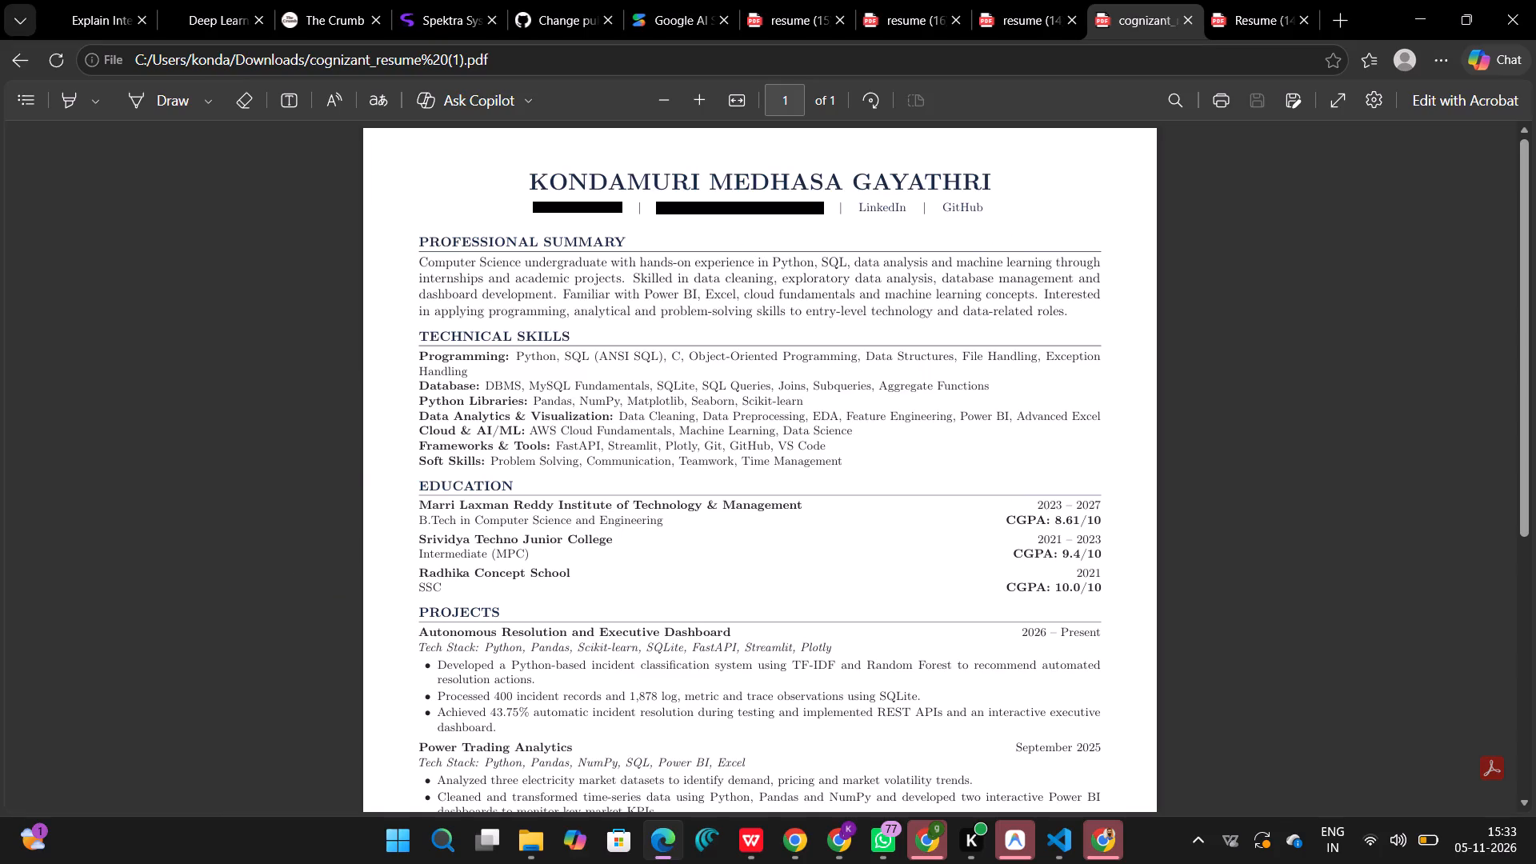
scroll(828, 506, down, 3)
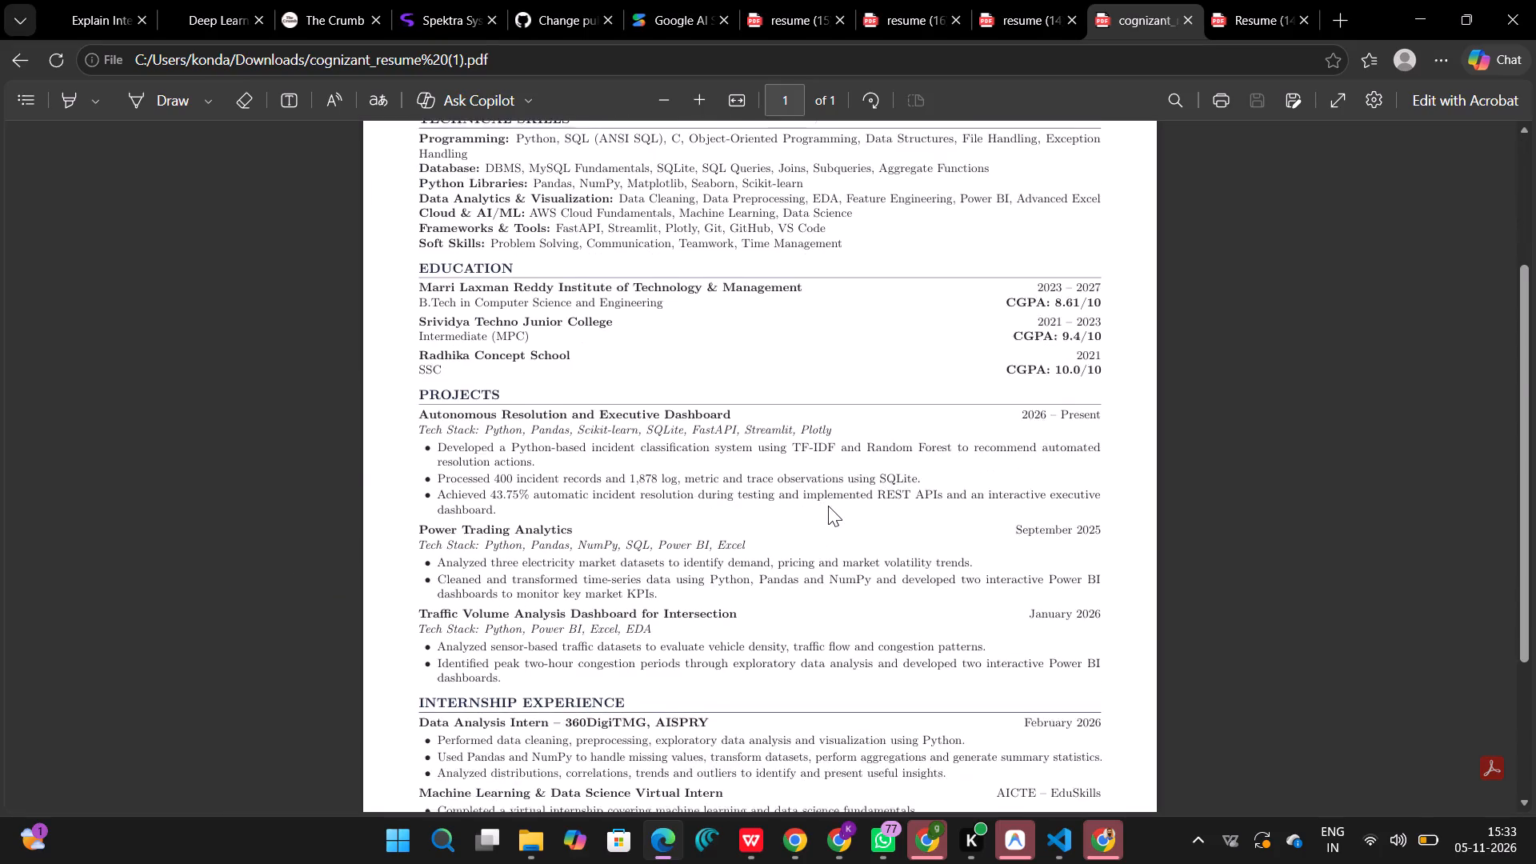
scroll(828, 506, down, 2)
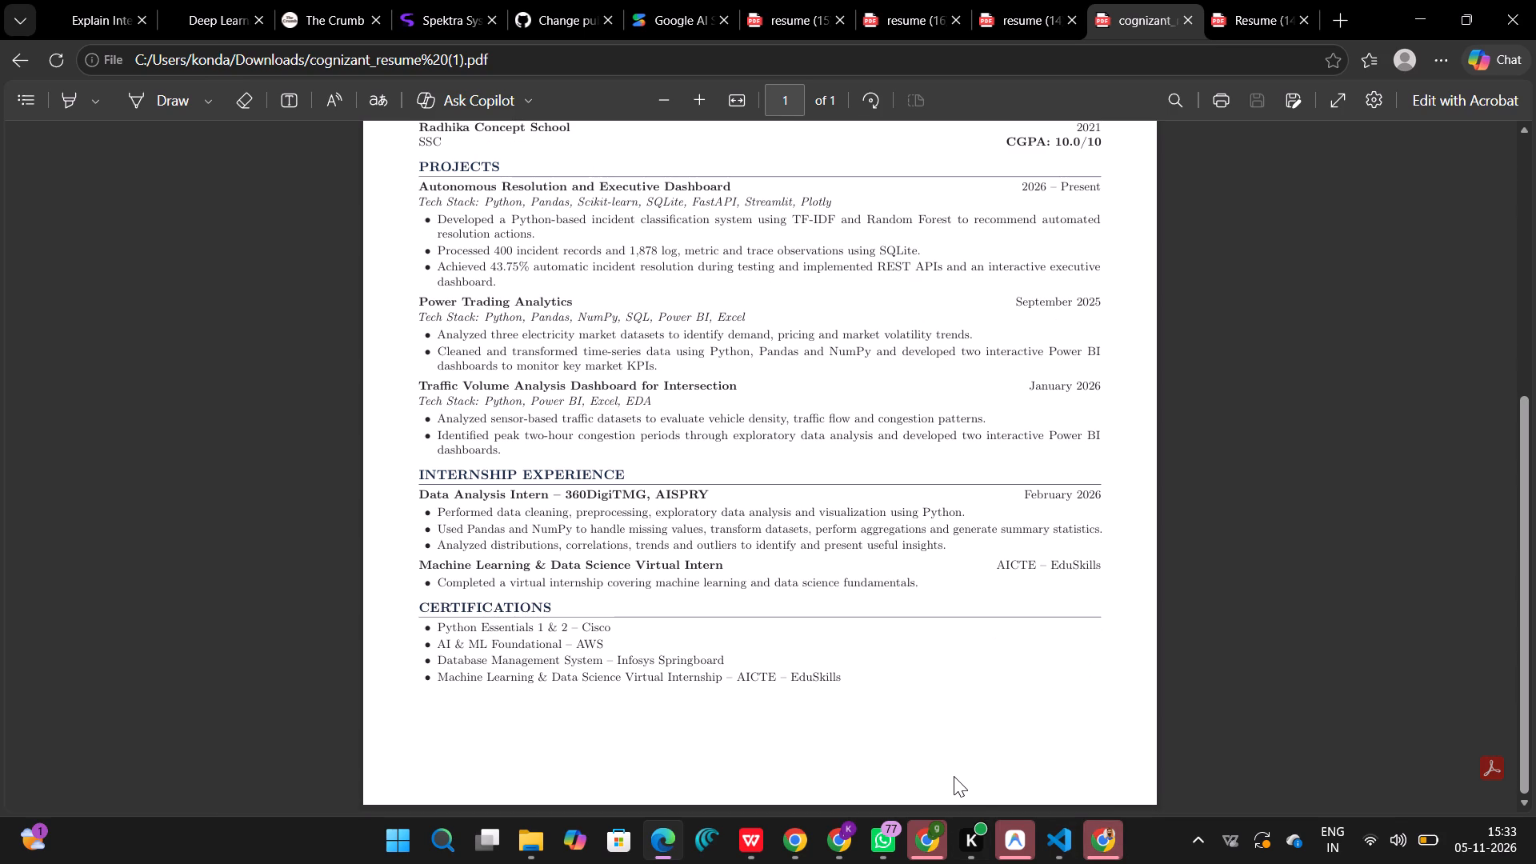
scroll(954, 776, down, 1)
click(1413, 15)
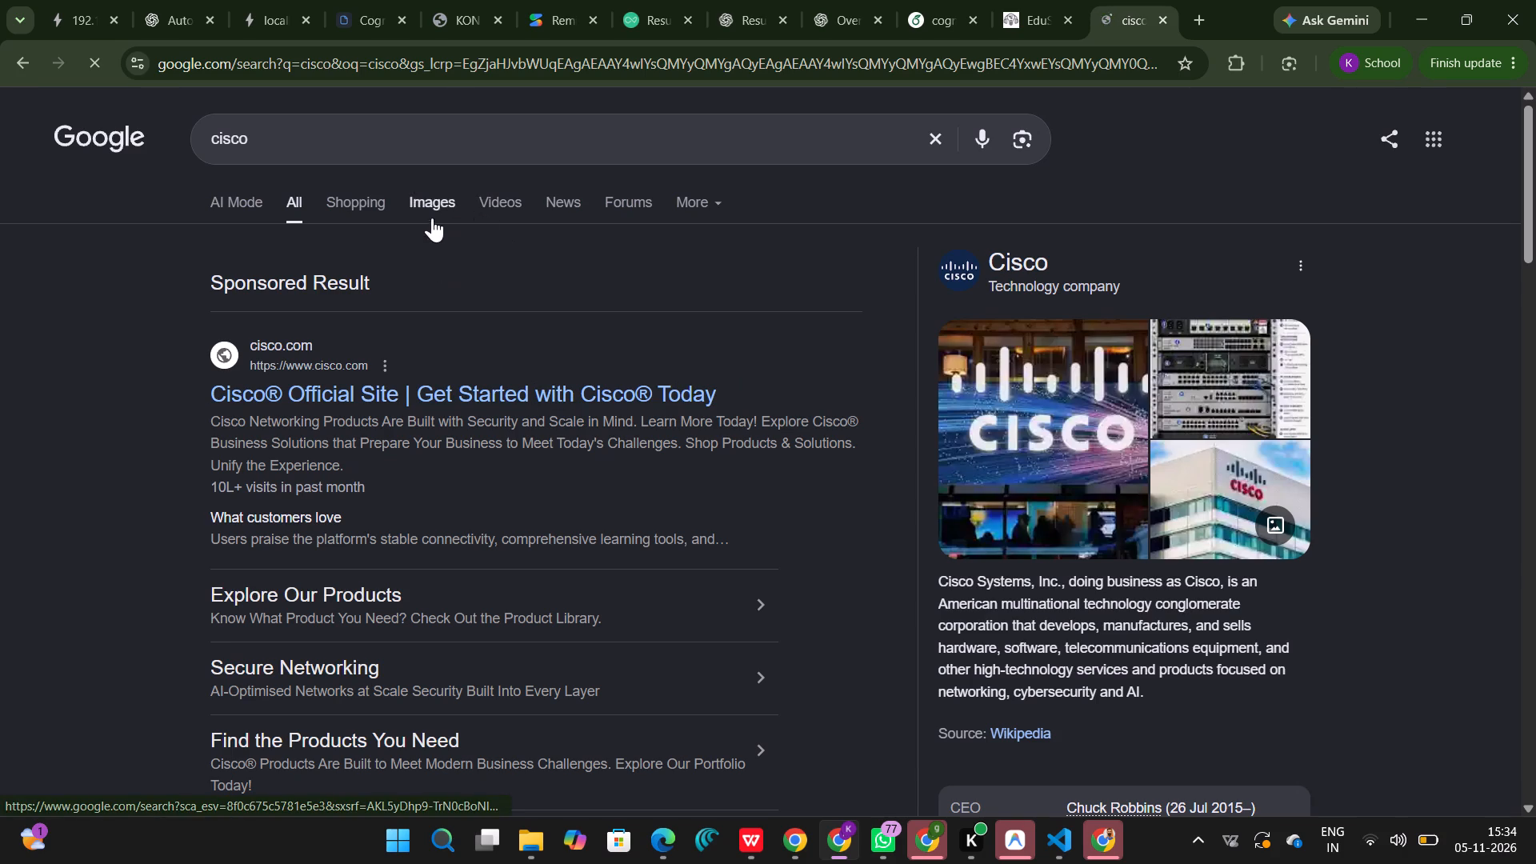
click(386, 126)
key(space)
text(academy)
key(Return)
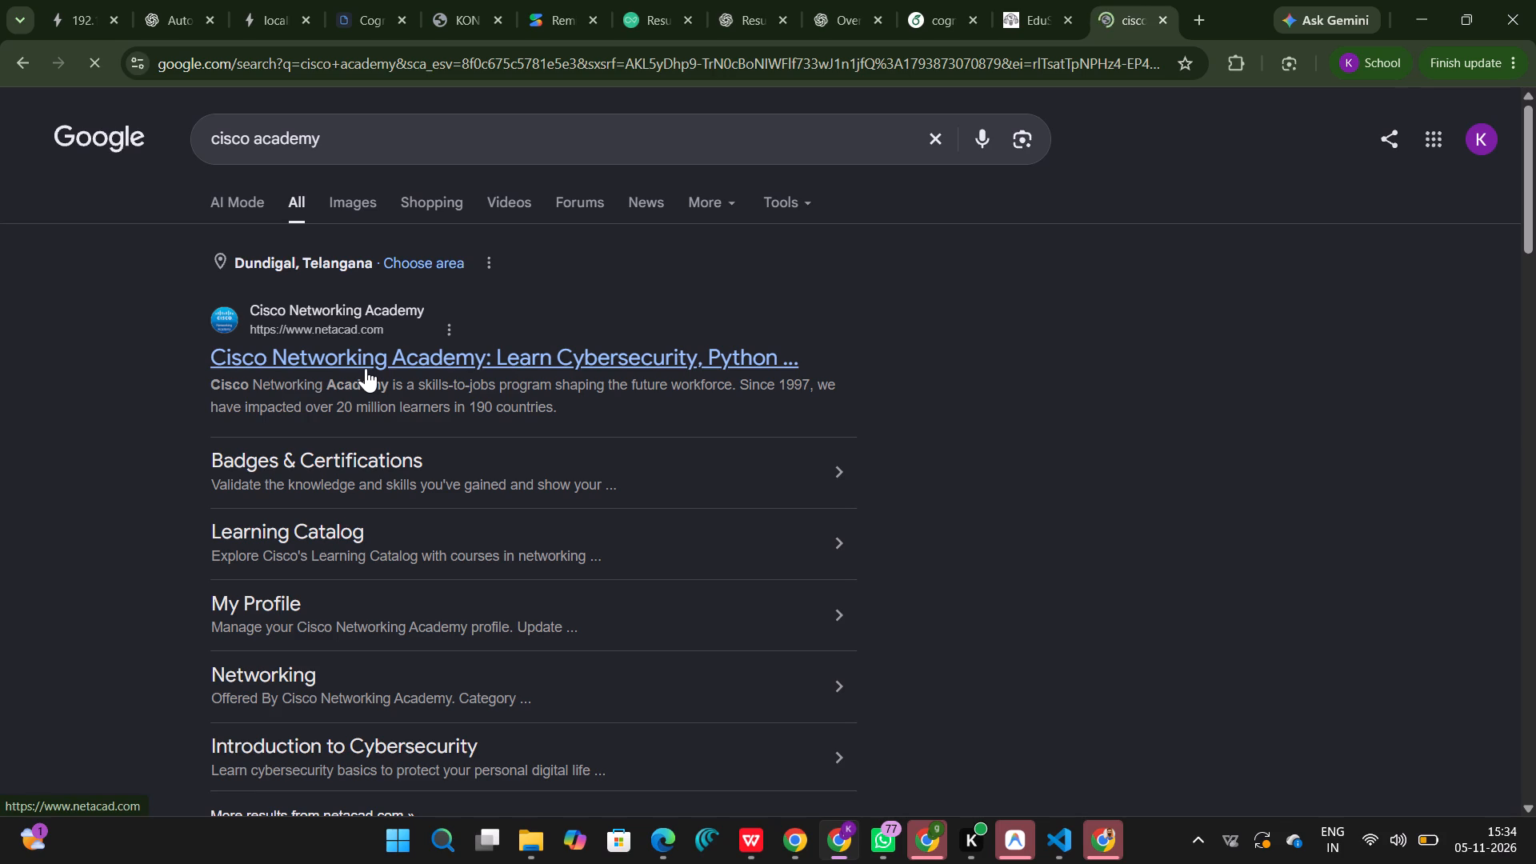
click(375, 360)
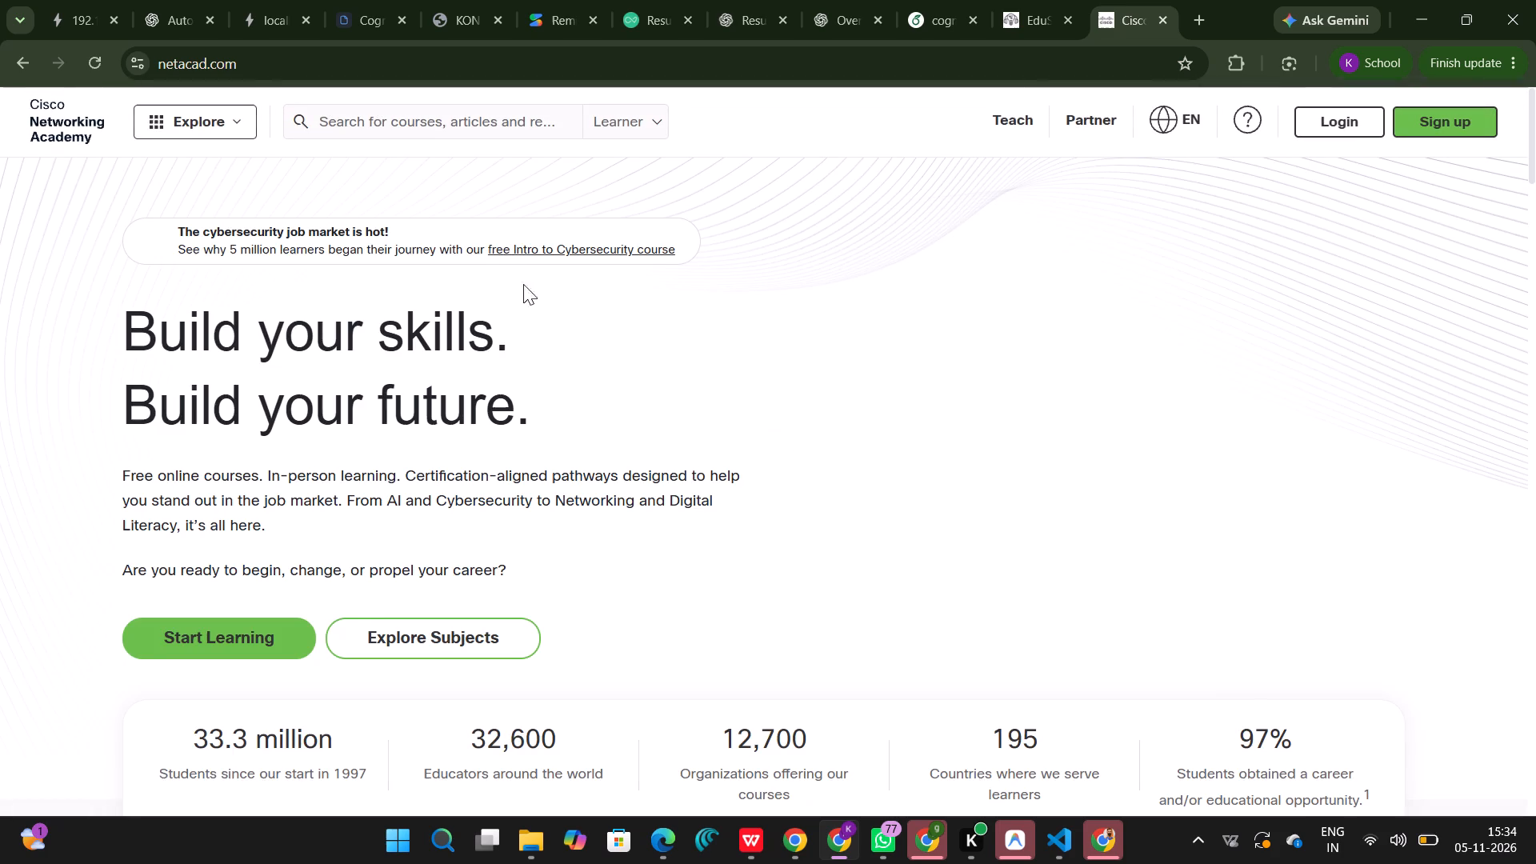
Accept the cookies on the Cisco Networking Academy home page.
scroll(367, 616, down, 2)
scroll(367, 616, up, 1)
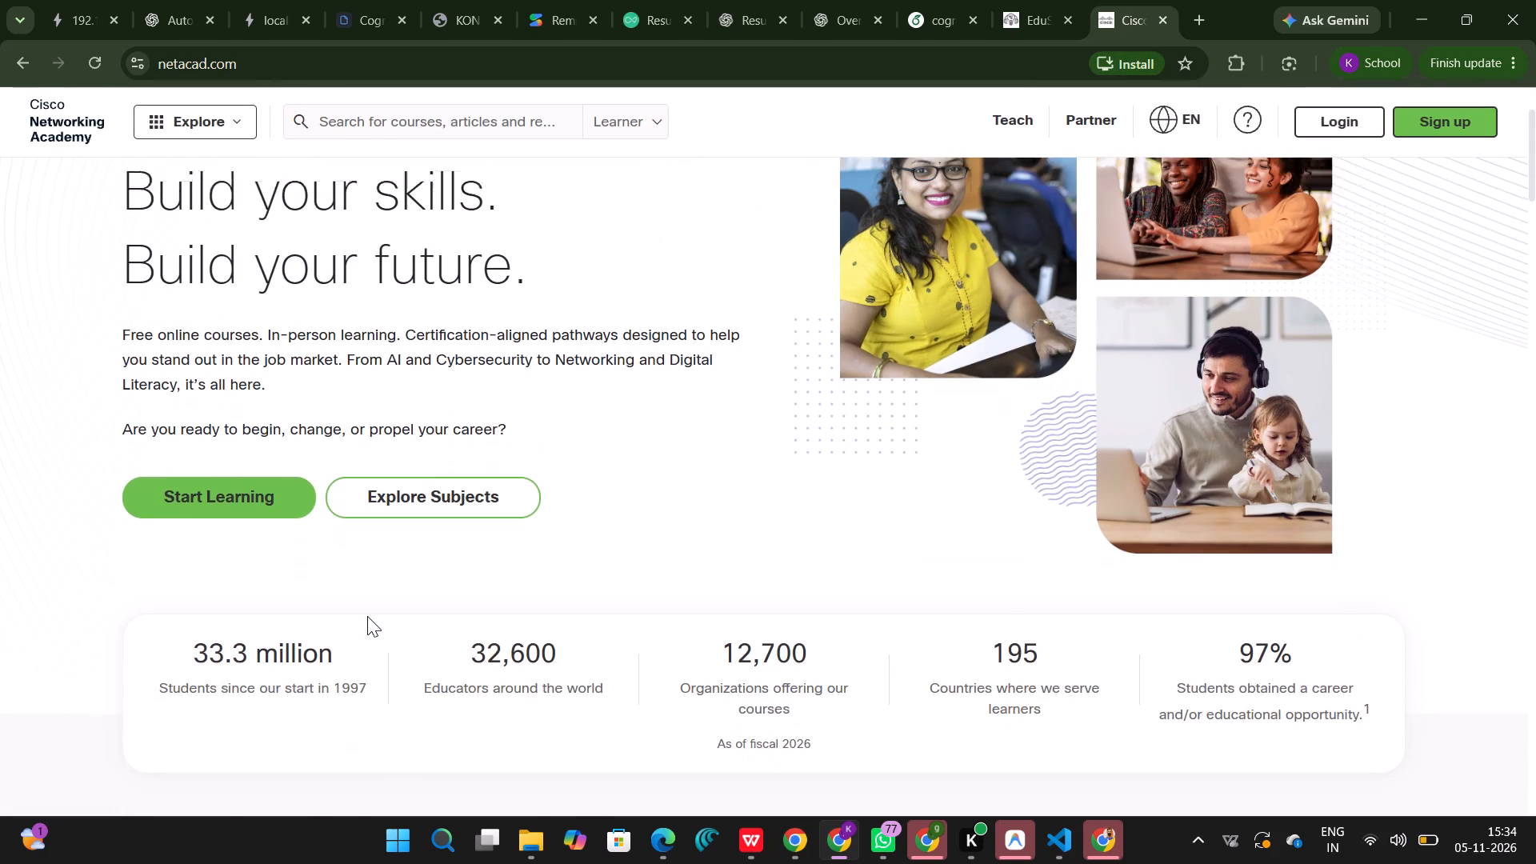
scroll(367, 616, up, 1)
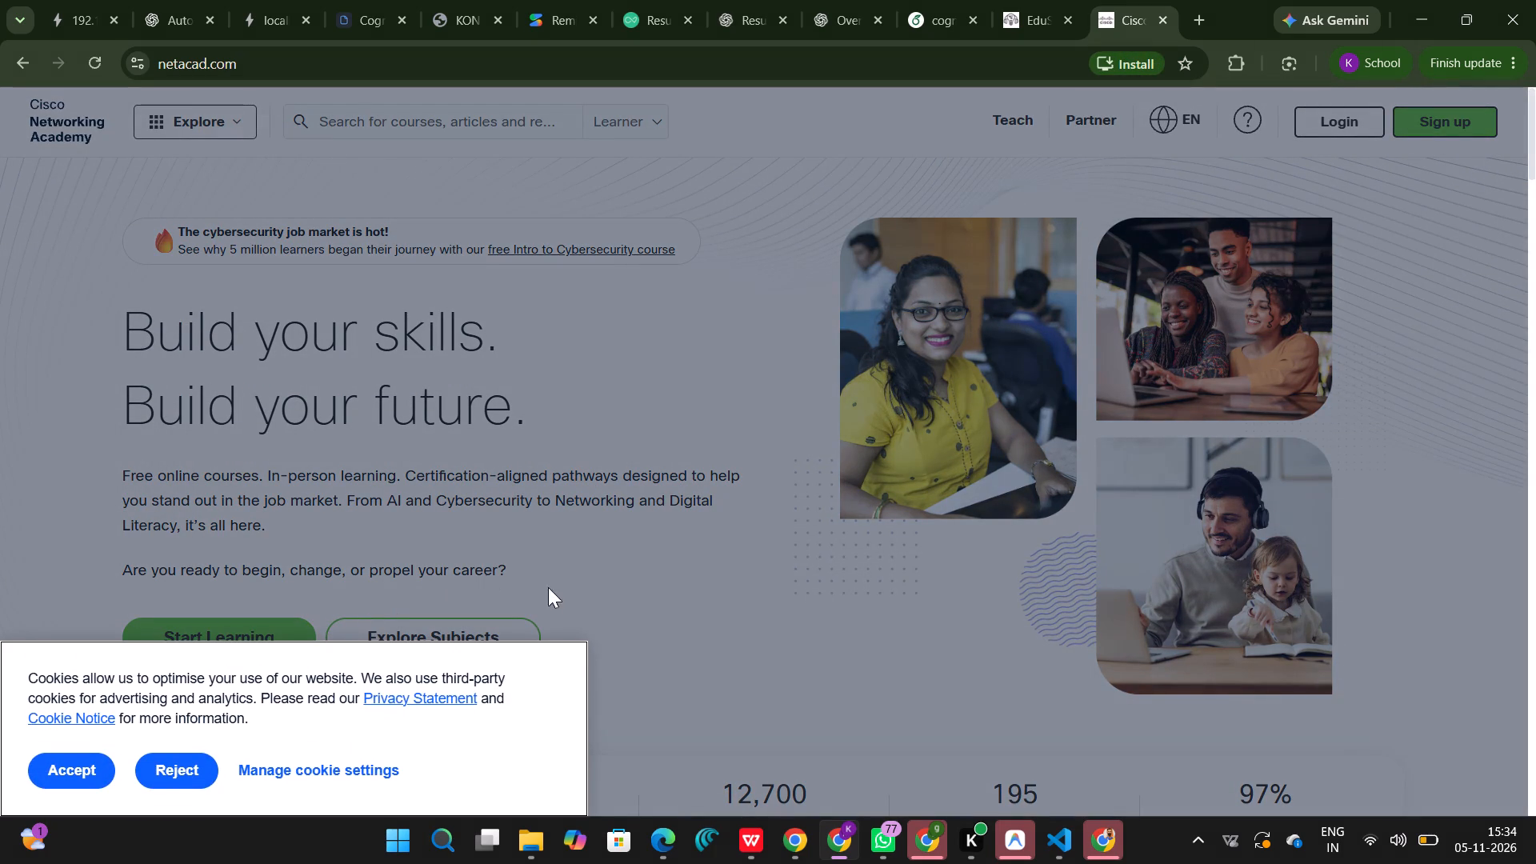
click(558, 498)
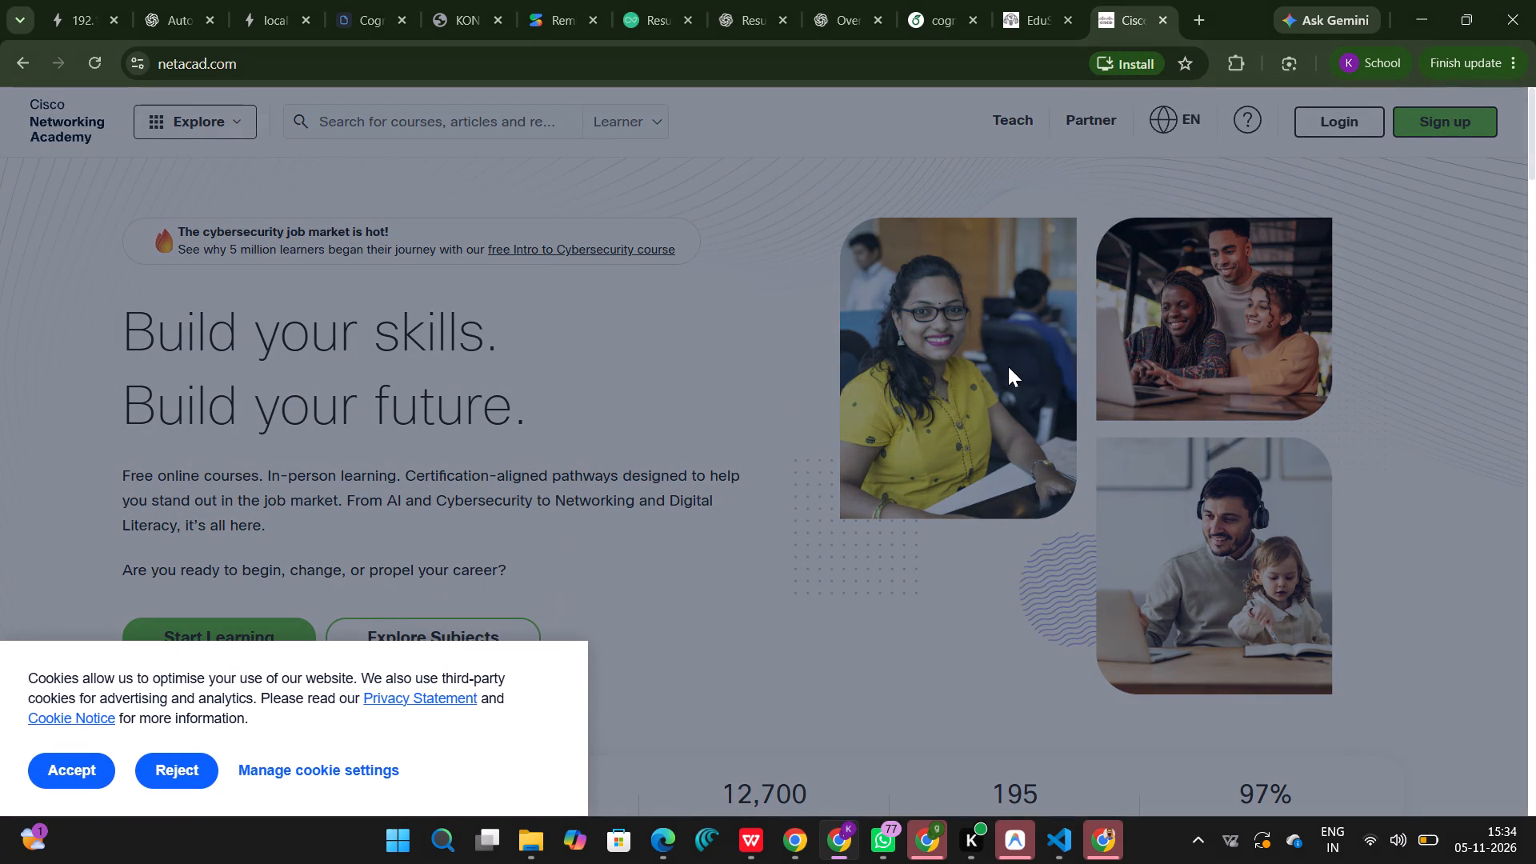
click(1008, 366)
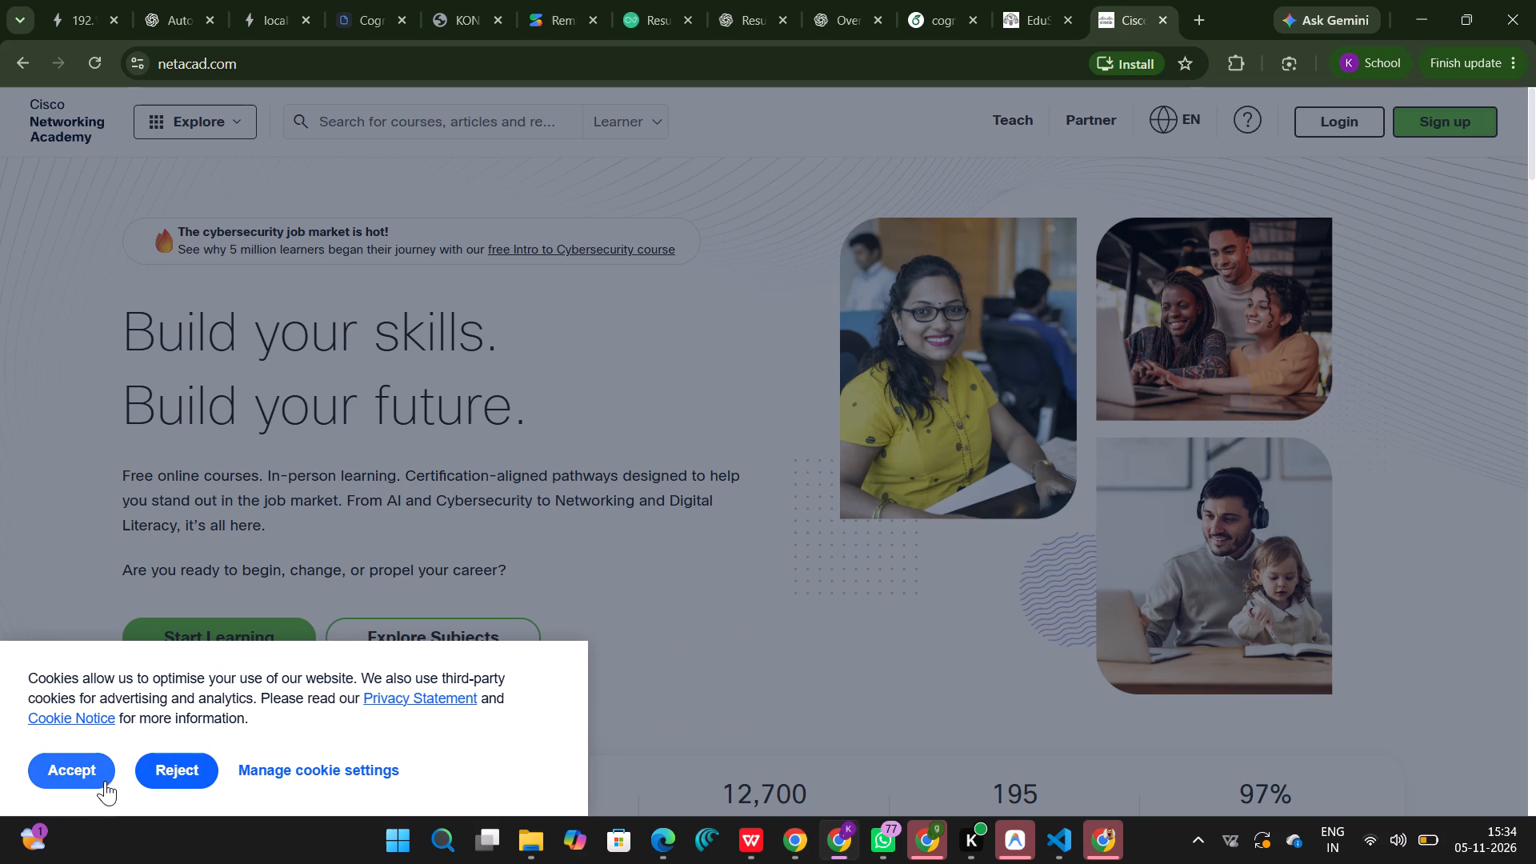
click(76, 771)
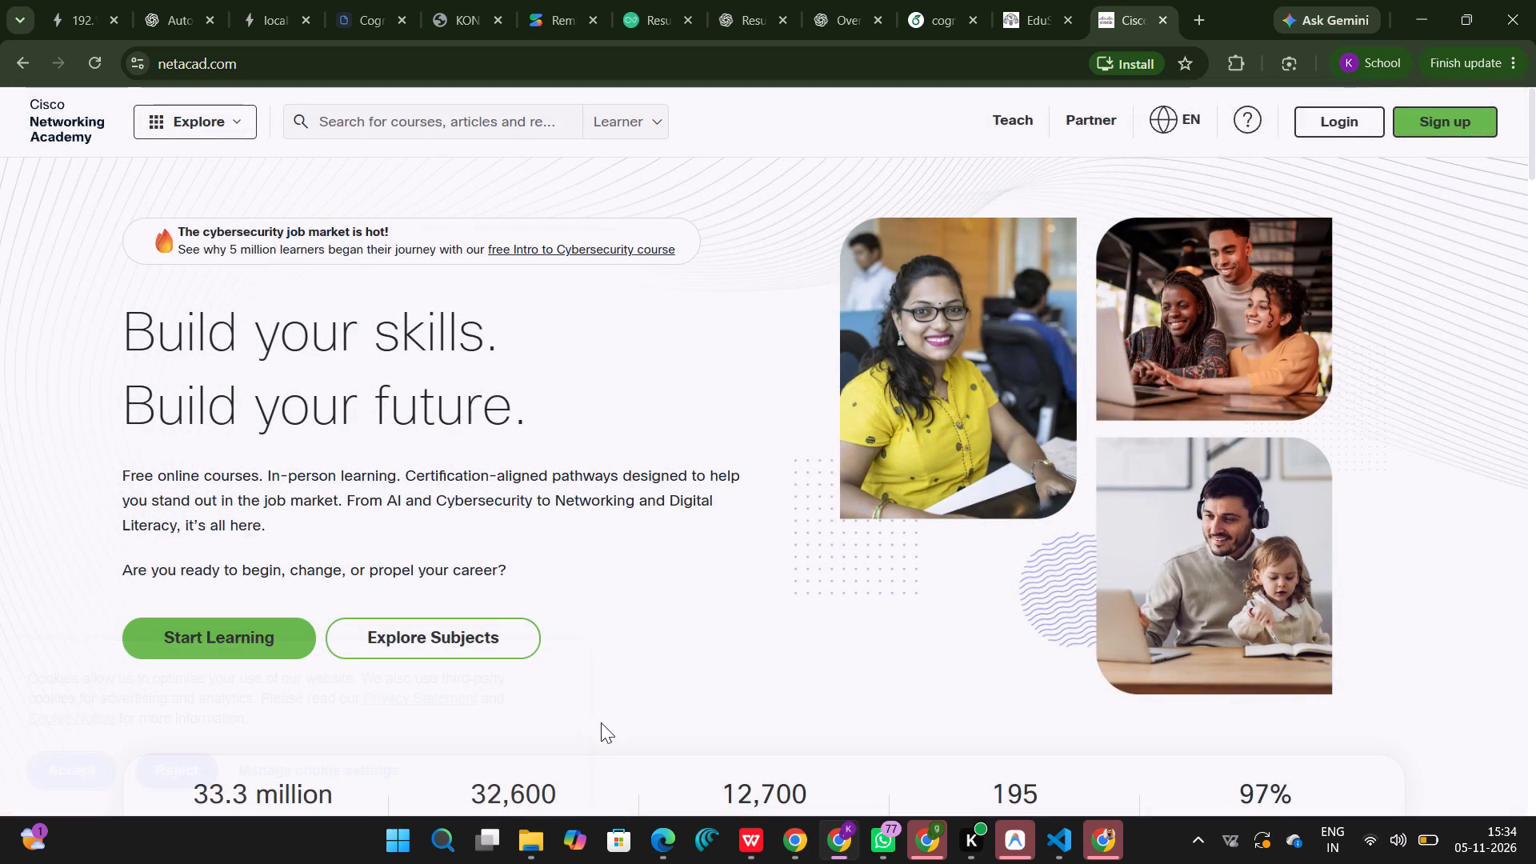
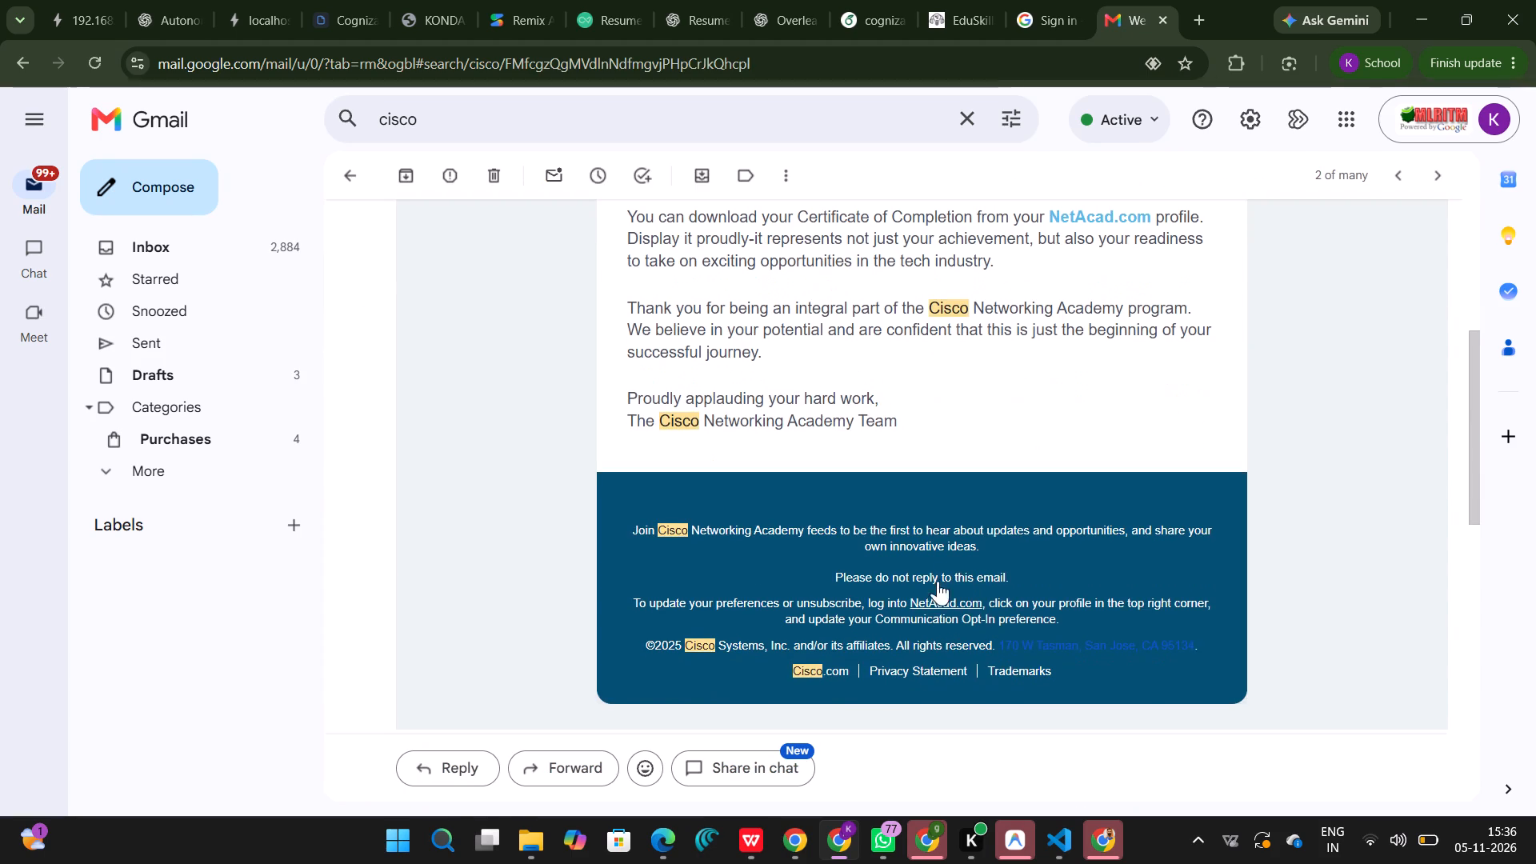
Search Google for "credly" in a new tab and open the Credly by Pearson website.
scroll(942, 566, up, 6)
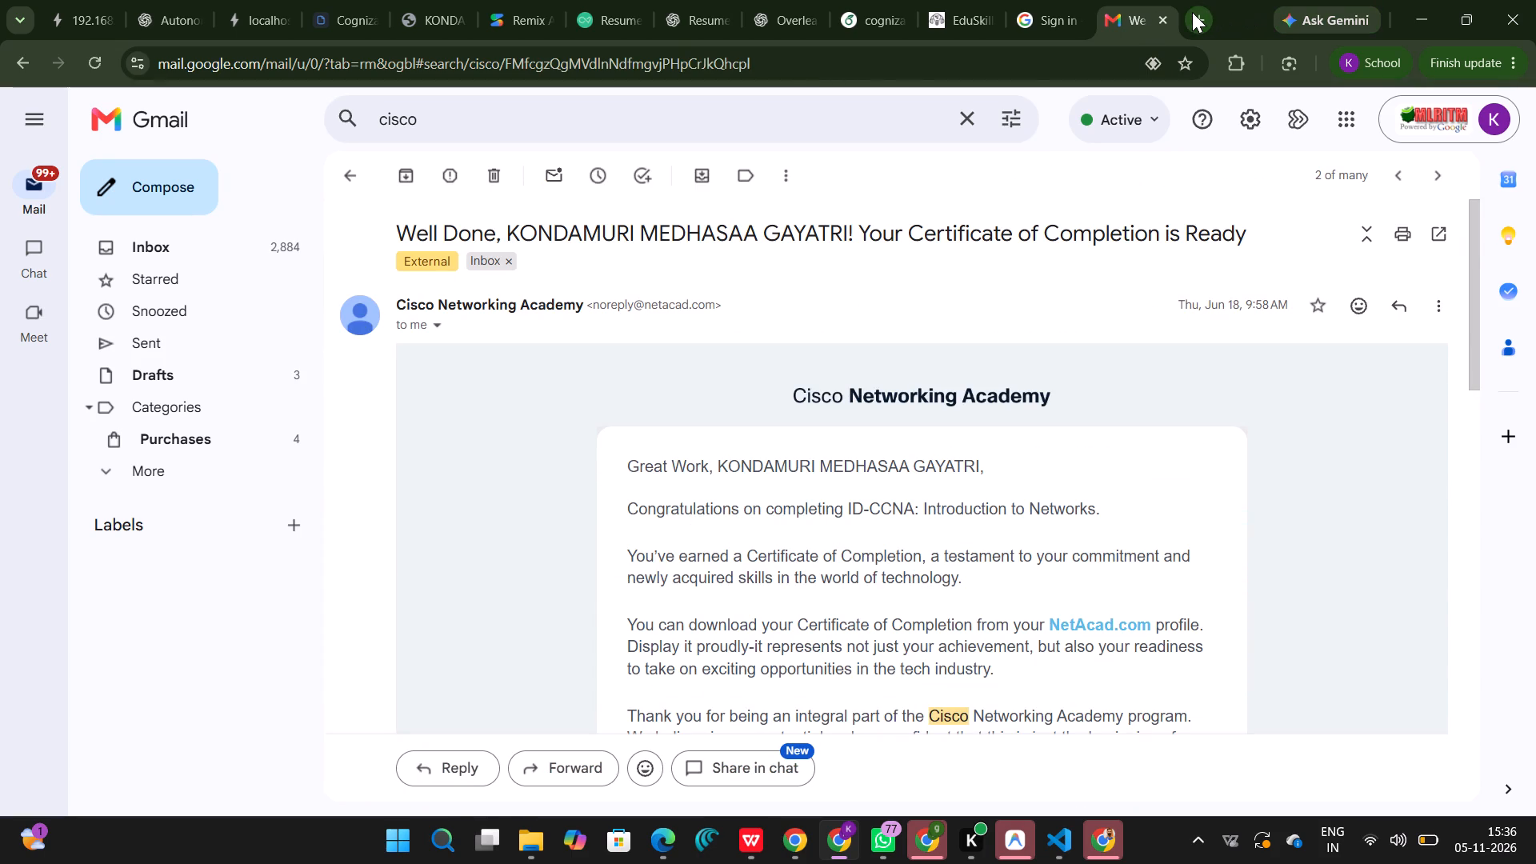
click(1192, 12)
click(686, 396)
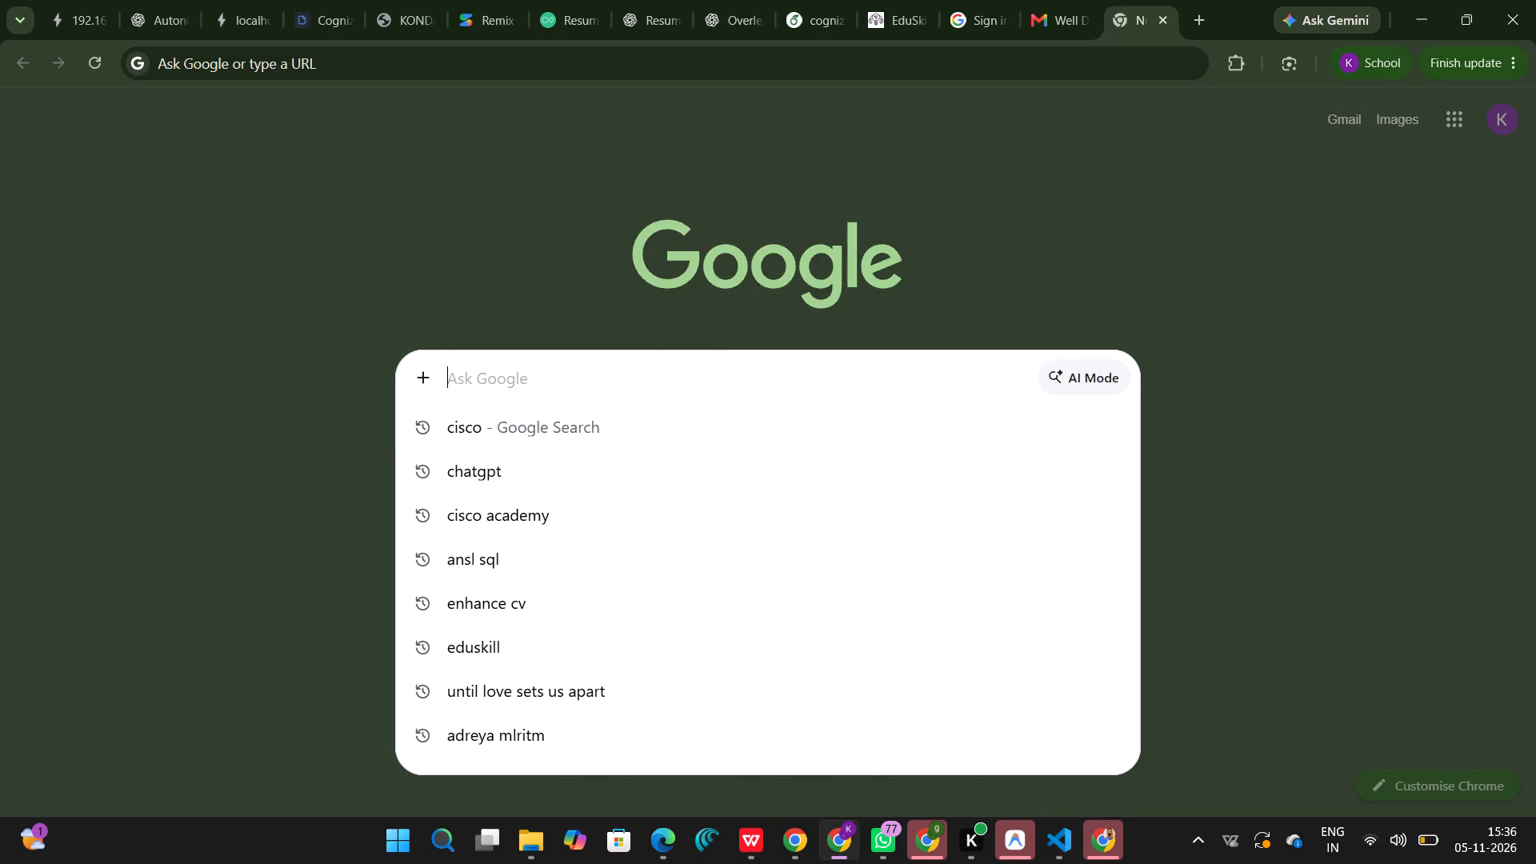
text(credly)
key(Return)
click(332, 299)
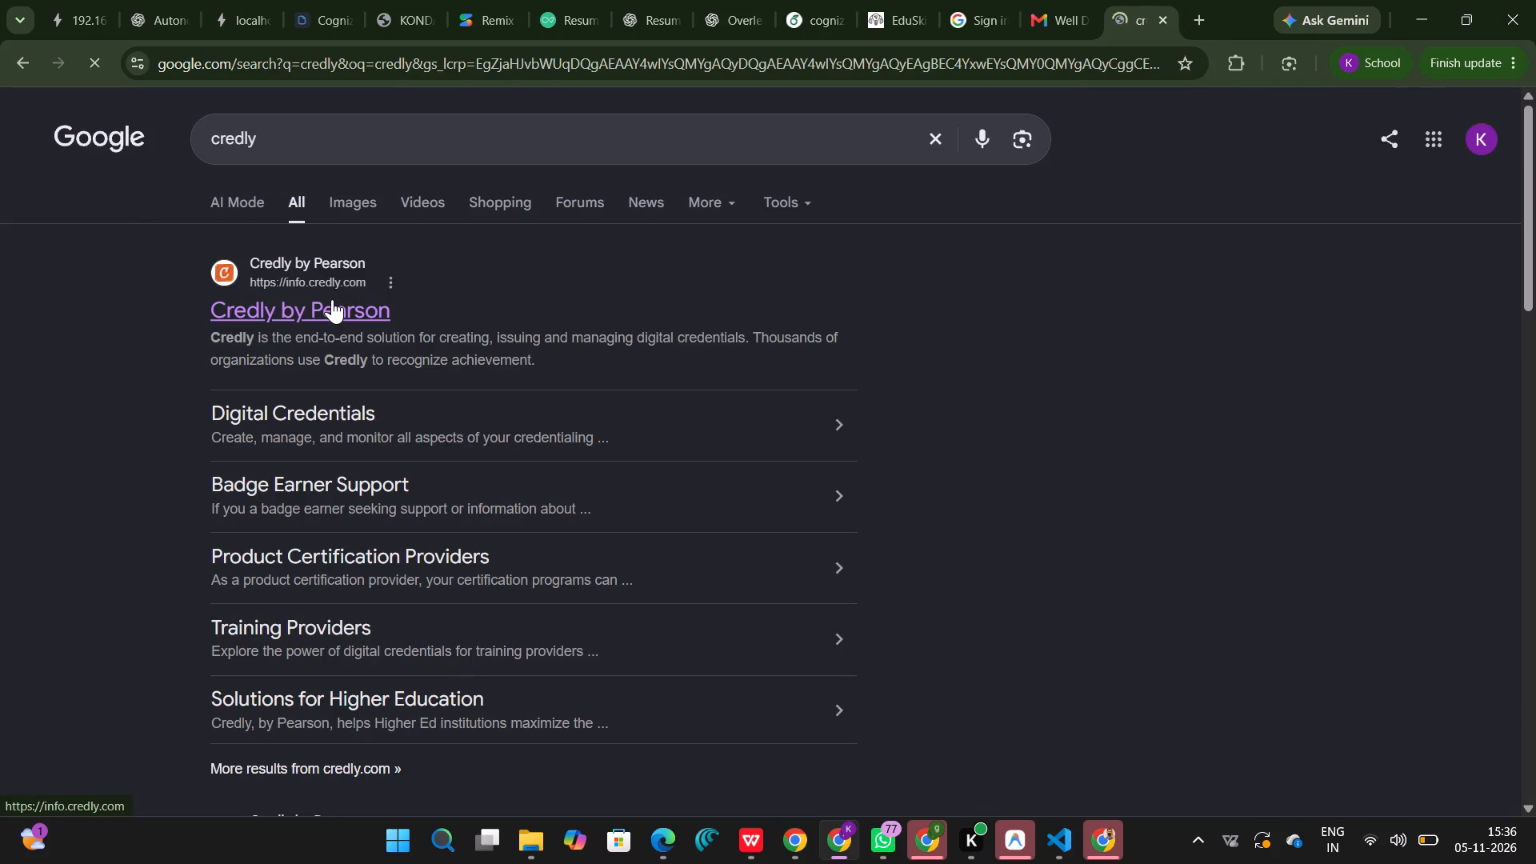
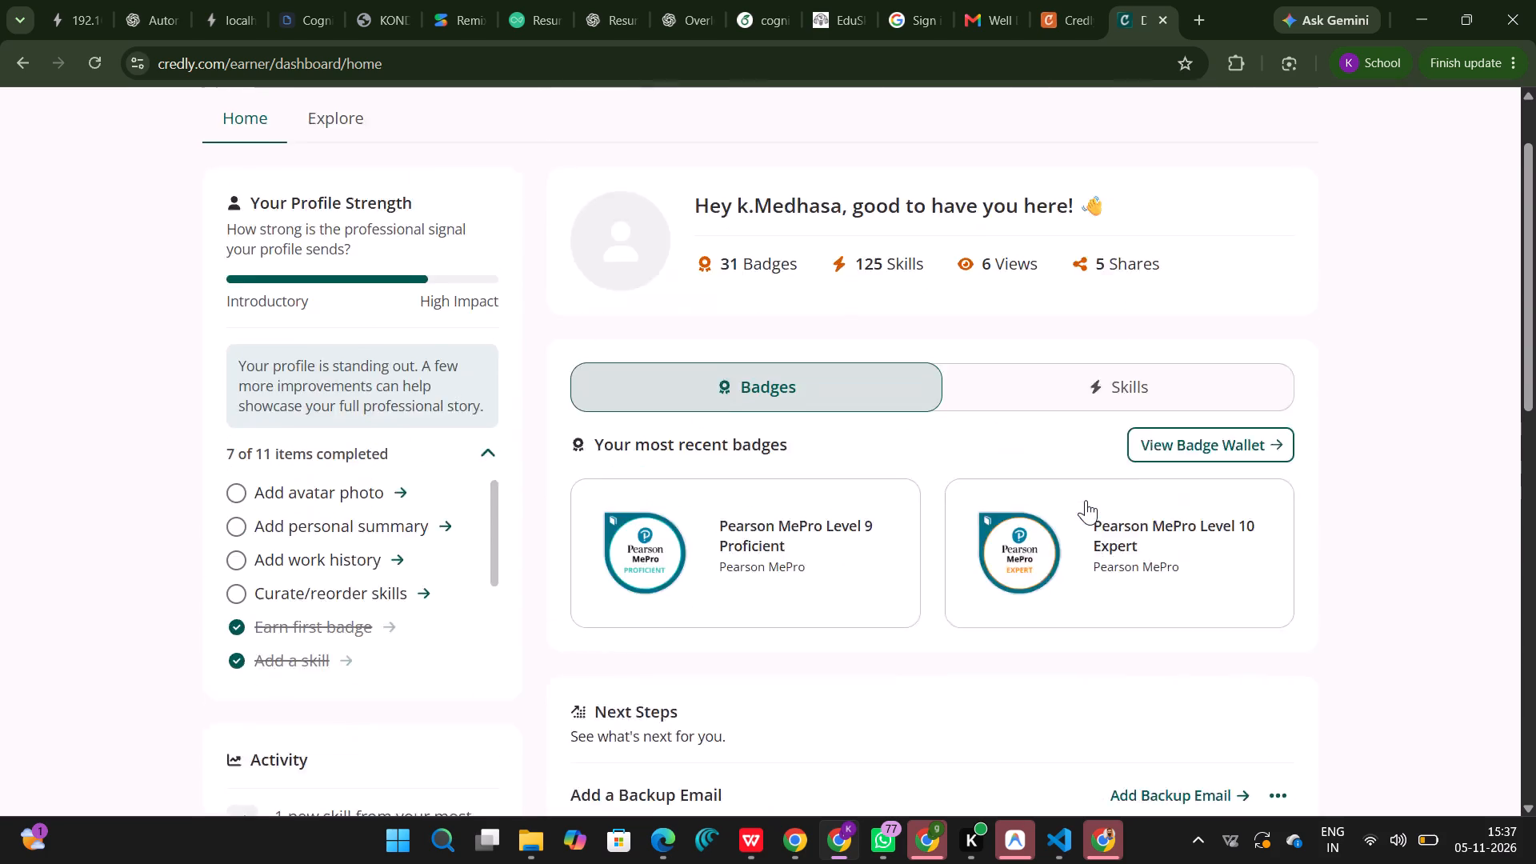
Open the Credly profile and look through the badges in its Badge Wallet.
scroll(1086, 500, up, 1)
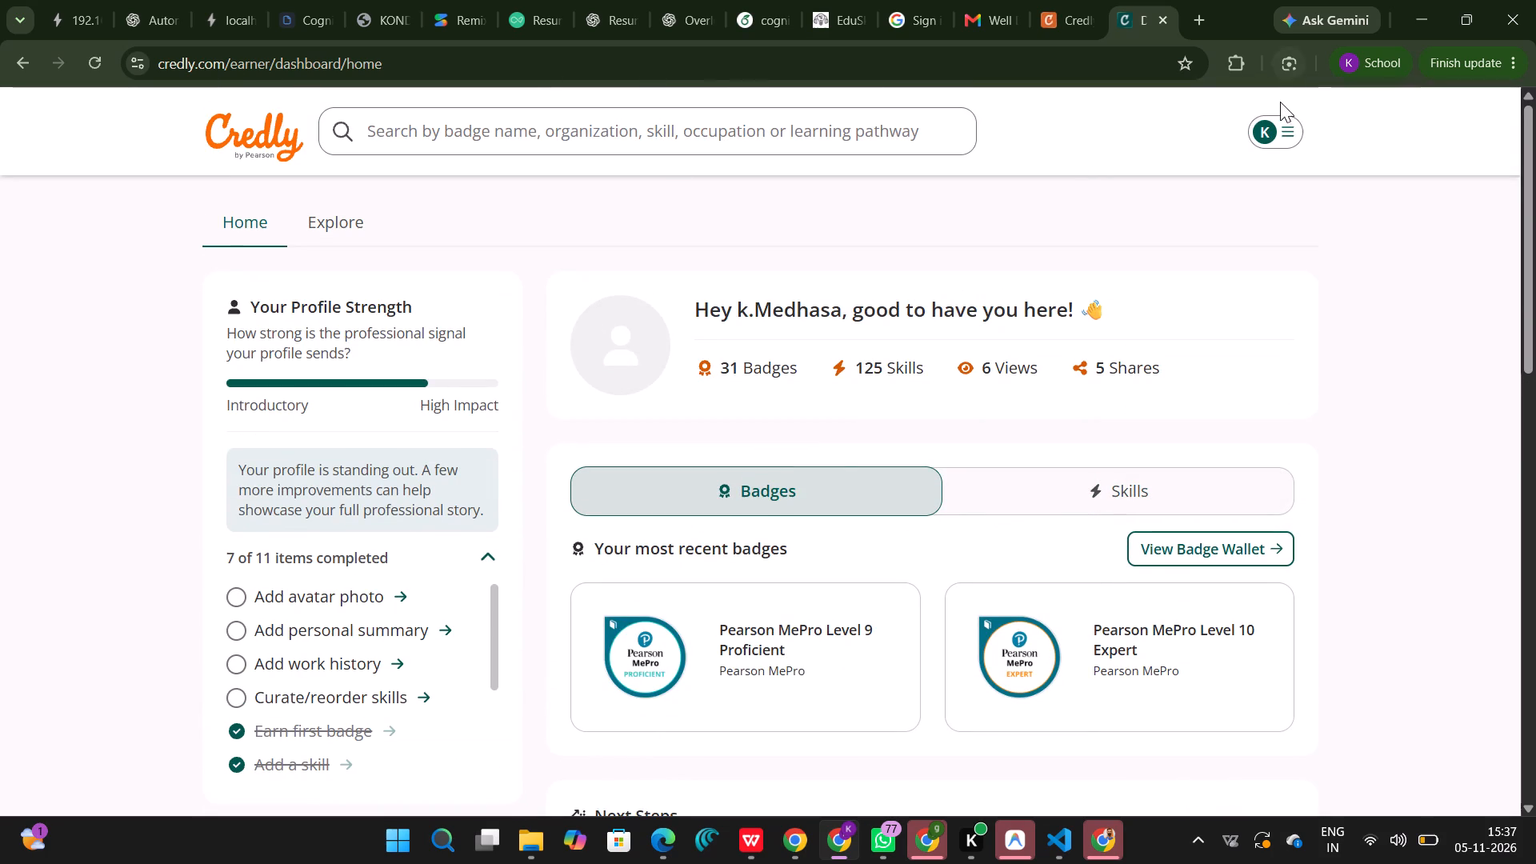
click(1287, 130)
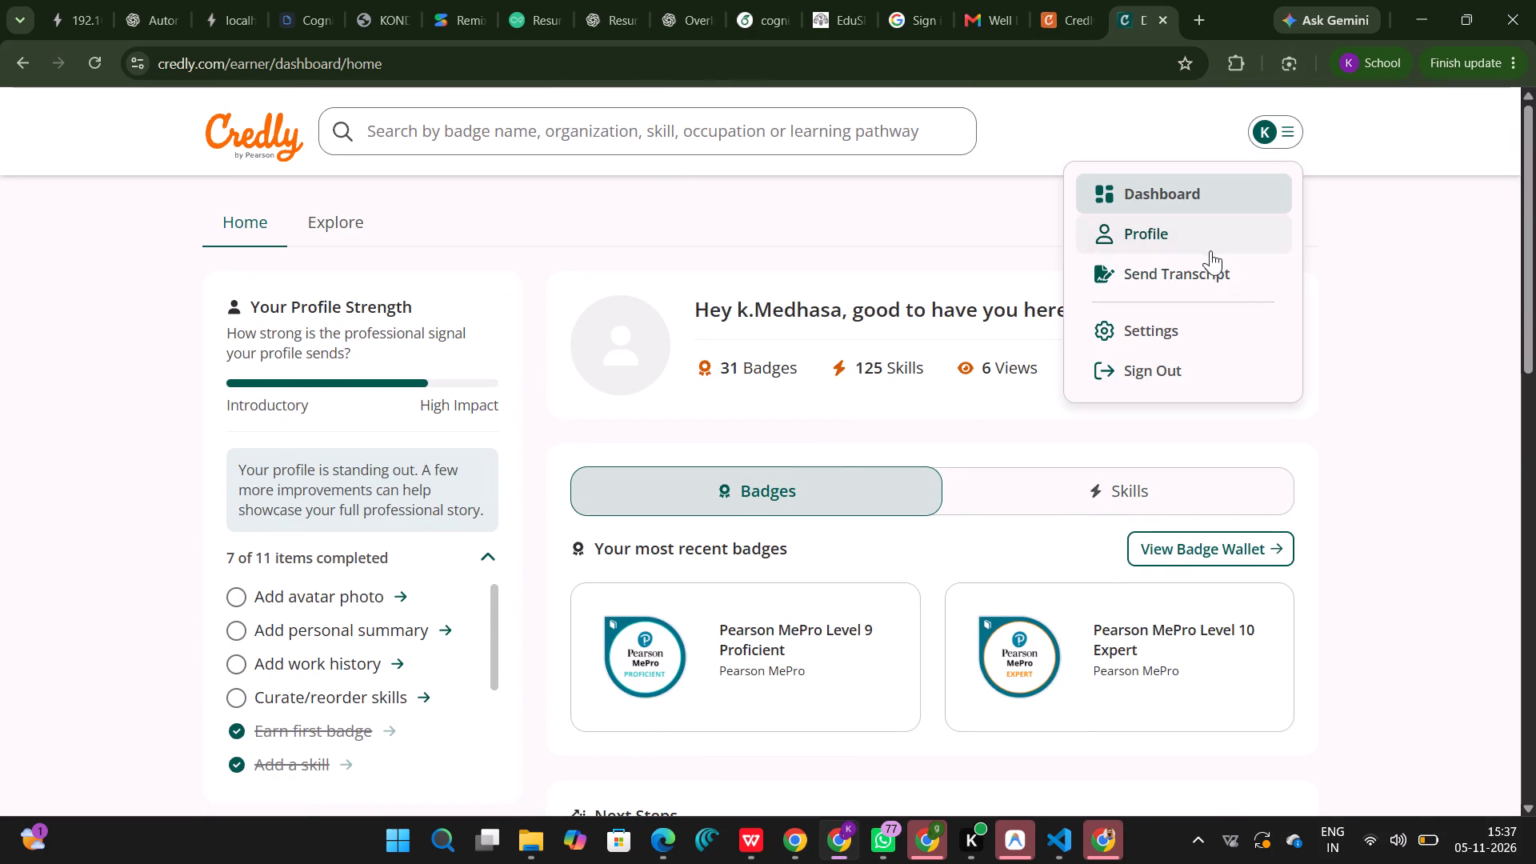
click(1210, 249)
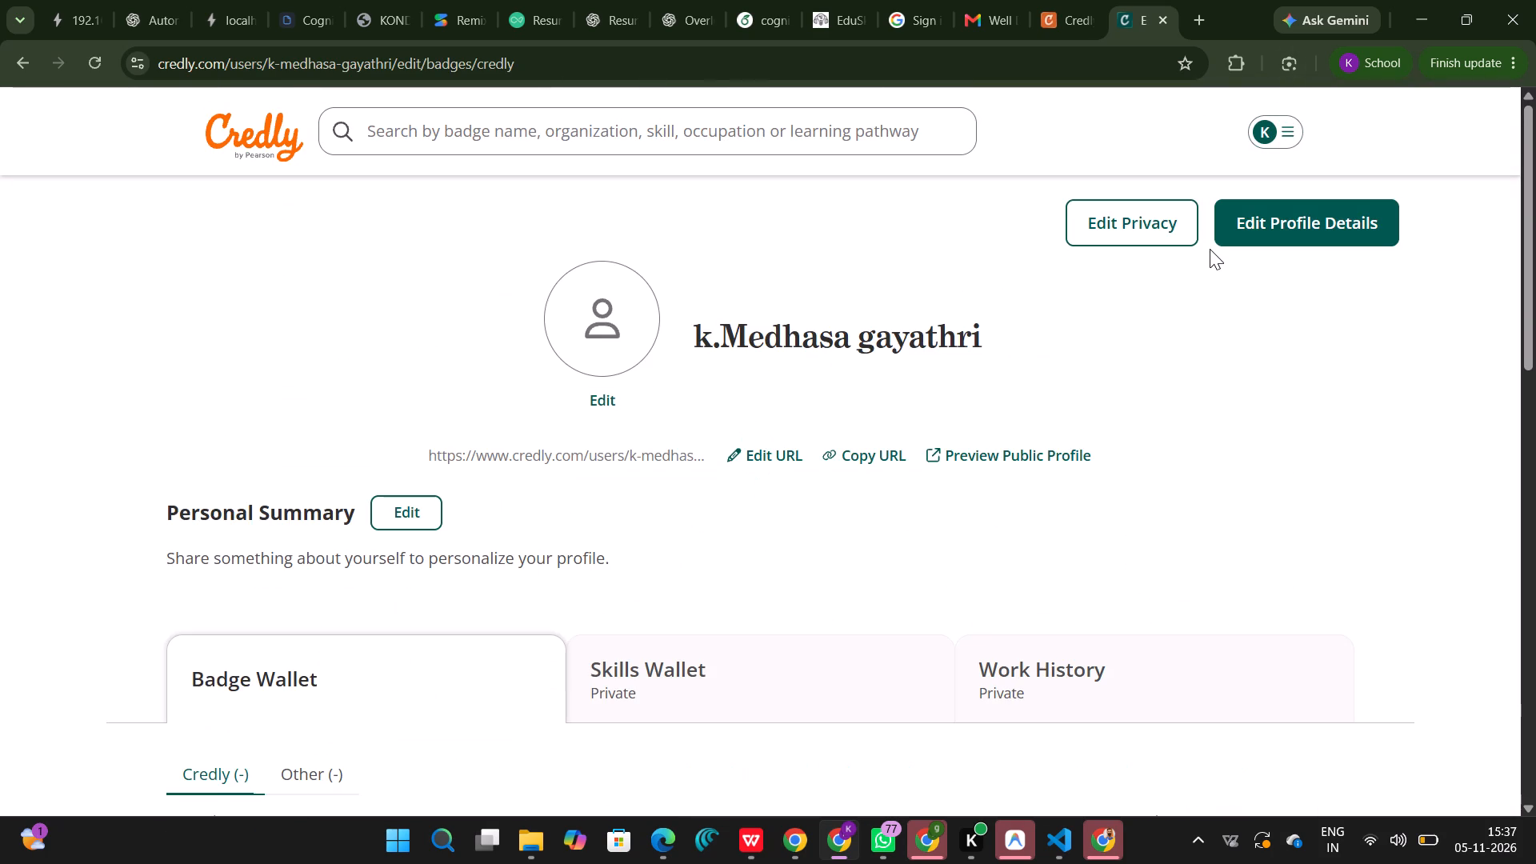
scroll(786, 485, down, 3)
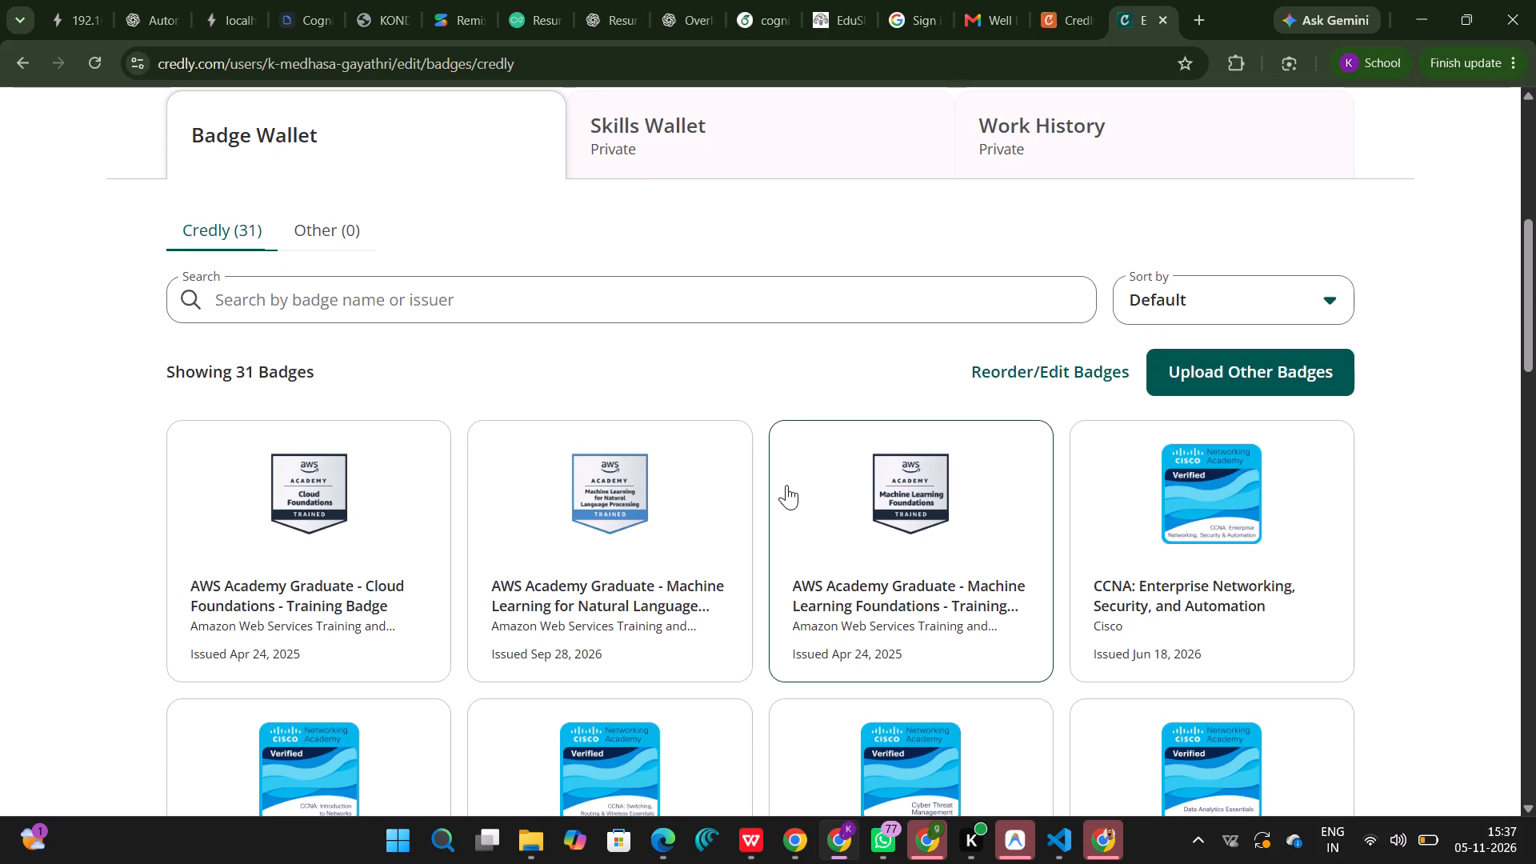
scroll(786, 485, down, 2)
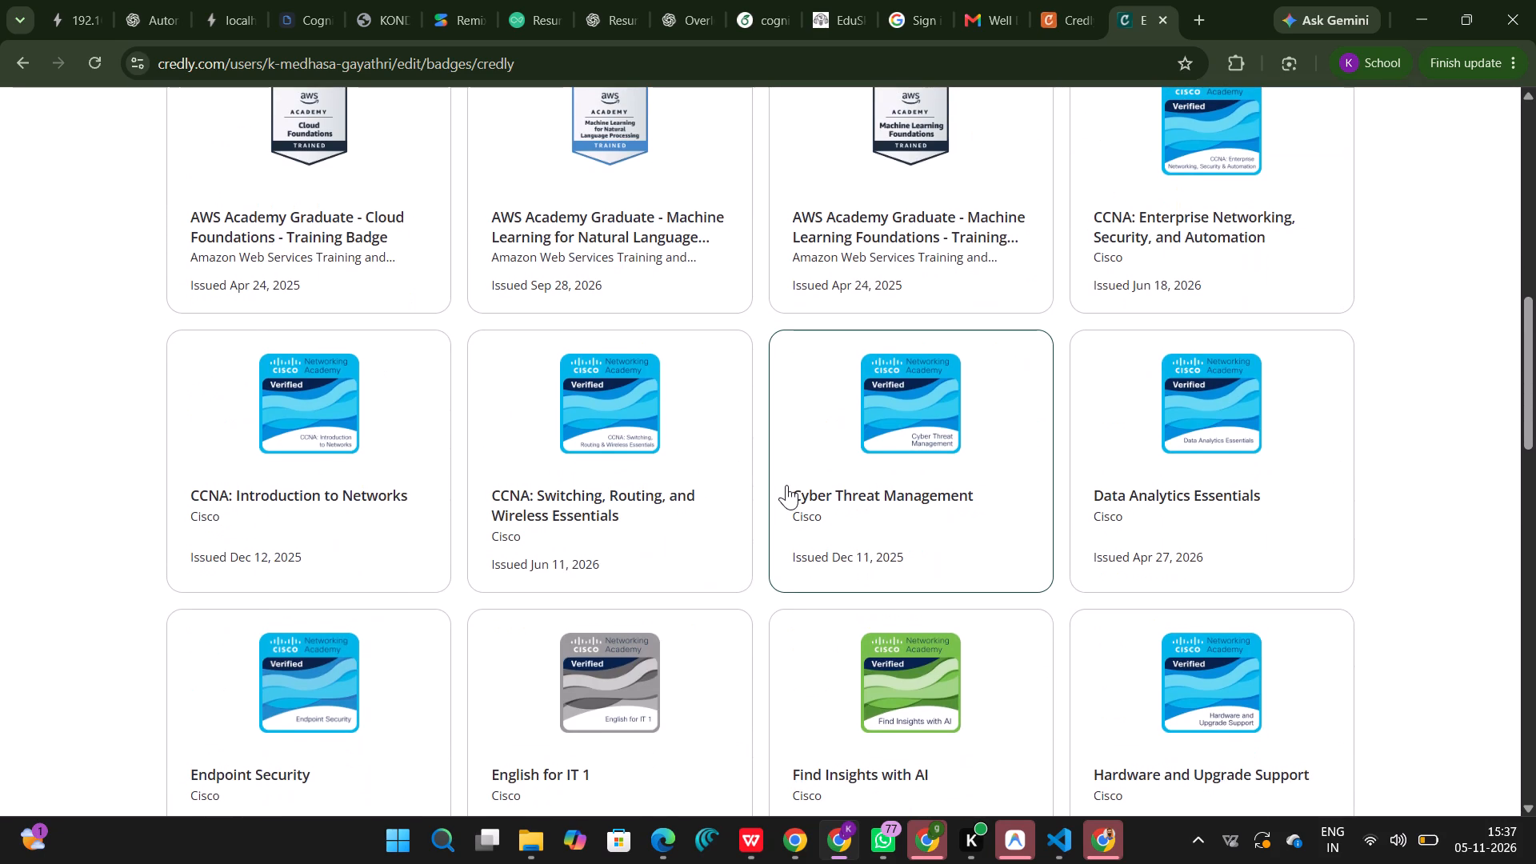
scroll(786, 485, down, 2)
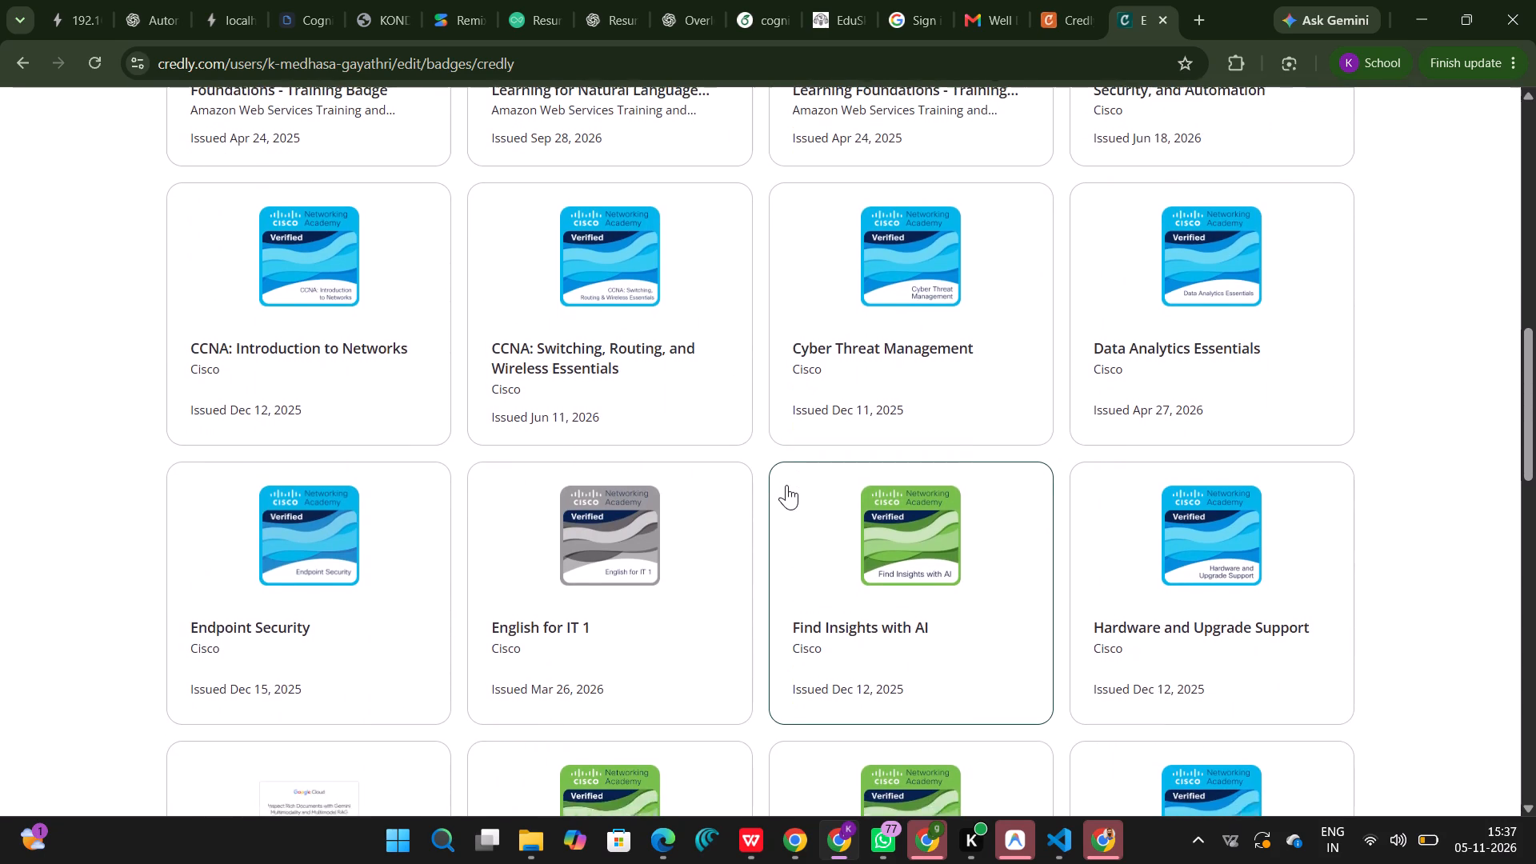
scroll(786, 485, down, 2)
scroll(786, 485, up, 8)
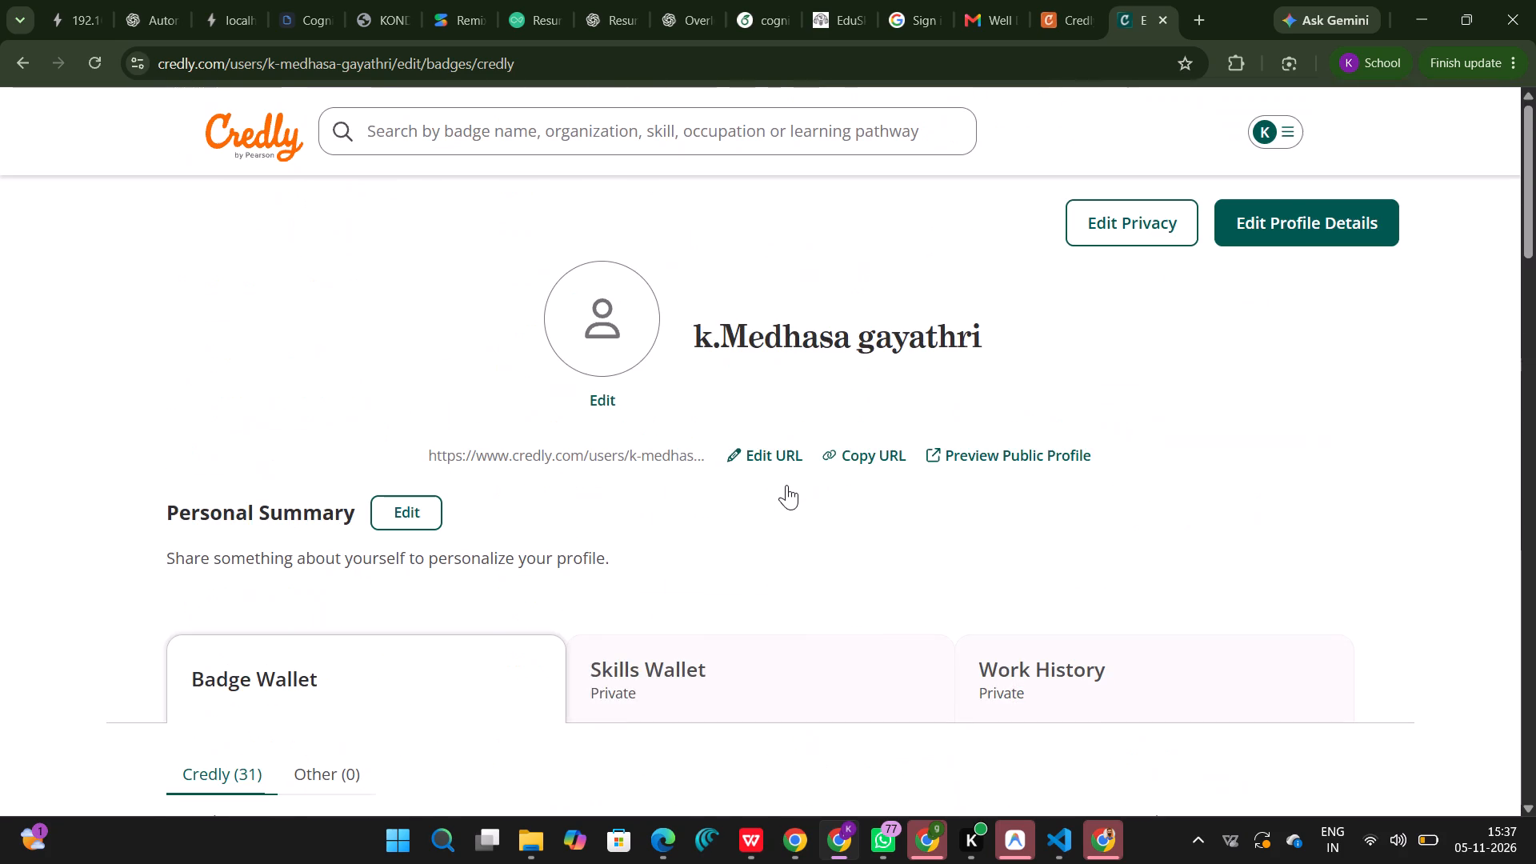
scroll(476, 662, down, 2)
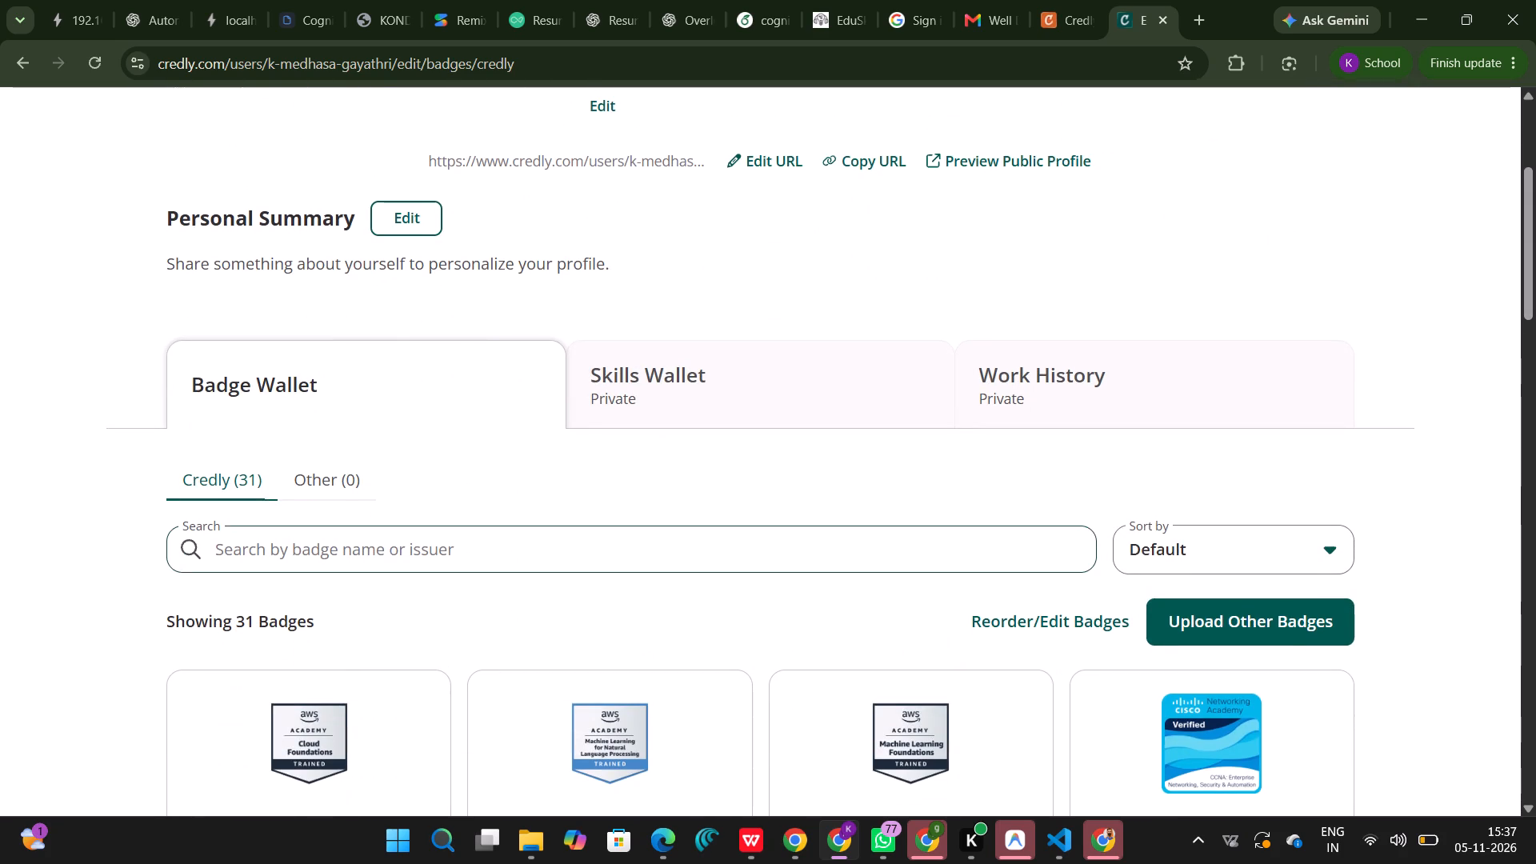
click(1194, 561)
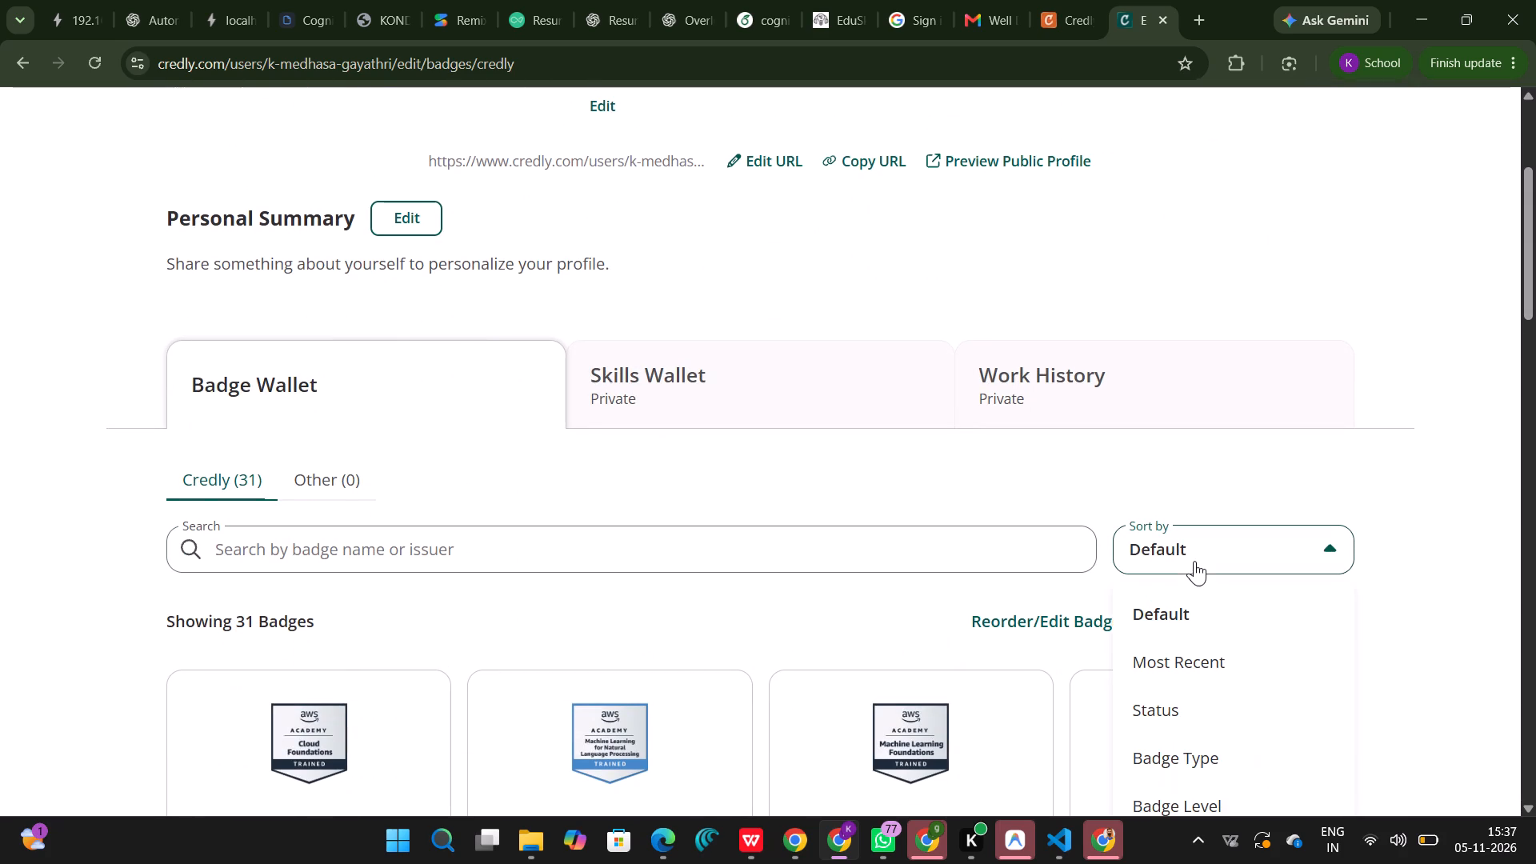
scroll(1187, 746, down, 1)
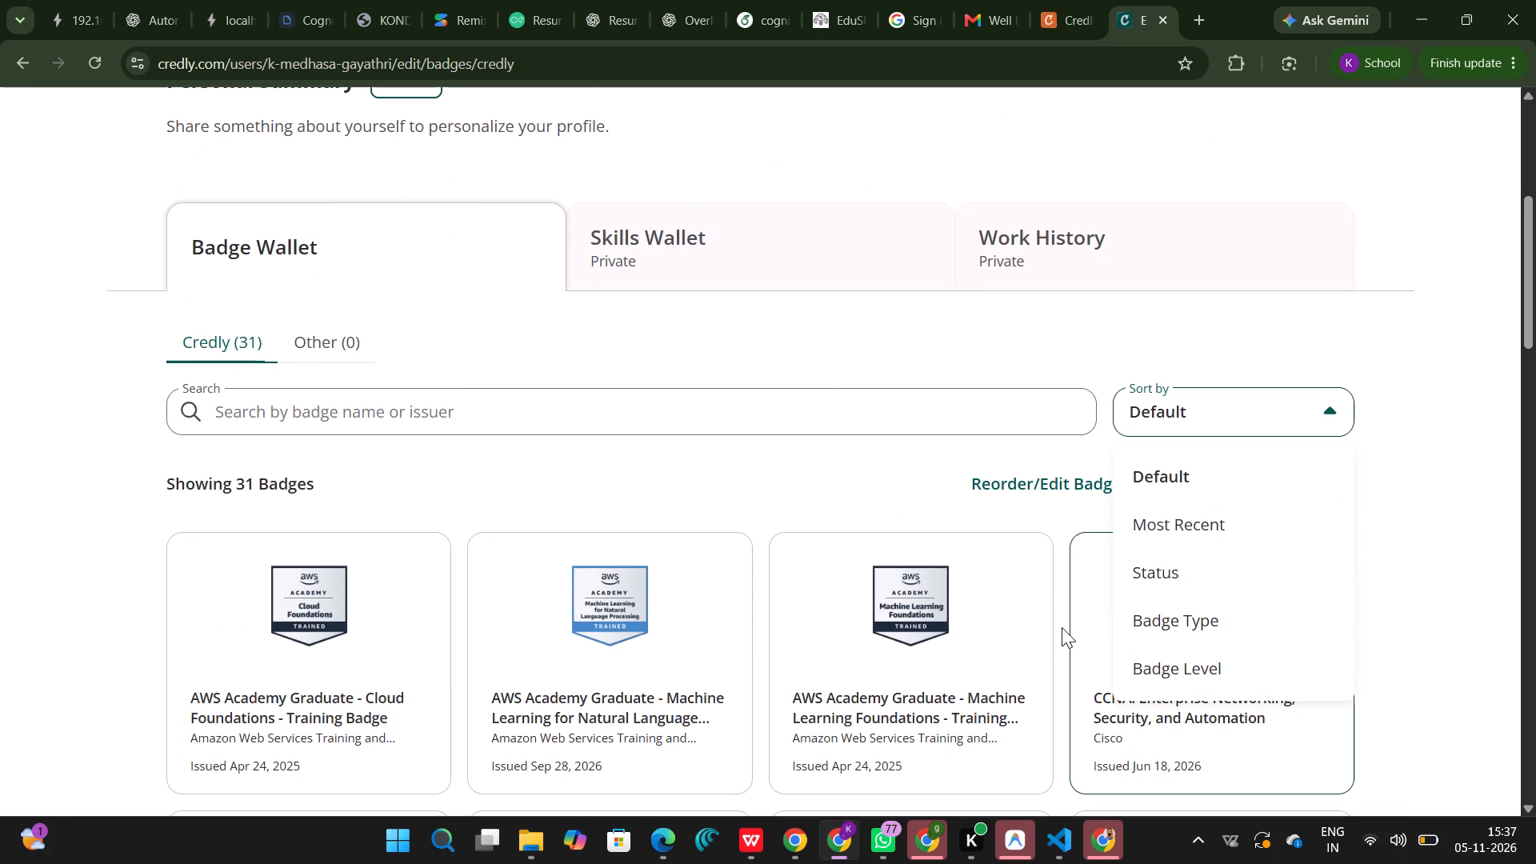
click(634, 419)
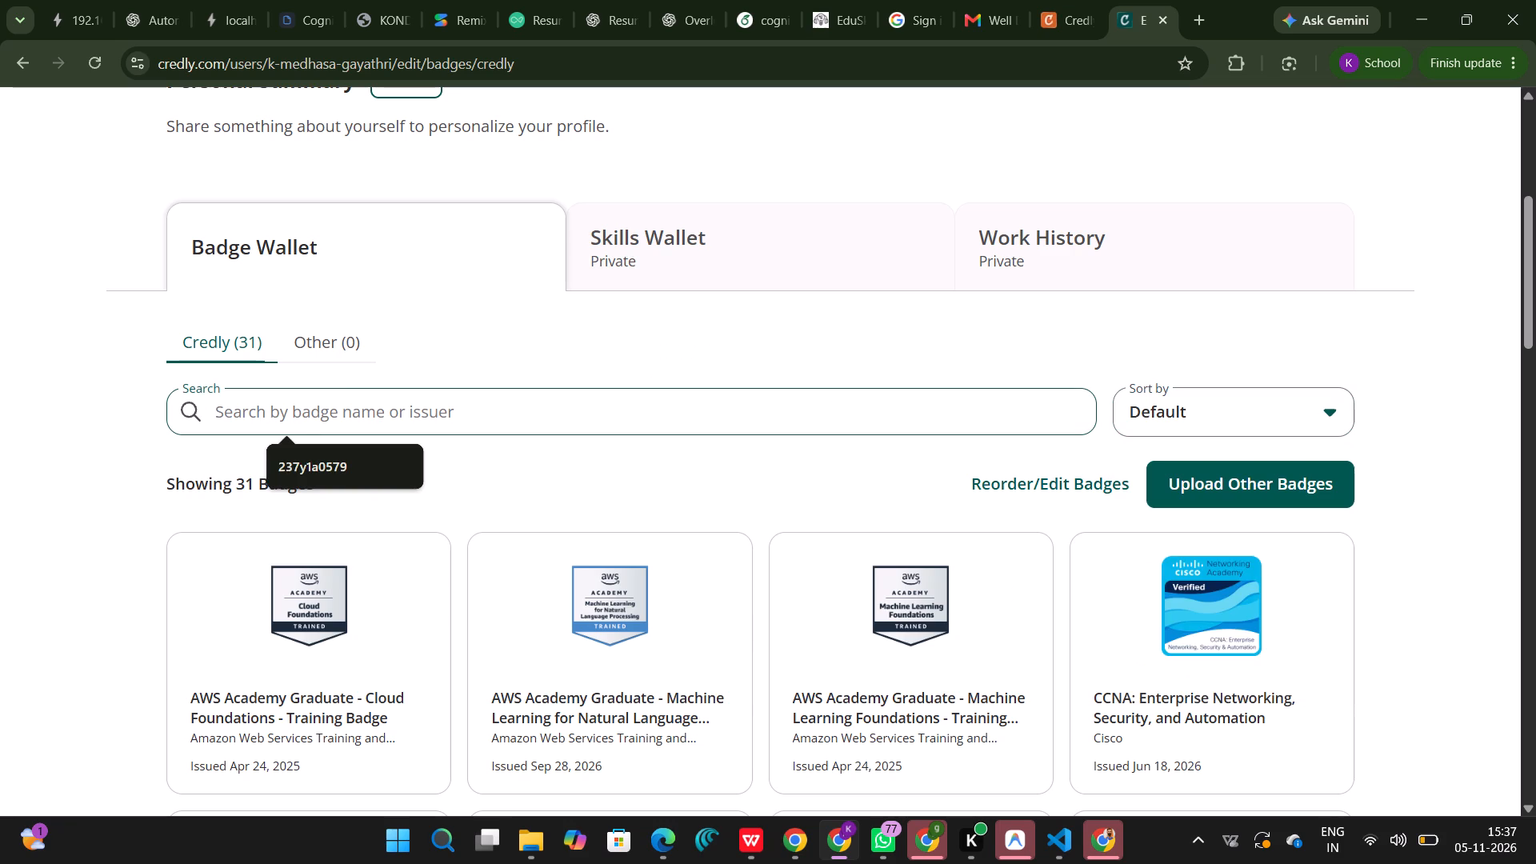
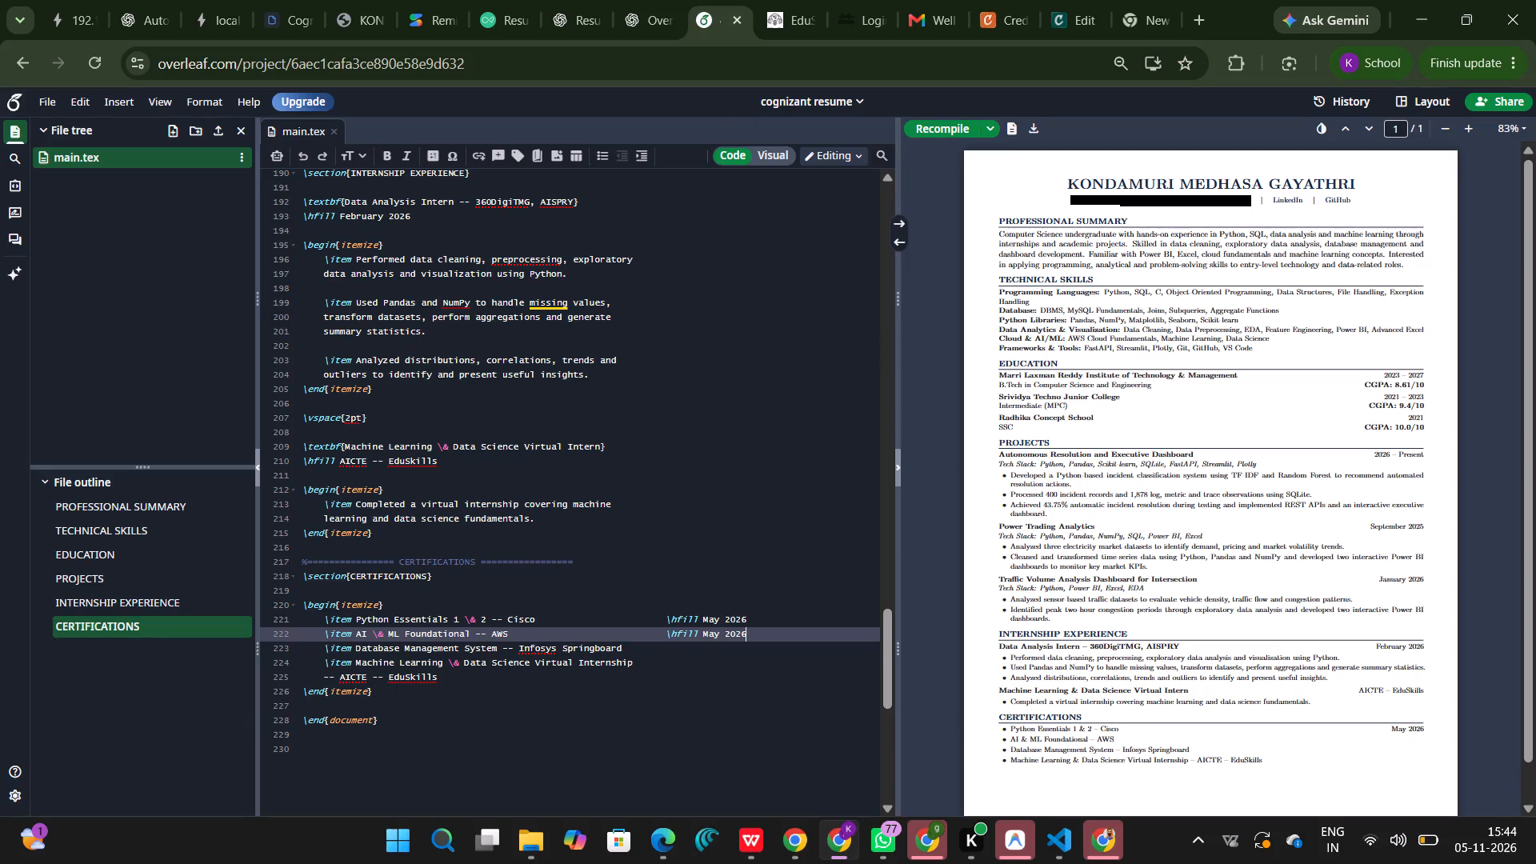
click(718, 628)
key(BackSpace)
key(BackSpace)
key(BackSpace)
text(September)
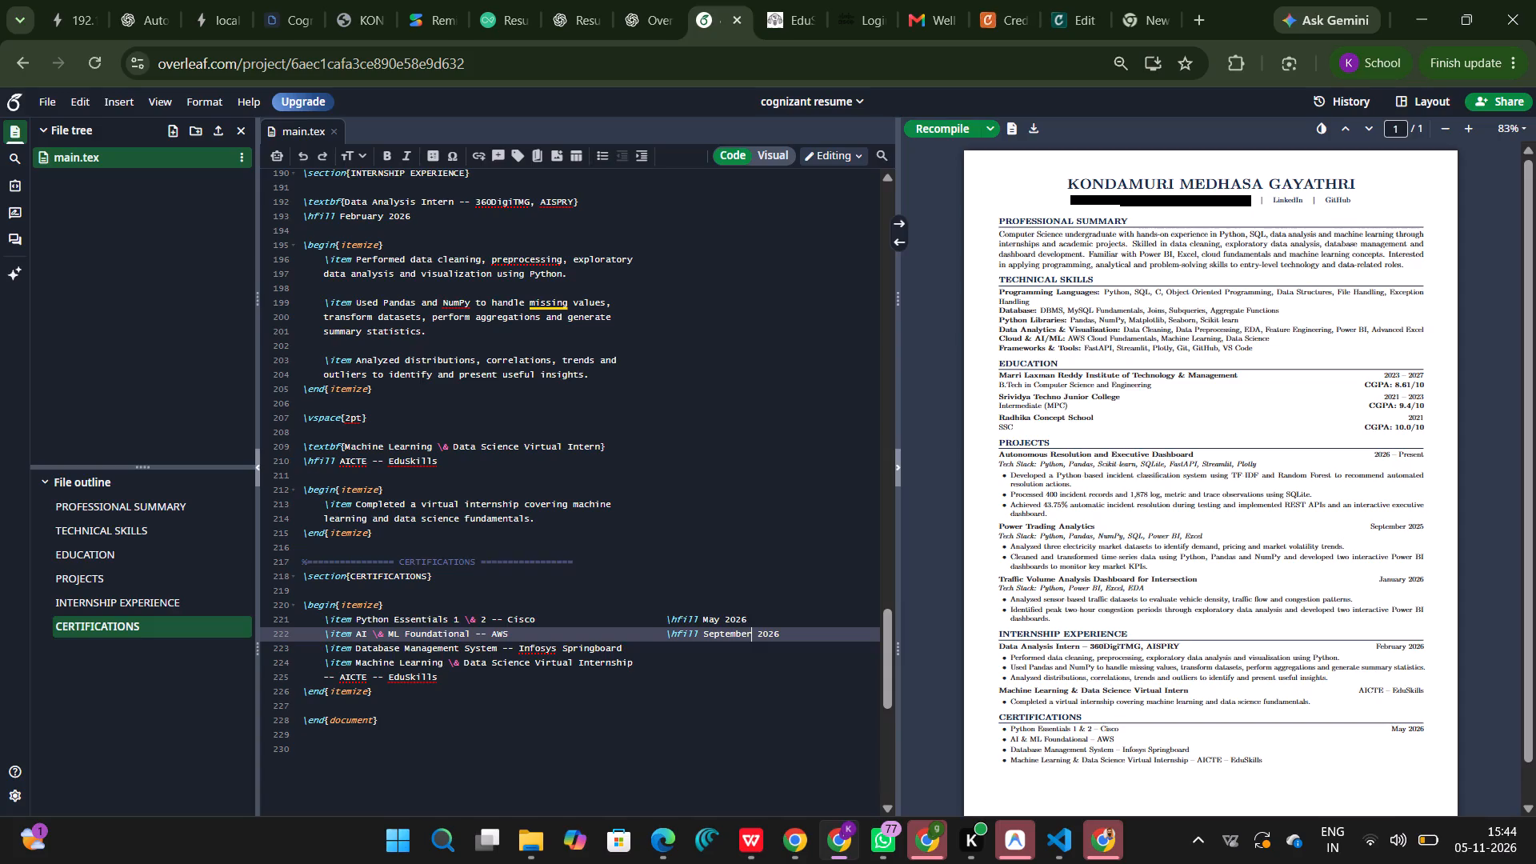
Append the copied "\hfill May 2026" after spacing at the end of the Database Management System -- Infosys Springboard line.
click(666, 648)
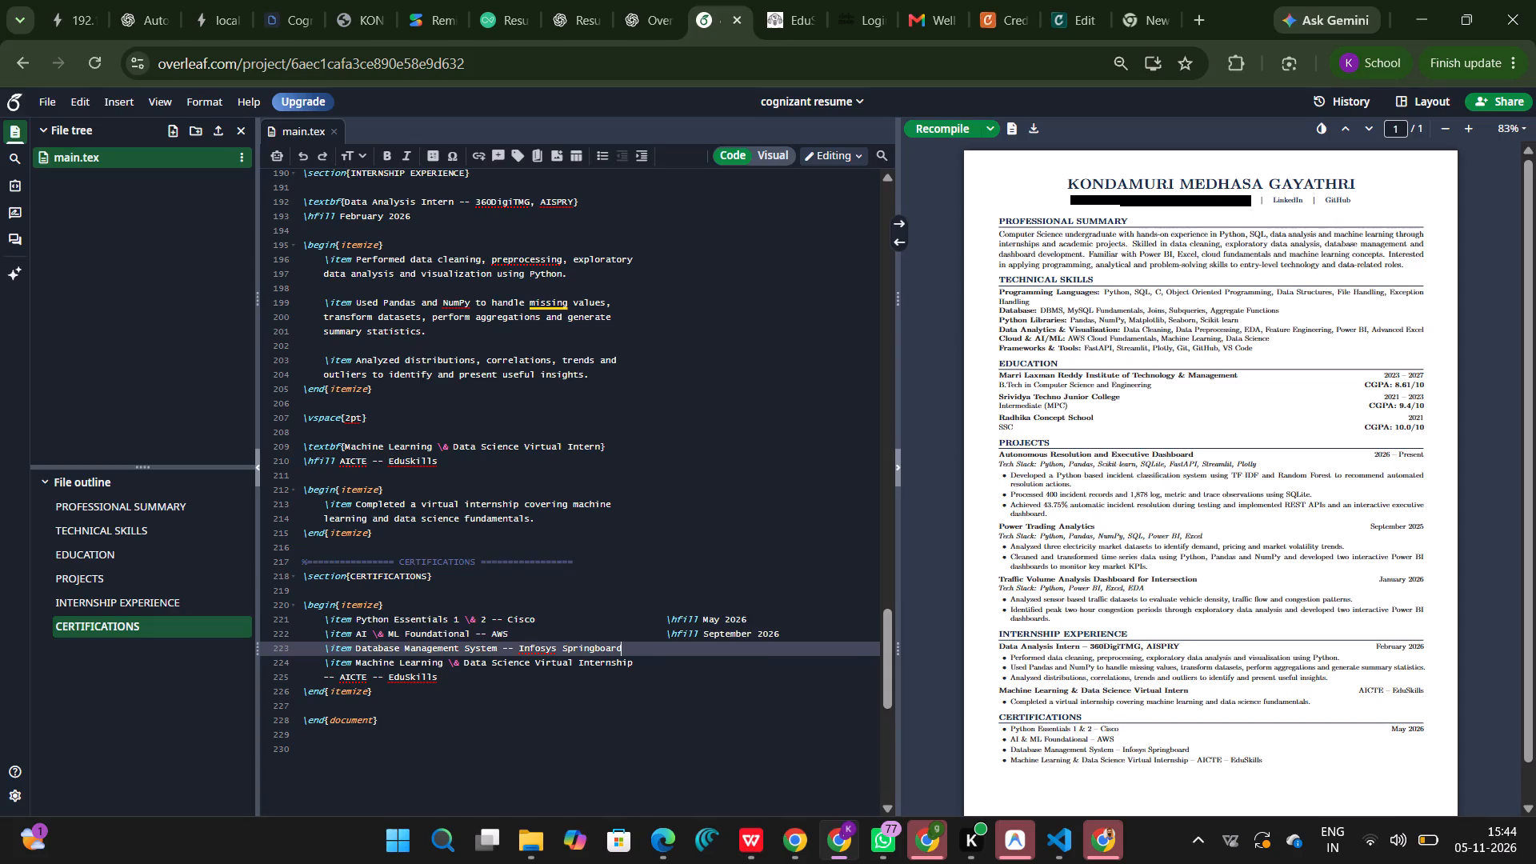
key(space)
key(space)
key(space)
key(space)
key(space)
key(space)
key(space)
key(space)
key(space)
key(space)
key(space)
key(space)
key(space)
key(space)
key(space)
key(BackSpace)
key(BackSpace)
key(BackSpace)
key(BackSpace)
key(BackSpace)
key(BackSpace)
key(BackSpace)
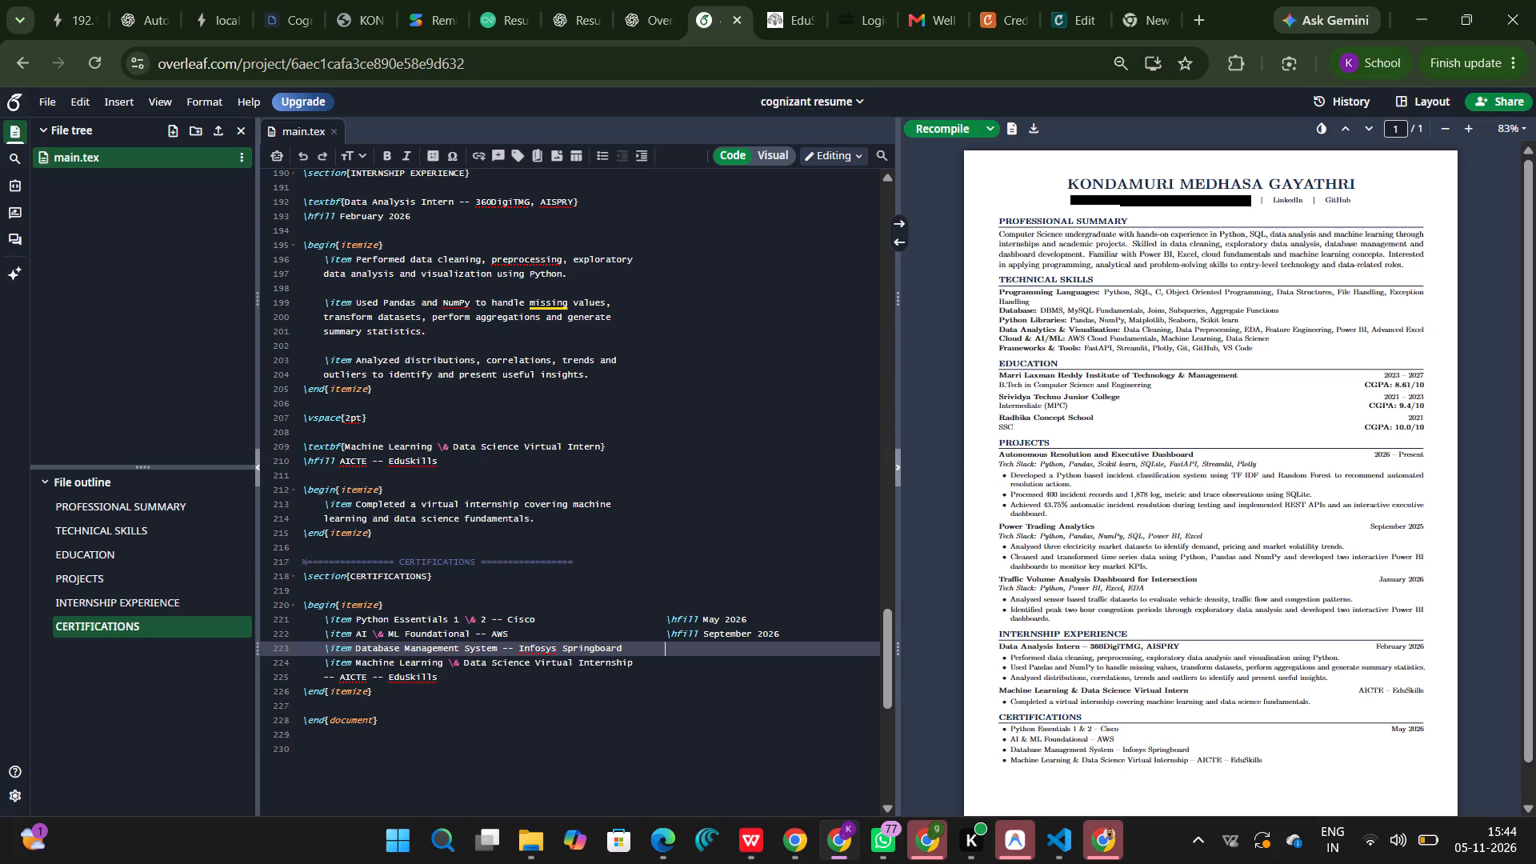
key(space)
key(ctrl+v)
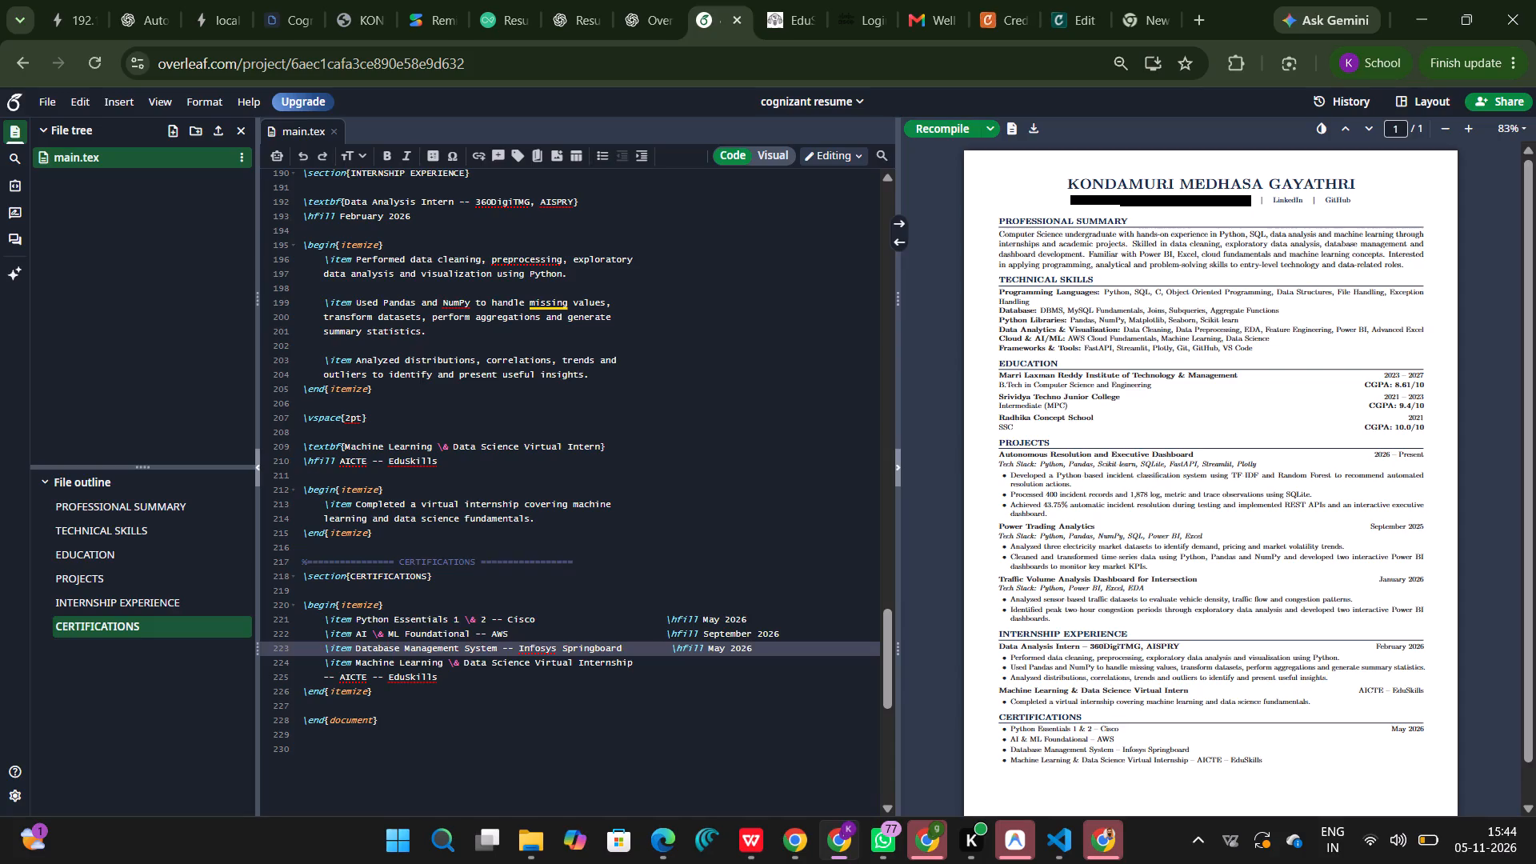
Align the Database Management System line's \hfill with those above, change its month to November, and recompile the PDF.
click(671, 650)
key(BackSpace)
click(714, 647)
key(BackSpace)
key(BackSpace)
key(Right)
key(BackSpace)
key(space)
key(BackSpace)
text(November)
click(934, 128)
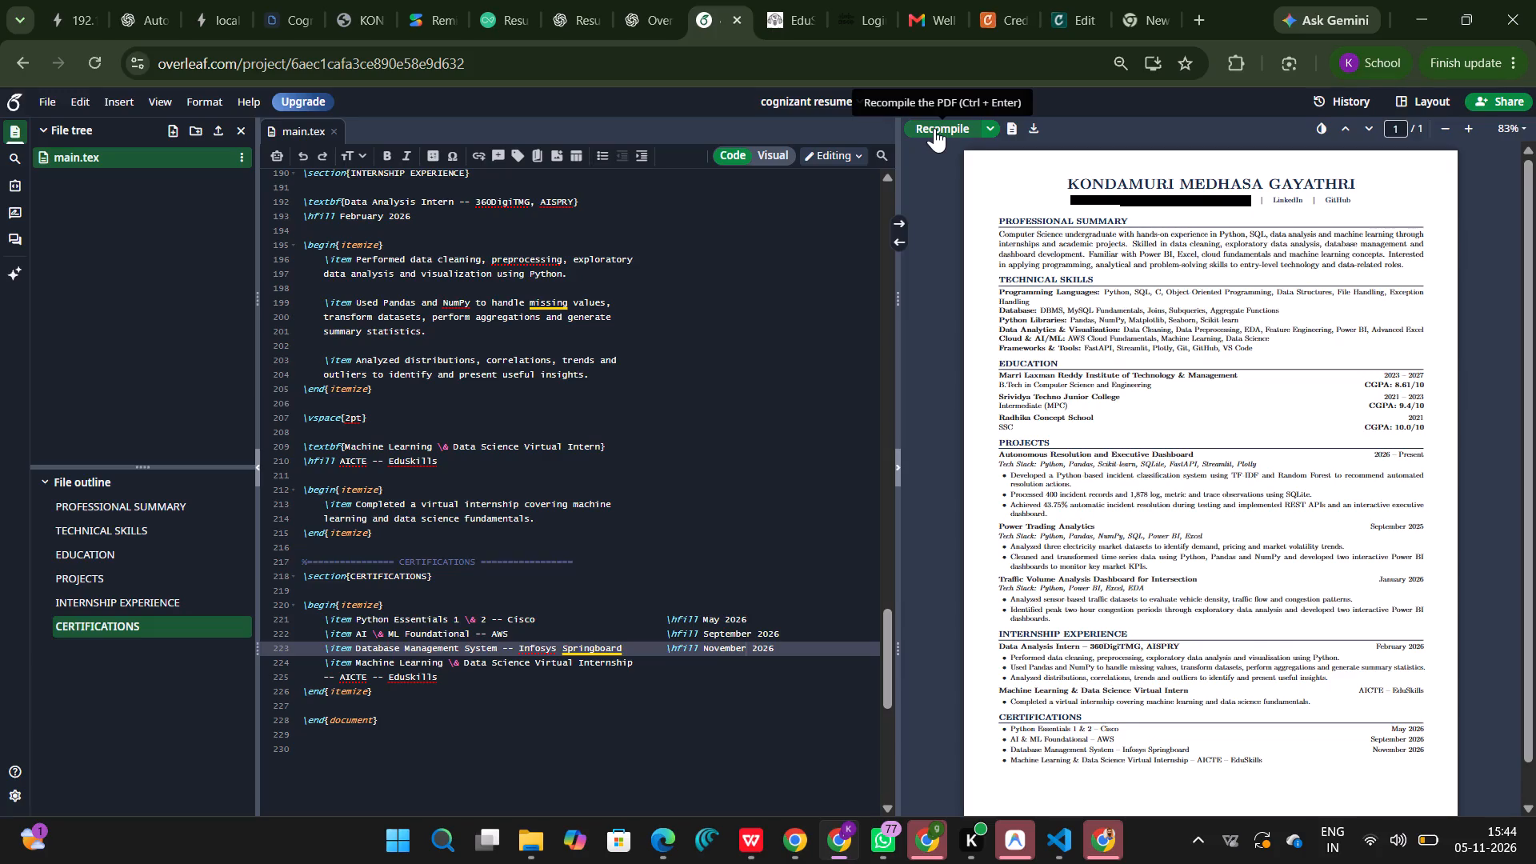
Set the year on the Database Management System -- Infosys Springboard line to 2025.
click(776, 650)
key(BackSpace)
key(5)
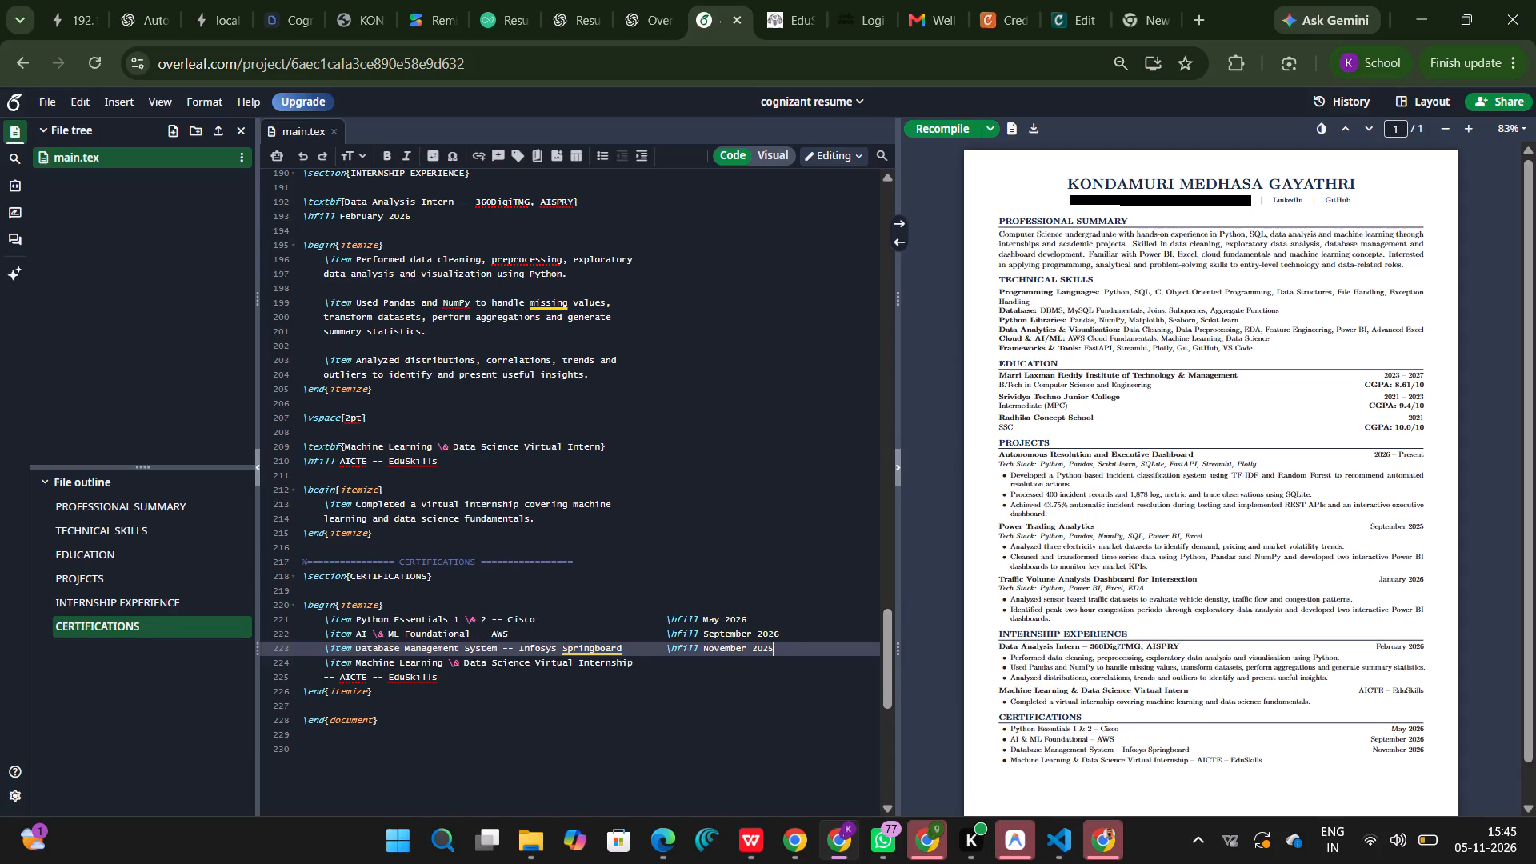
Delete the Machine Learning & Data Science Virtual Internship certification entry together with the \end{itemize} below it, and recompile the PDF.
drag(439, 684, 332, 659)
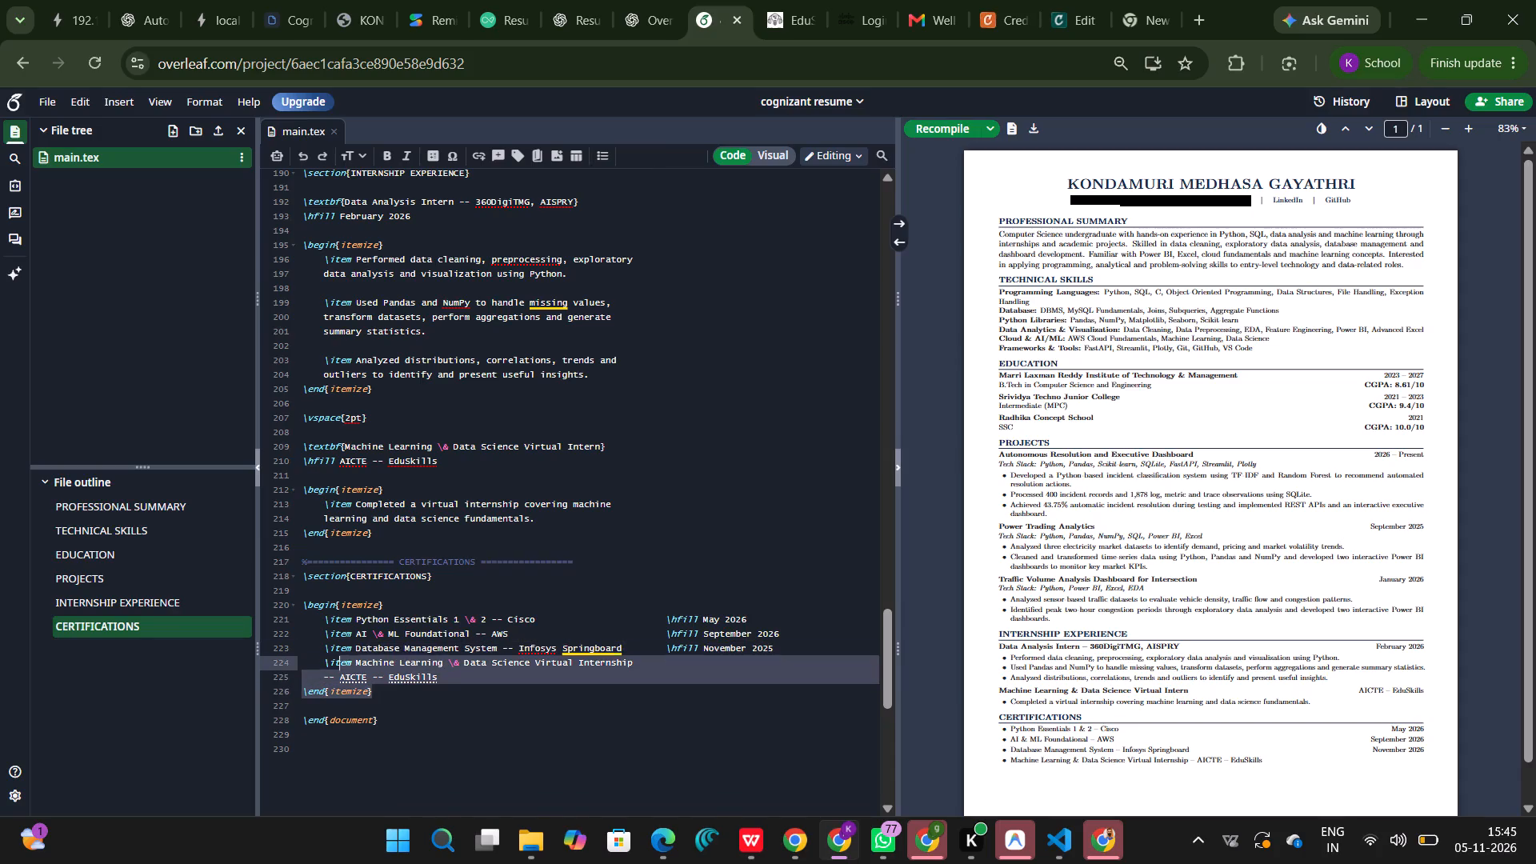
drag(332, 659, 302, 666)
key(BackSpace)
key(BackSpace)
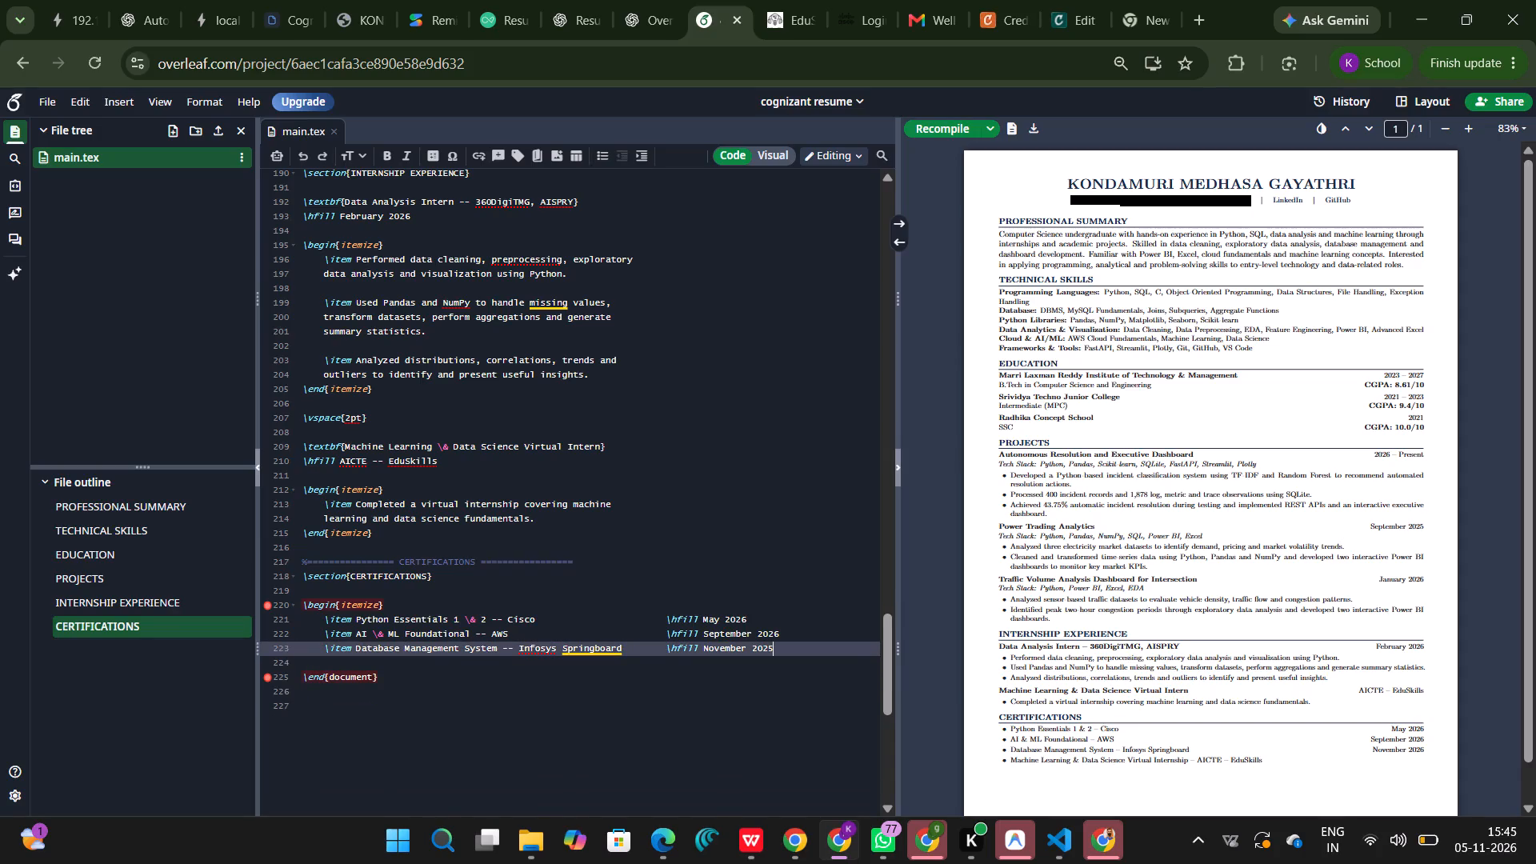
click(962, 123)
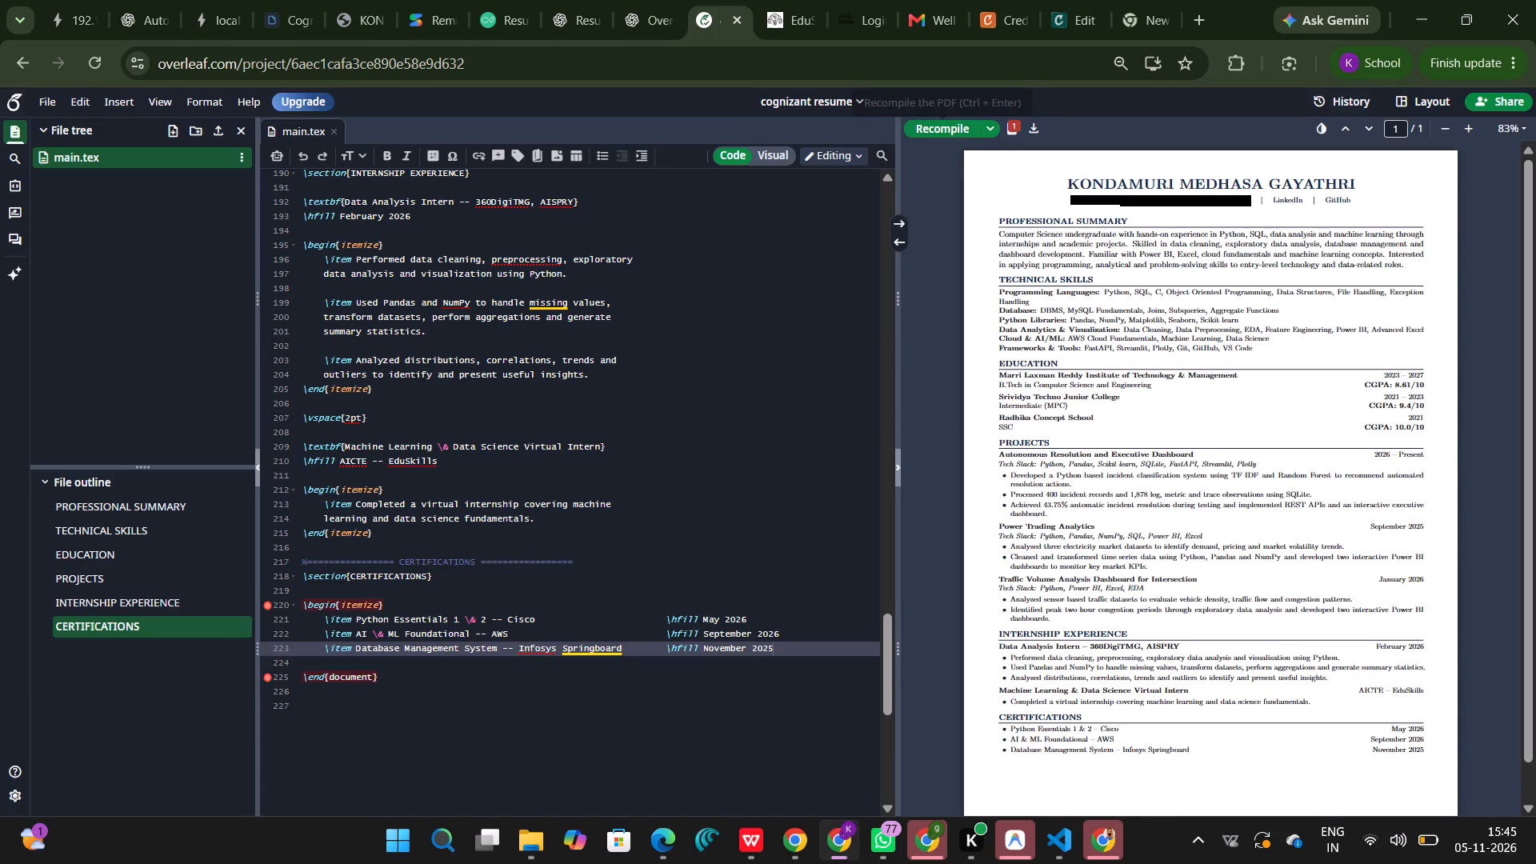
Make "Python, SQL, data analysis" bold in the Professional Summary source and recompile the PDF.
scroll(1229, 507, up, 1)
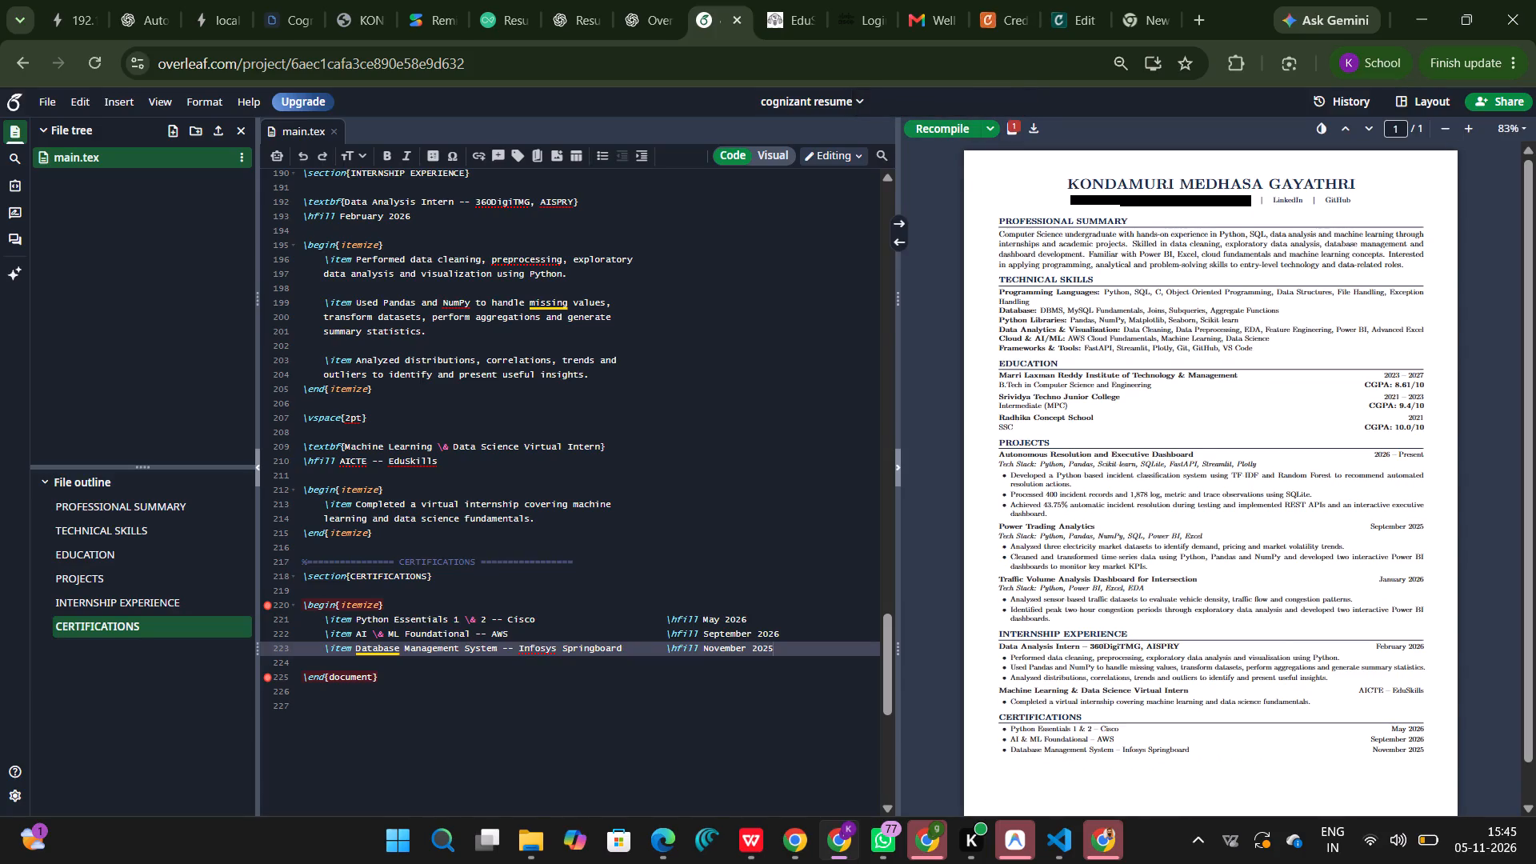
scroll(1229, 507, up, 2)
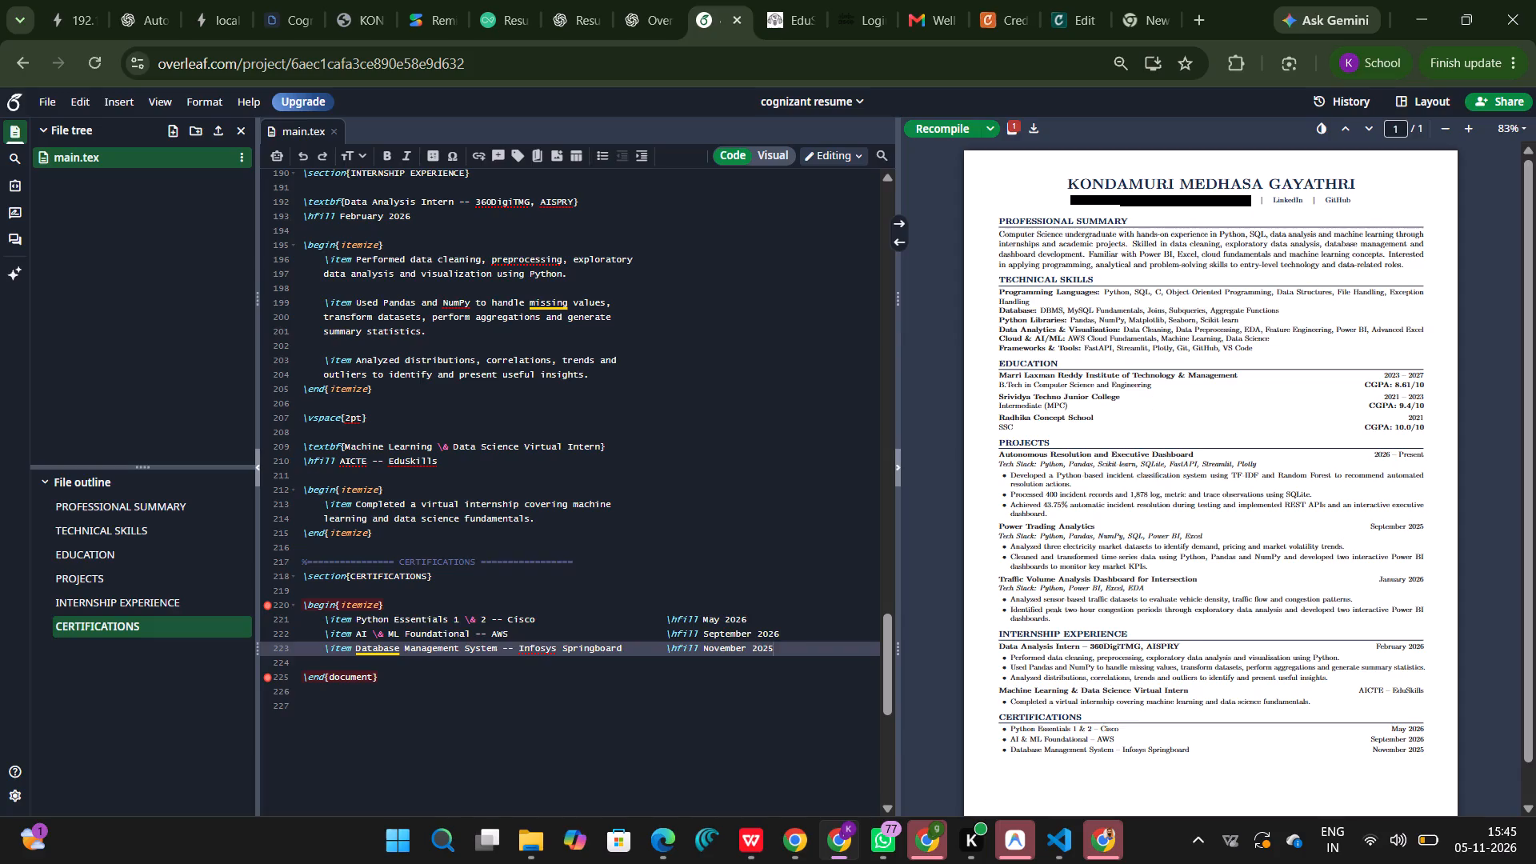
scroll(429, 434, up, 5)
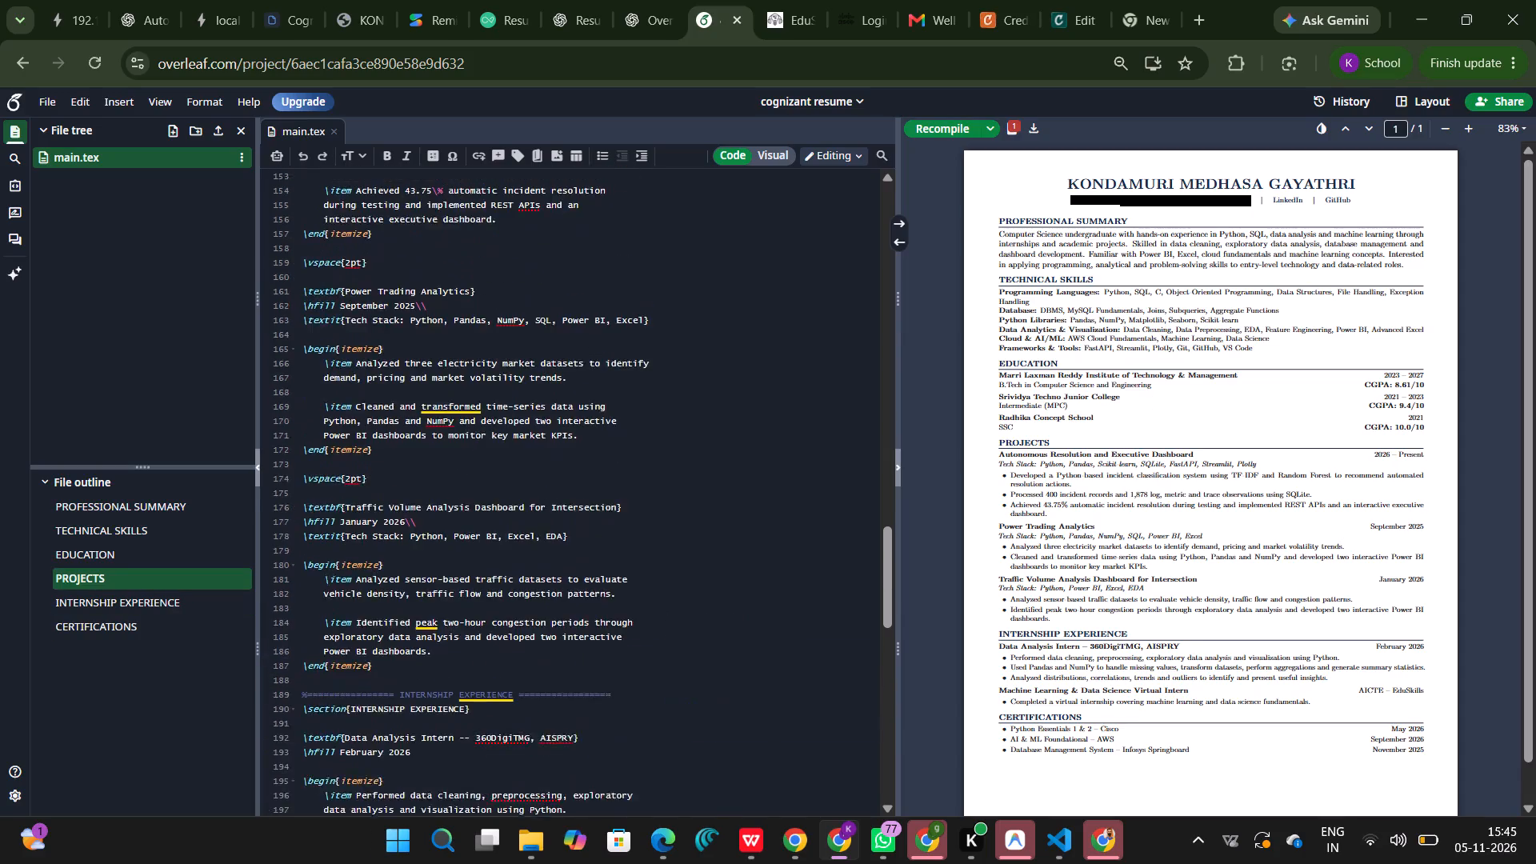
scroll(429, 434, up, 5)
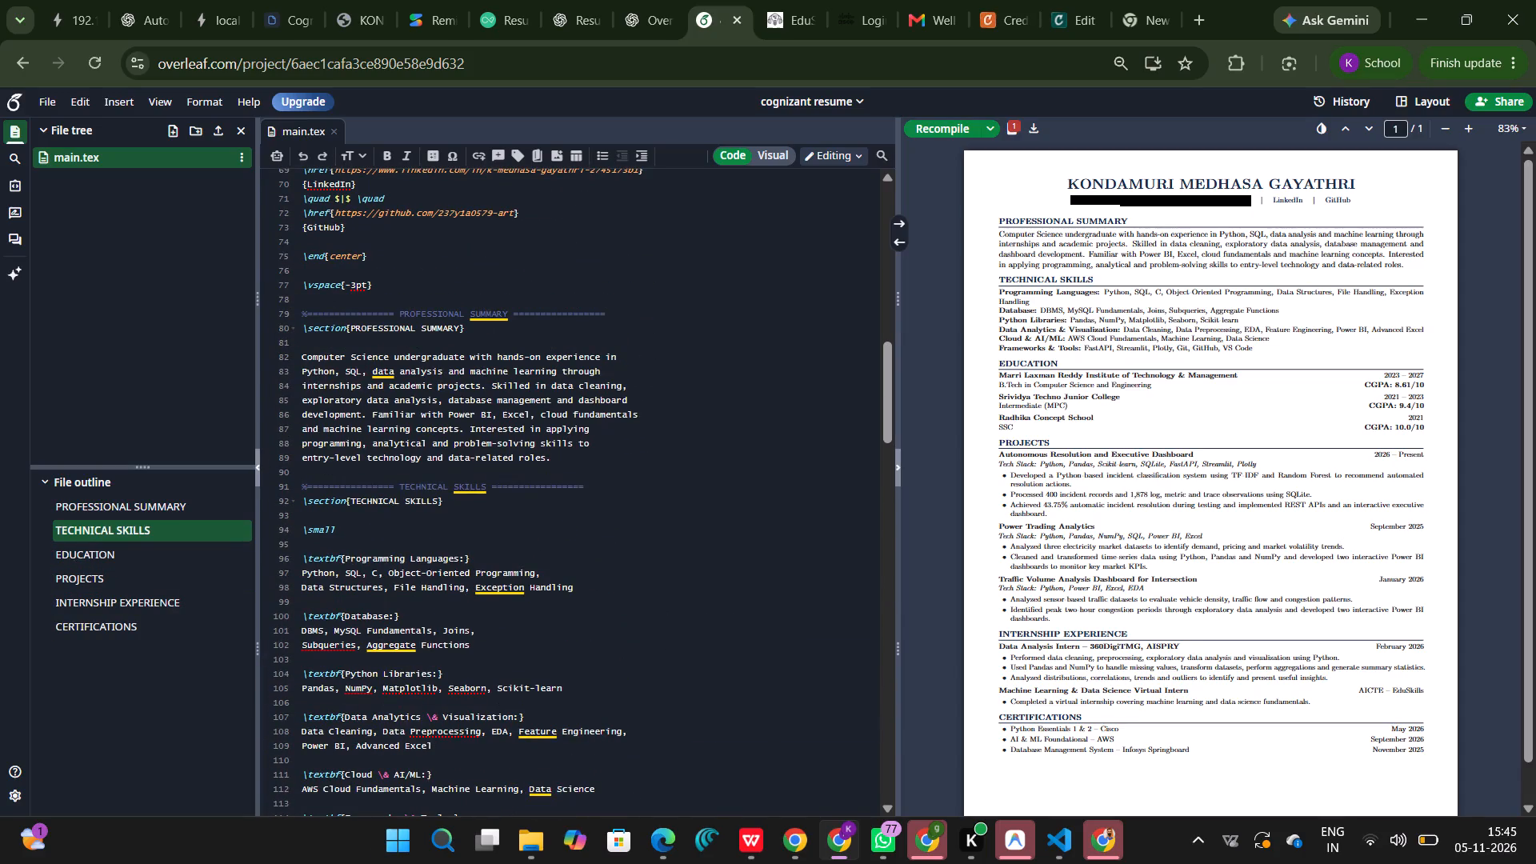
drag(300, 377, 368, 375)
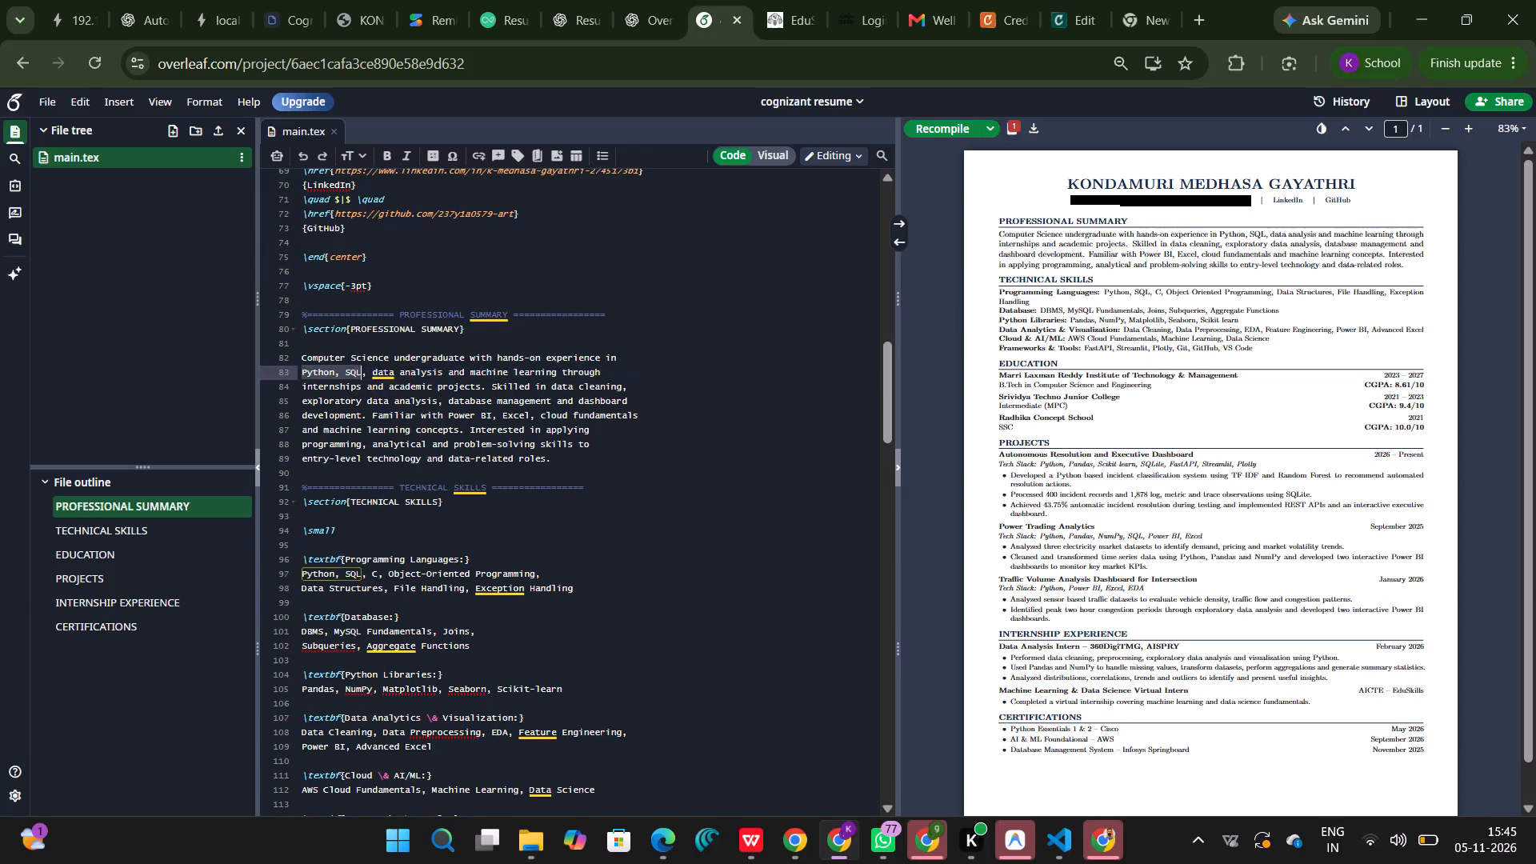
drag(368, 375, 436, 374)
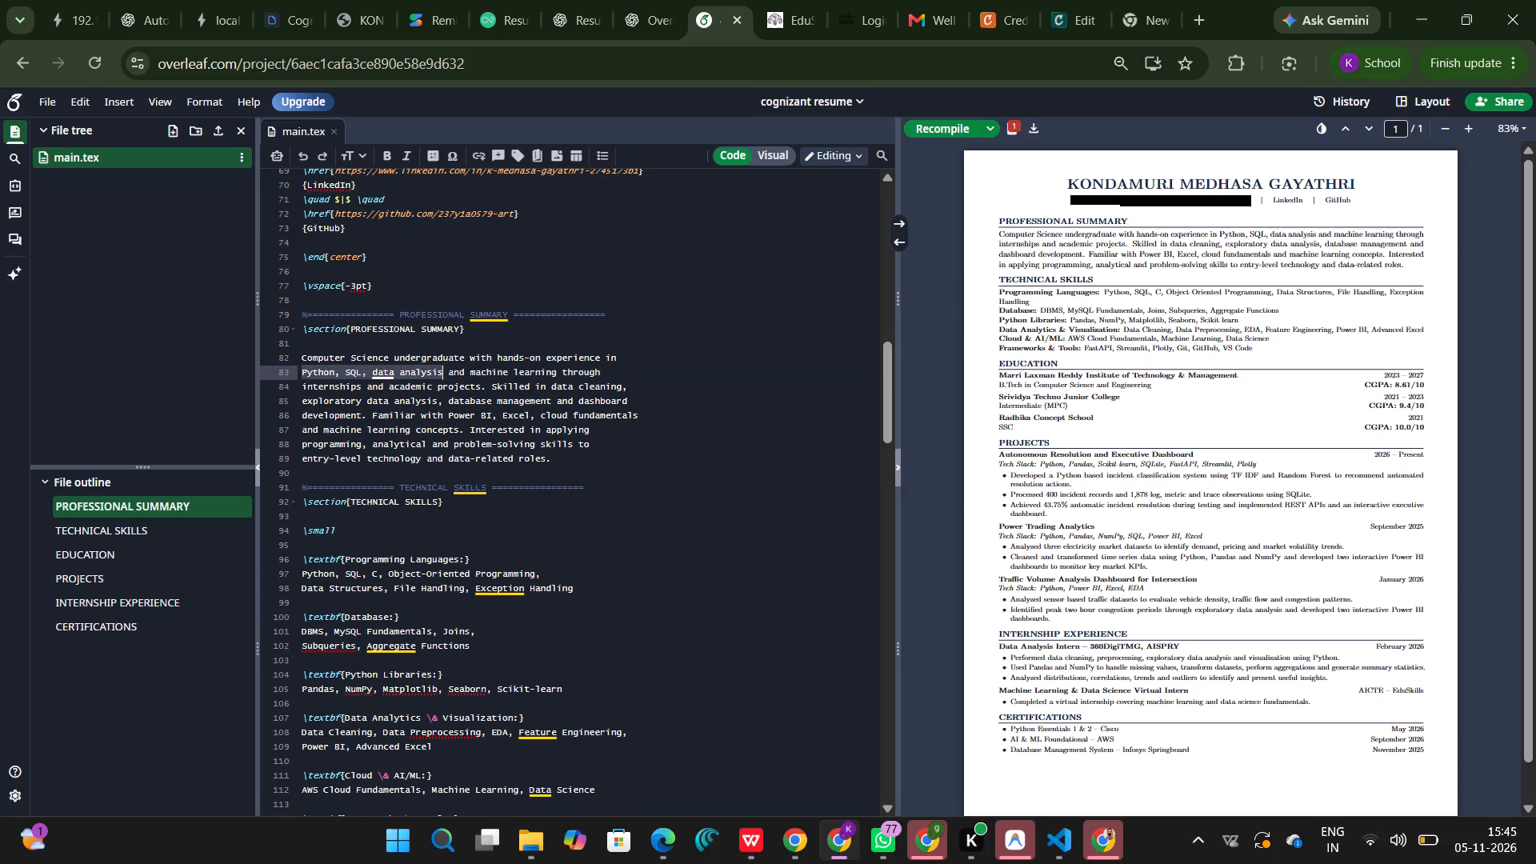
drag(436, 374, 443, 372)
click(386, 155)
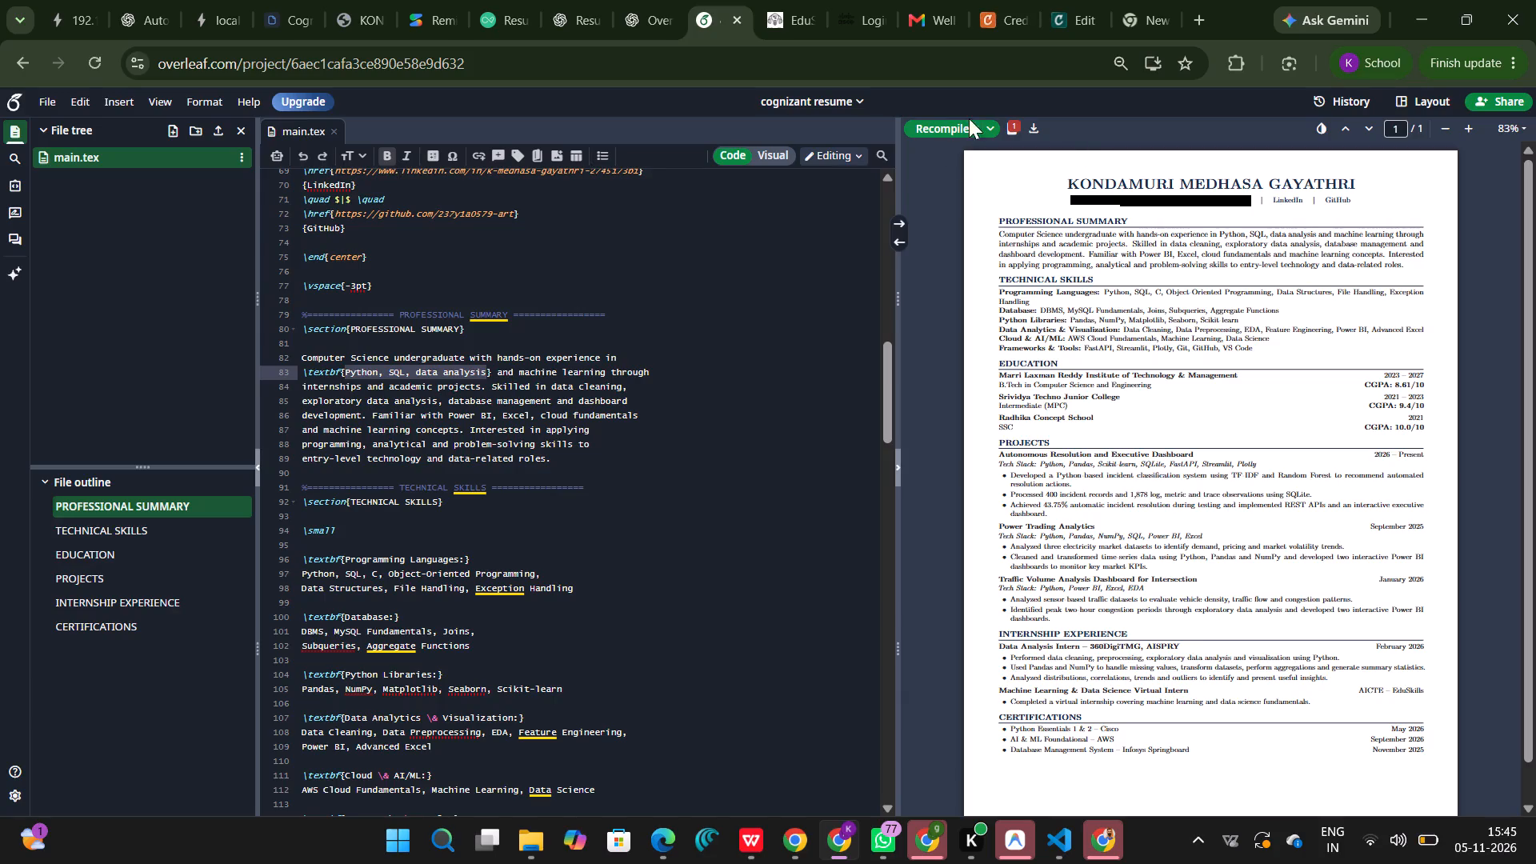
click(949, 127)
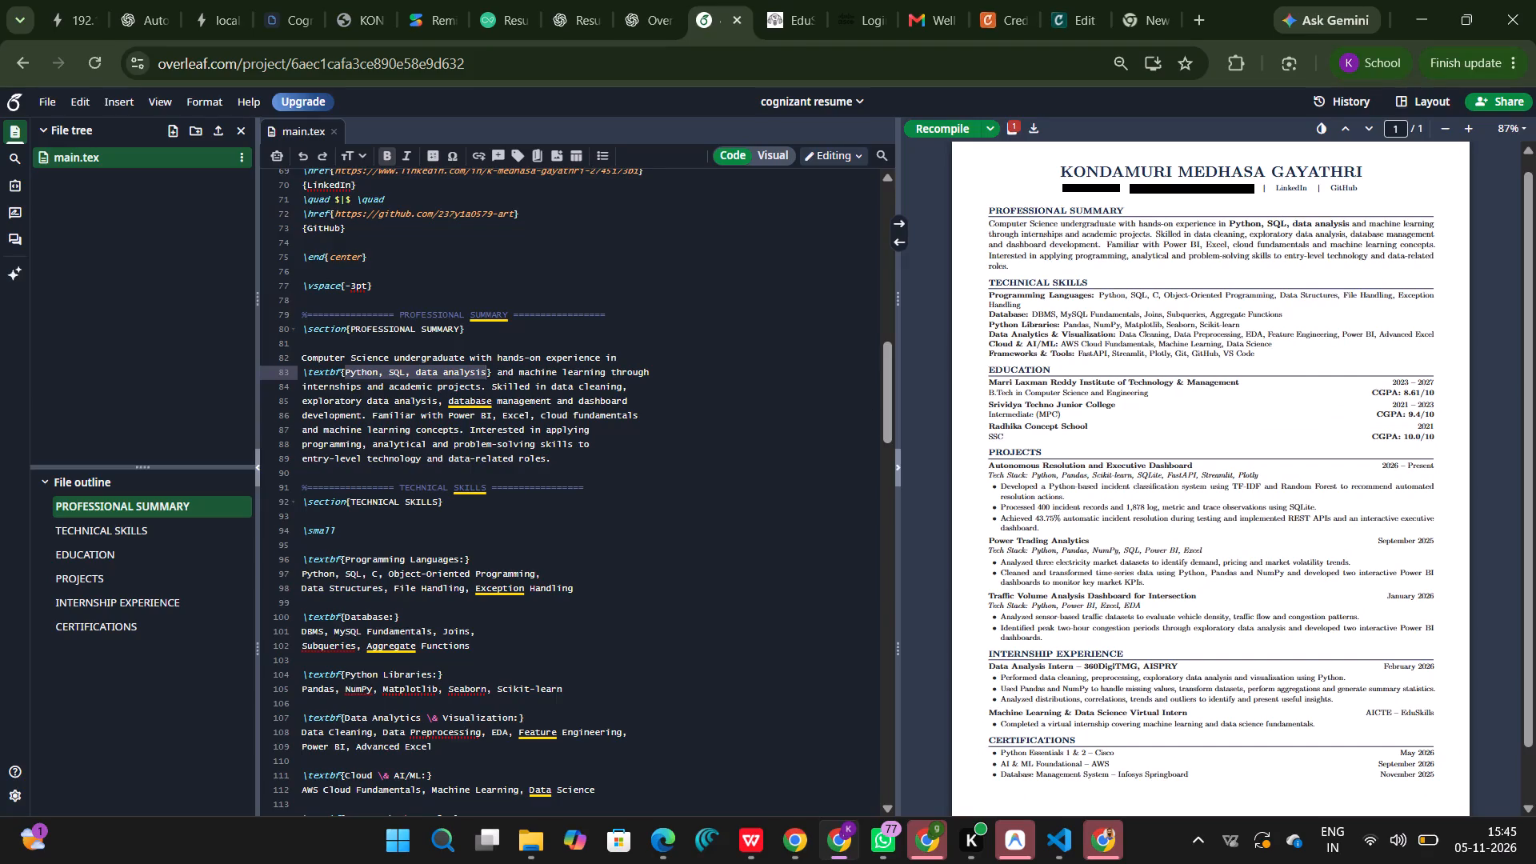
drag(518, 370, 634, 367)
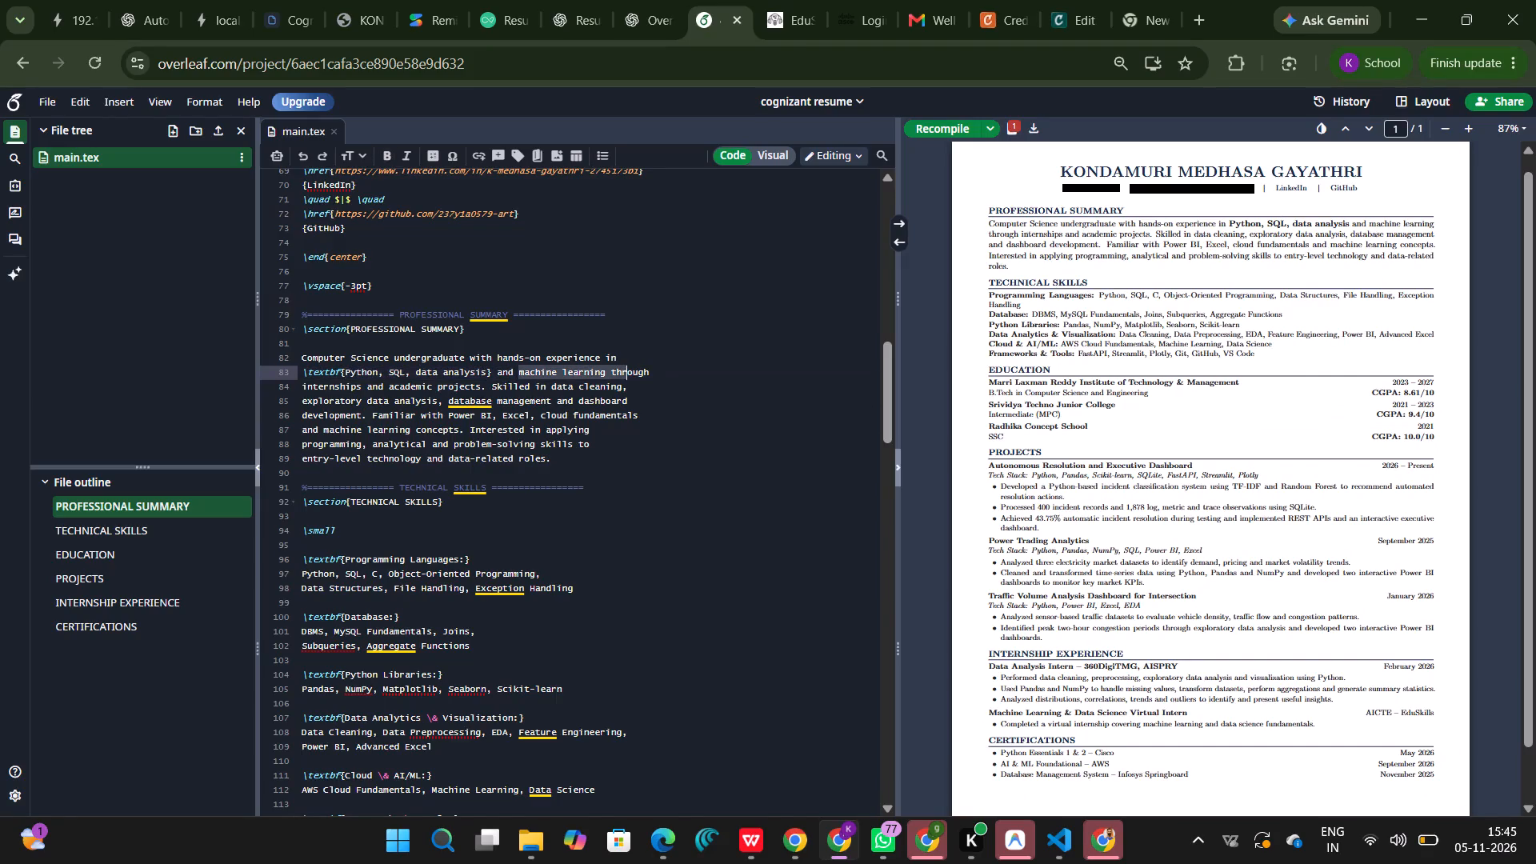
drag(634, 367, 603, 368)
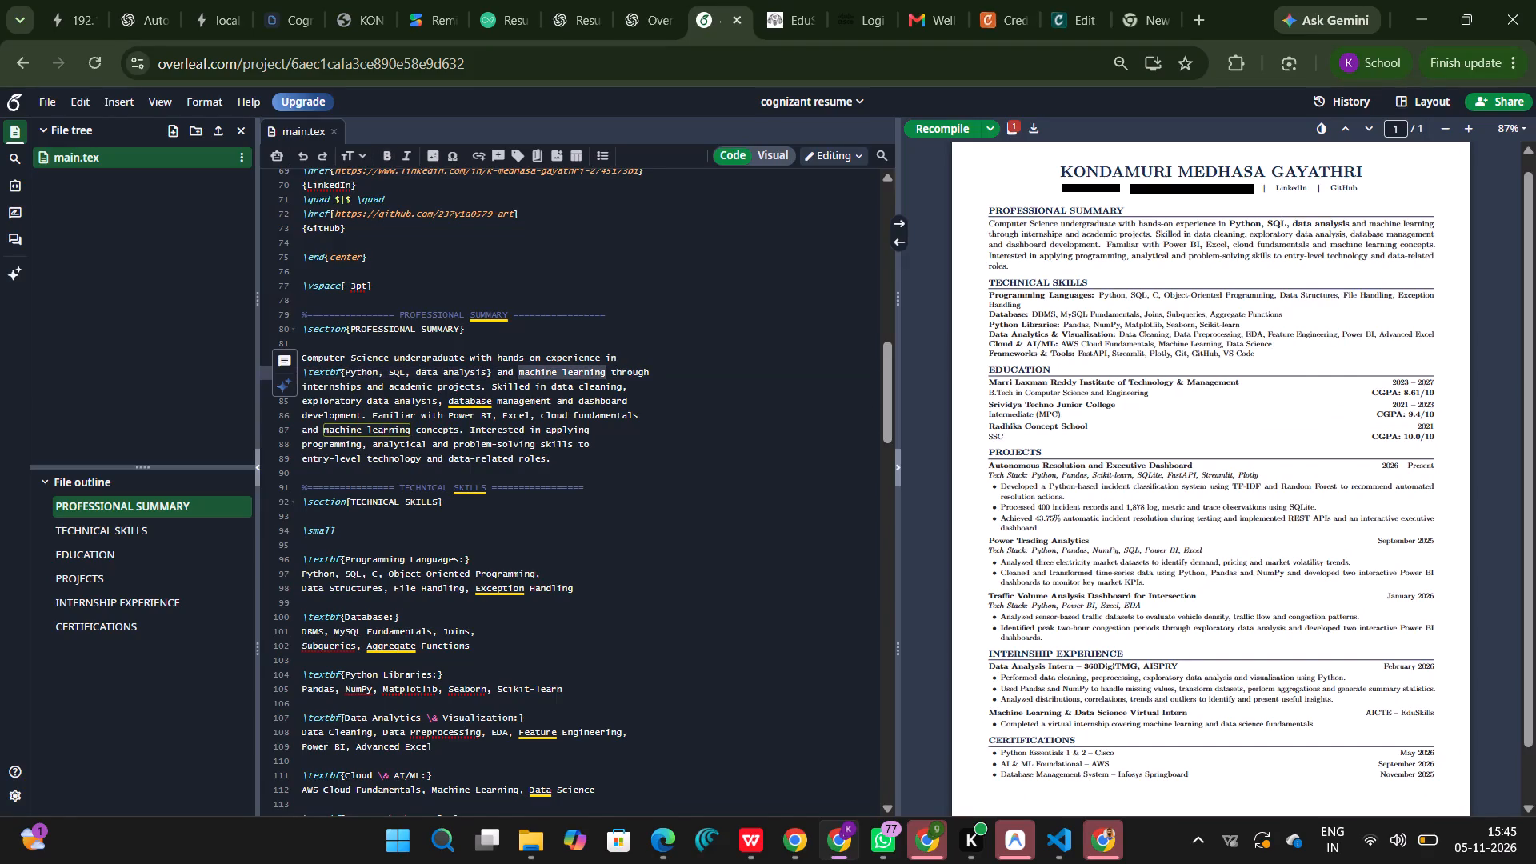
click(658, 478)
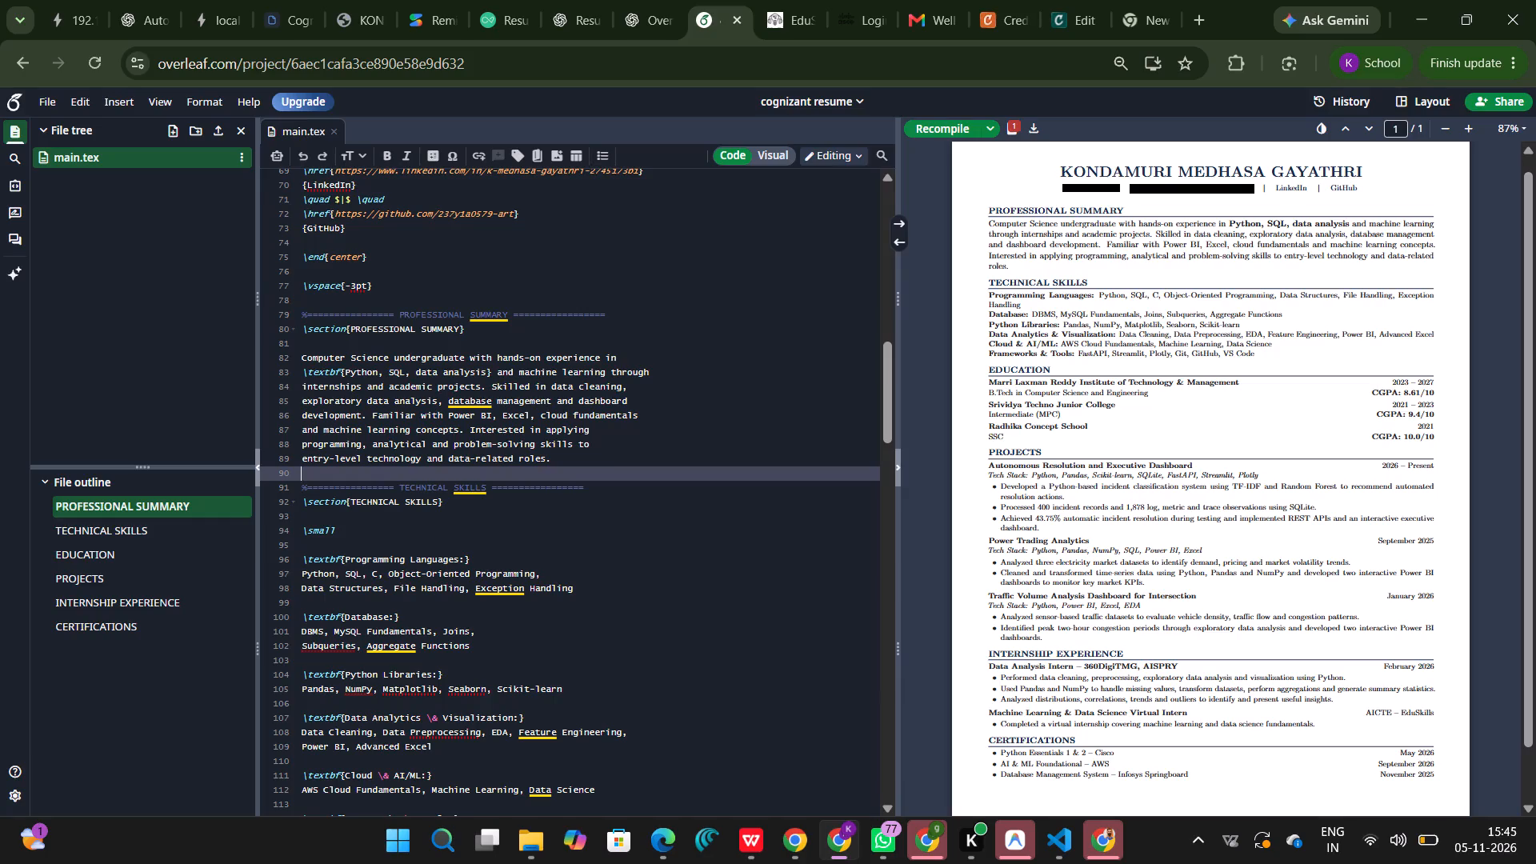
Make "Power BI, Excel, cloud fundamentals and machine learning concepts" bold in the Professional Summary and recompile the PDF.
drag(447, 413, 460, 427)
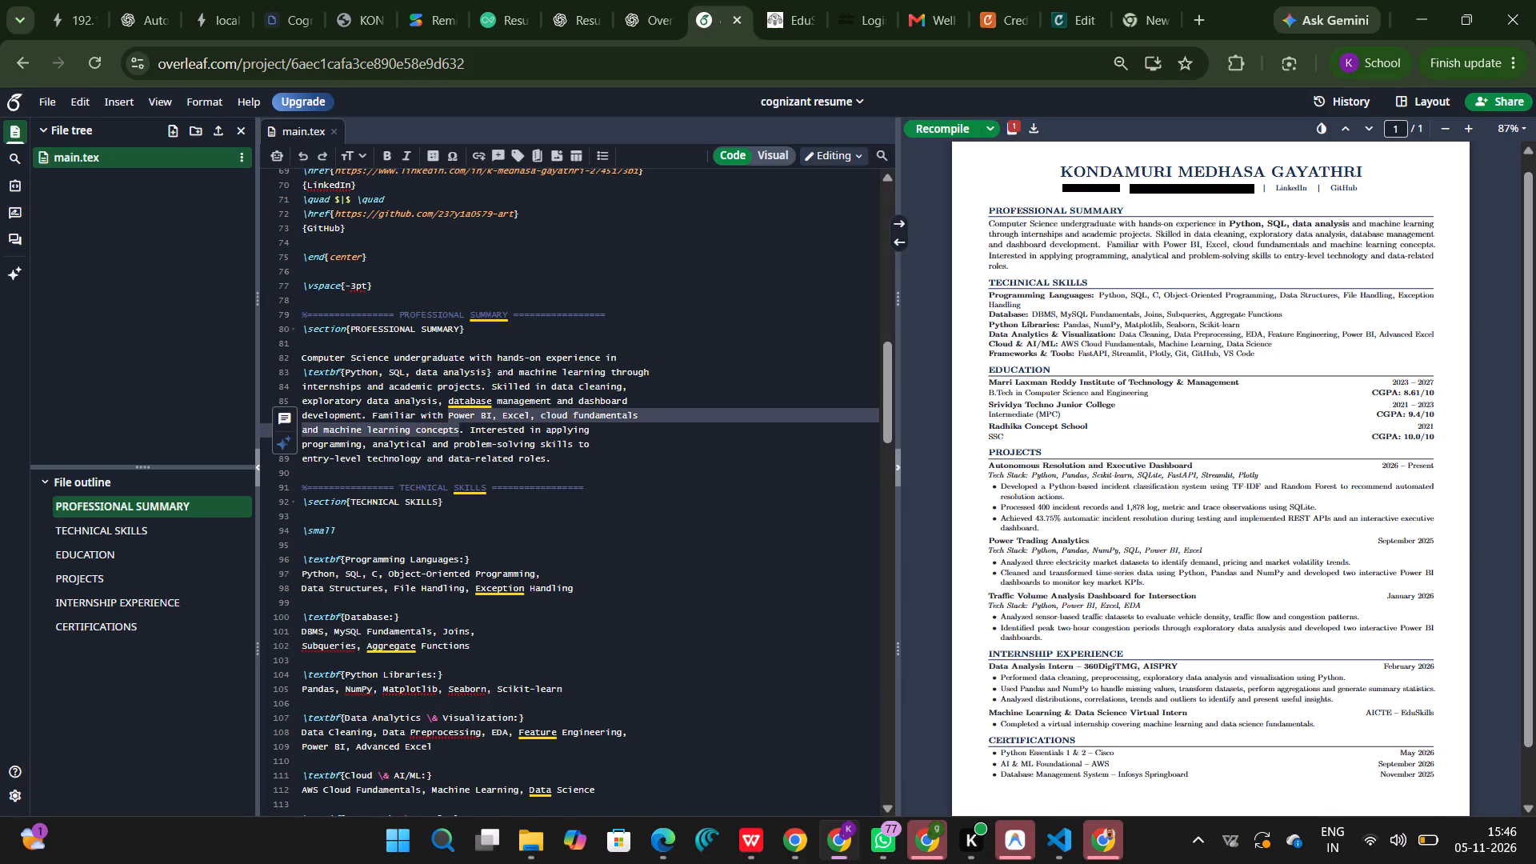
click(387, 157)
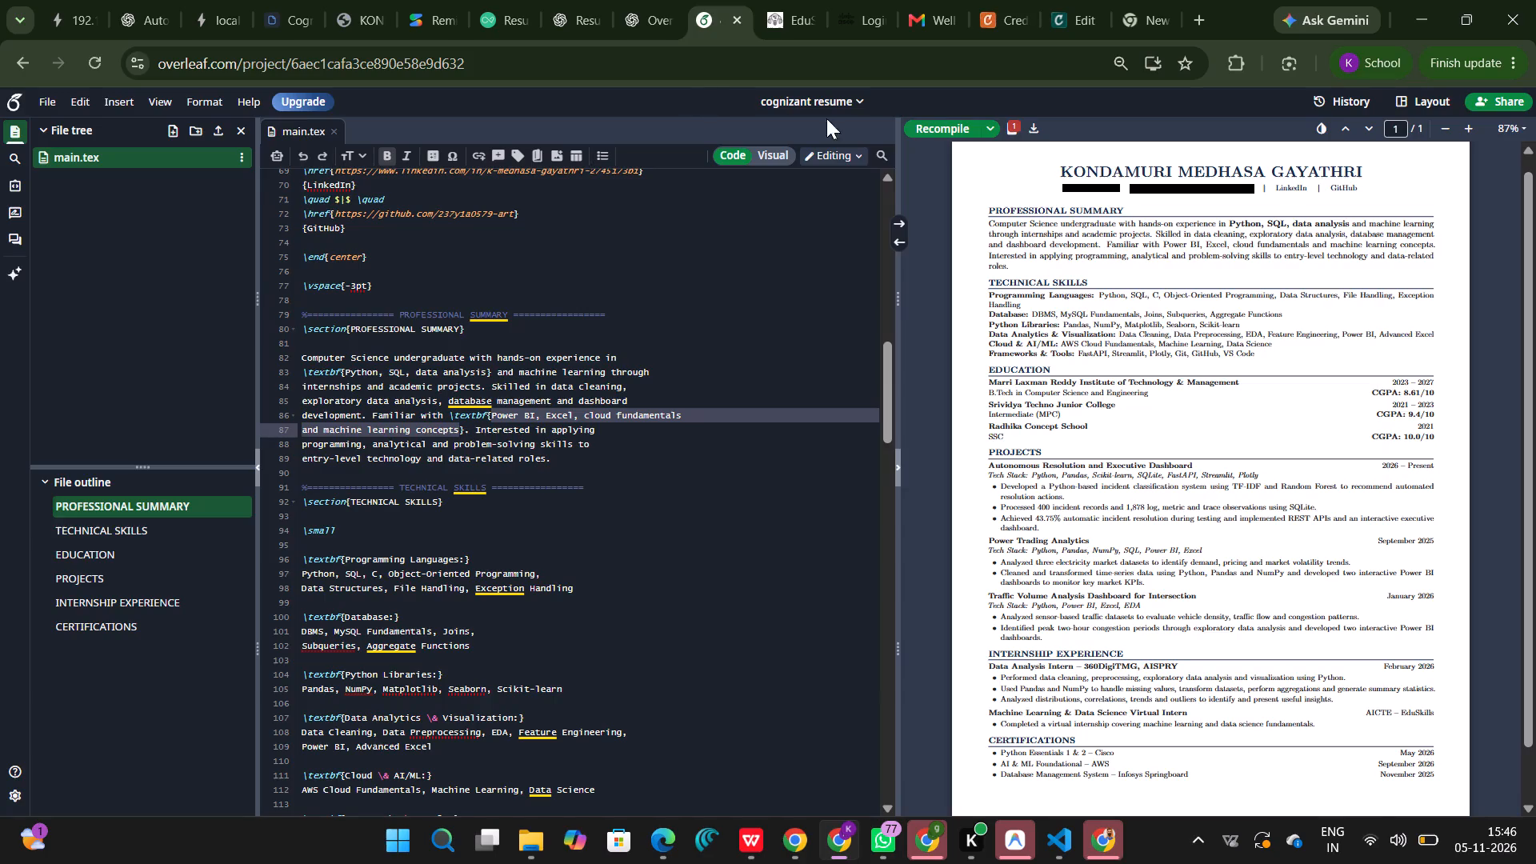
click(937, 125)
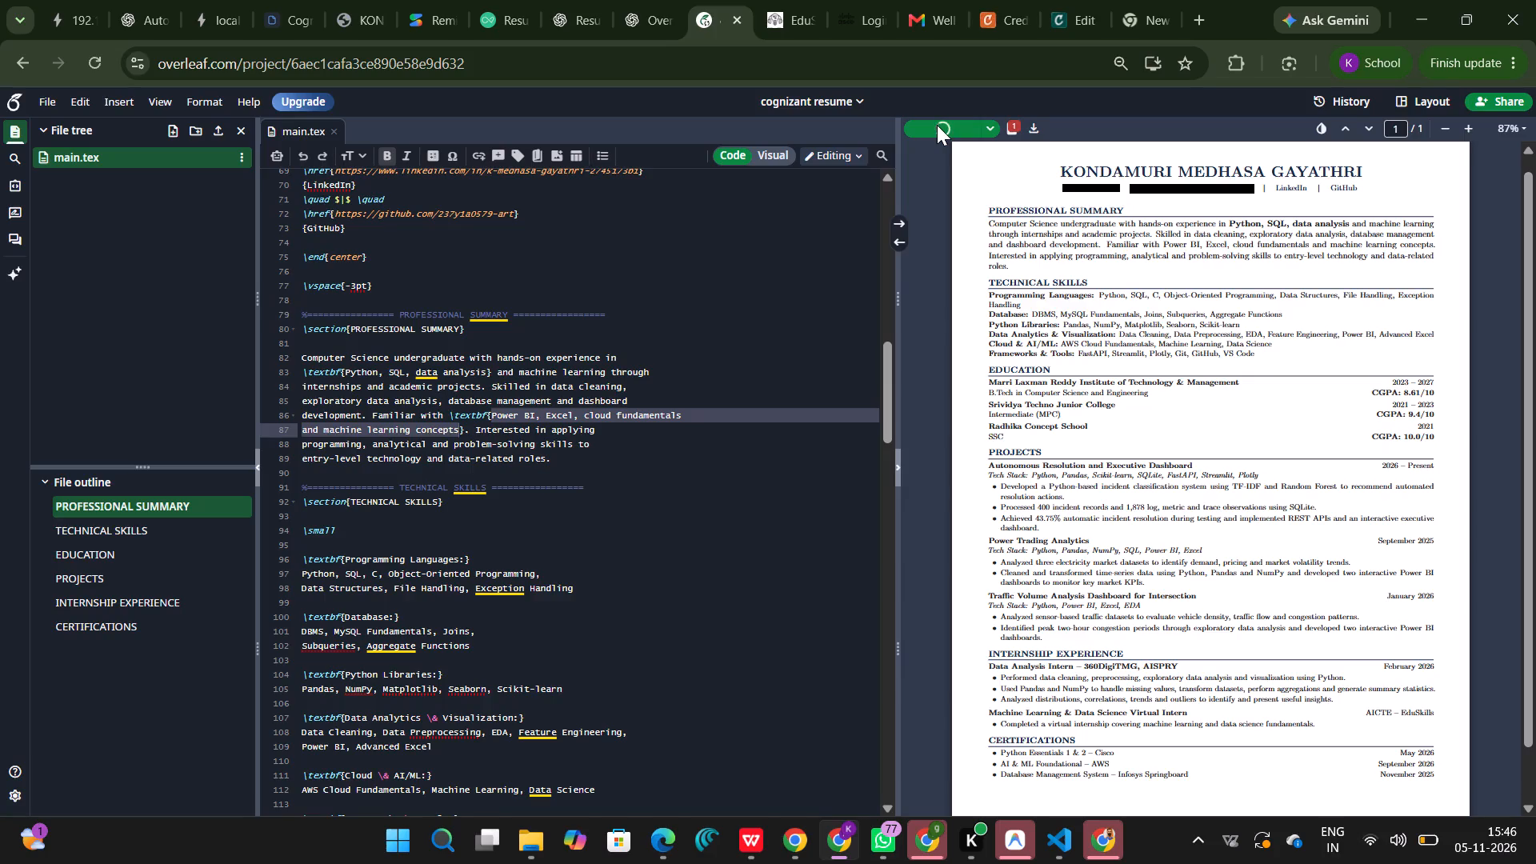
click(937, 125)
Switch to the other browser window with the My CV Creator ATS resume checker.
click(1096, 730)
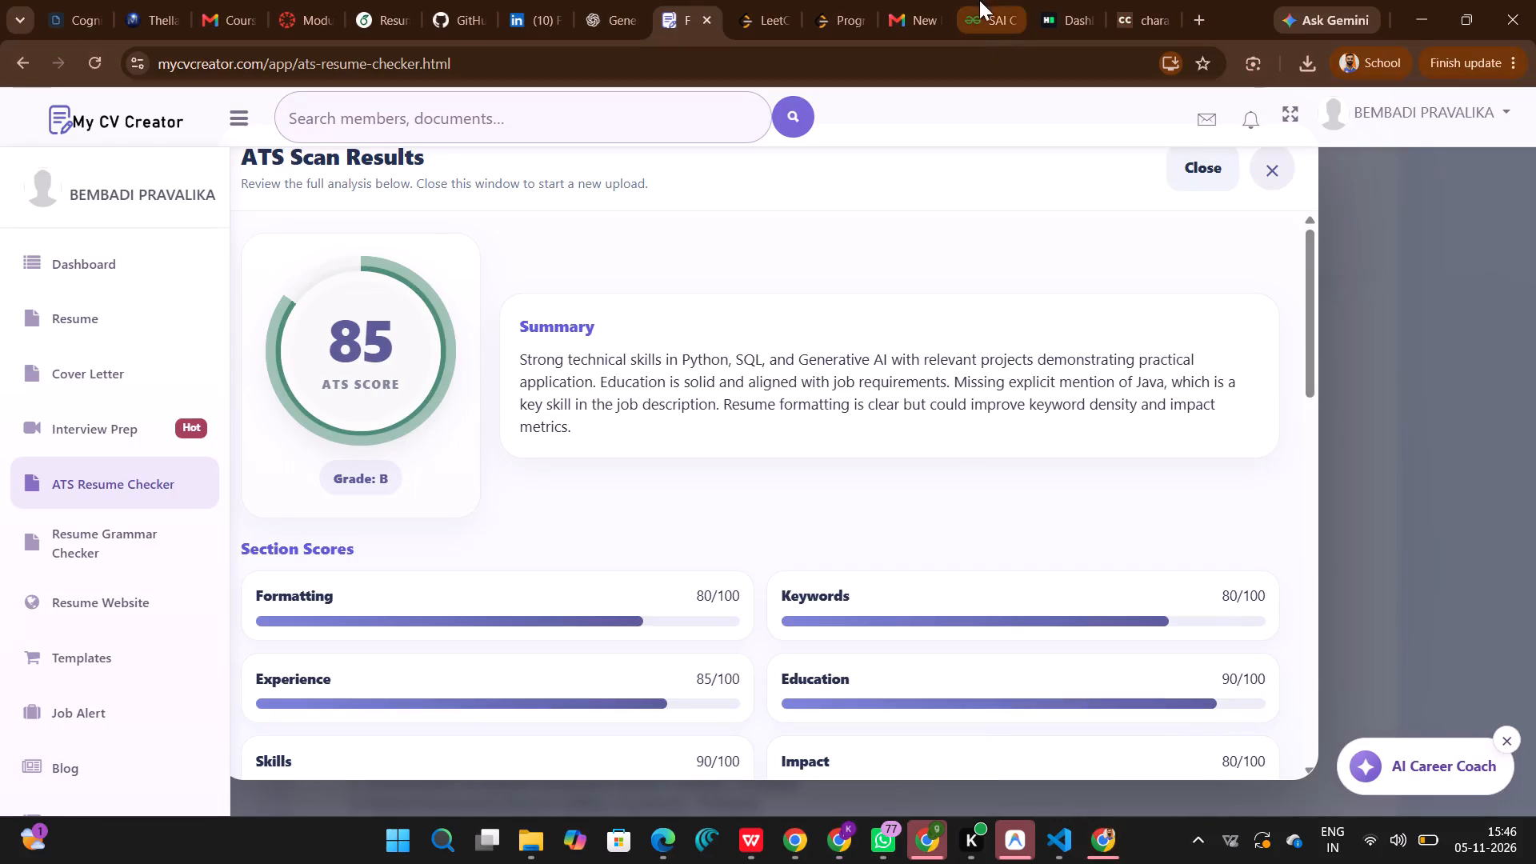
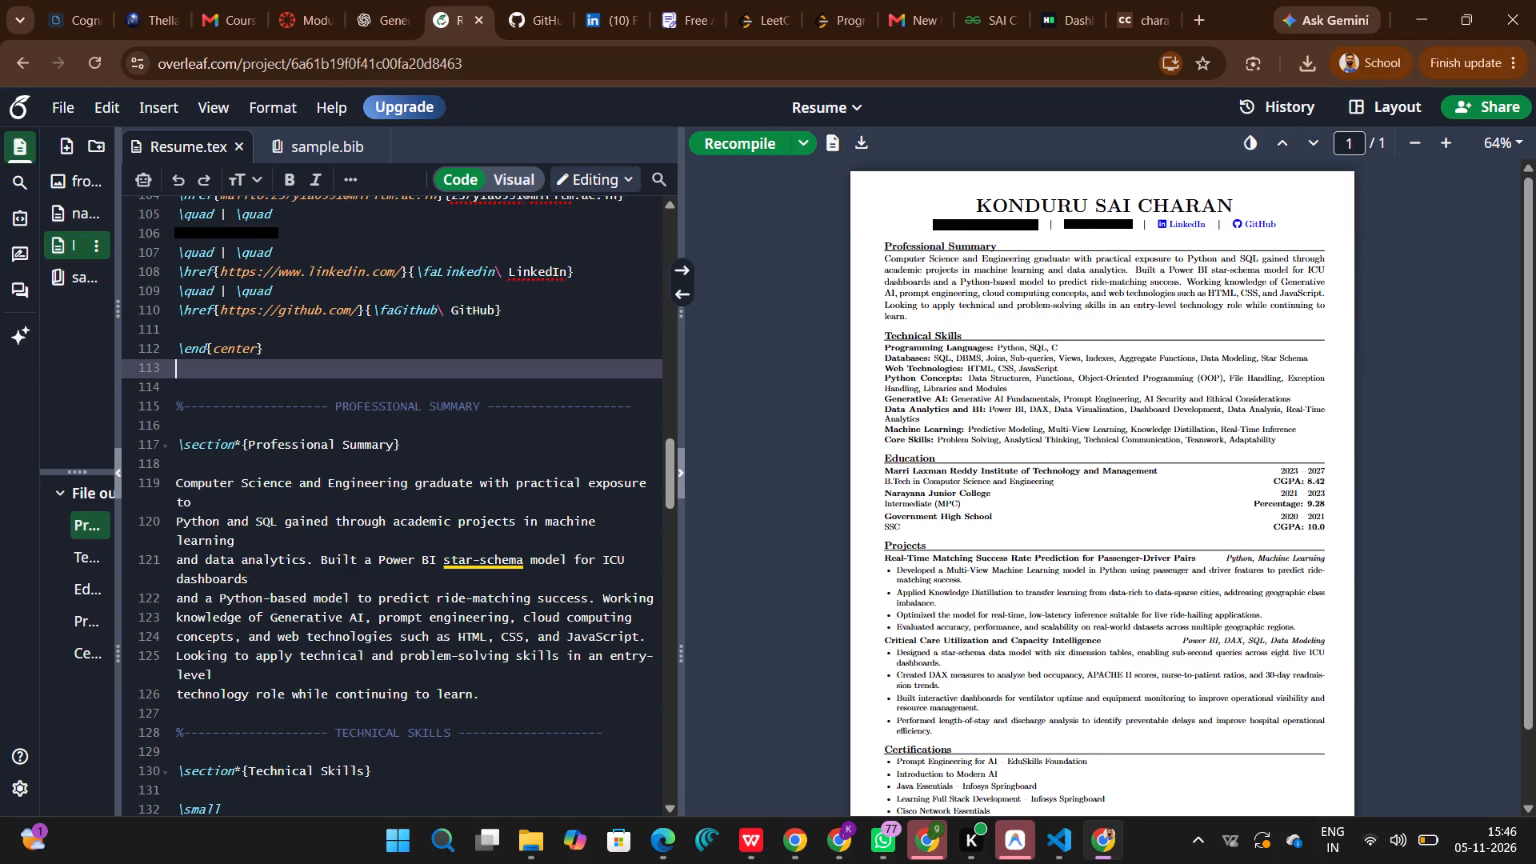
Delete the Core Skills entry from the Technical Skills section of the Resume.tex source.
scroll(514, 700, down, 2)
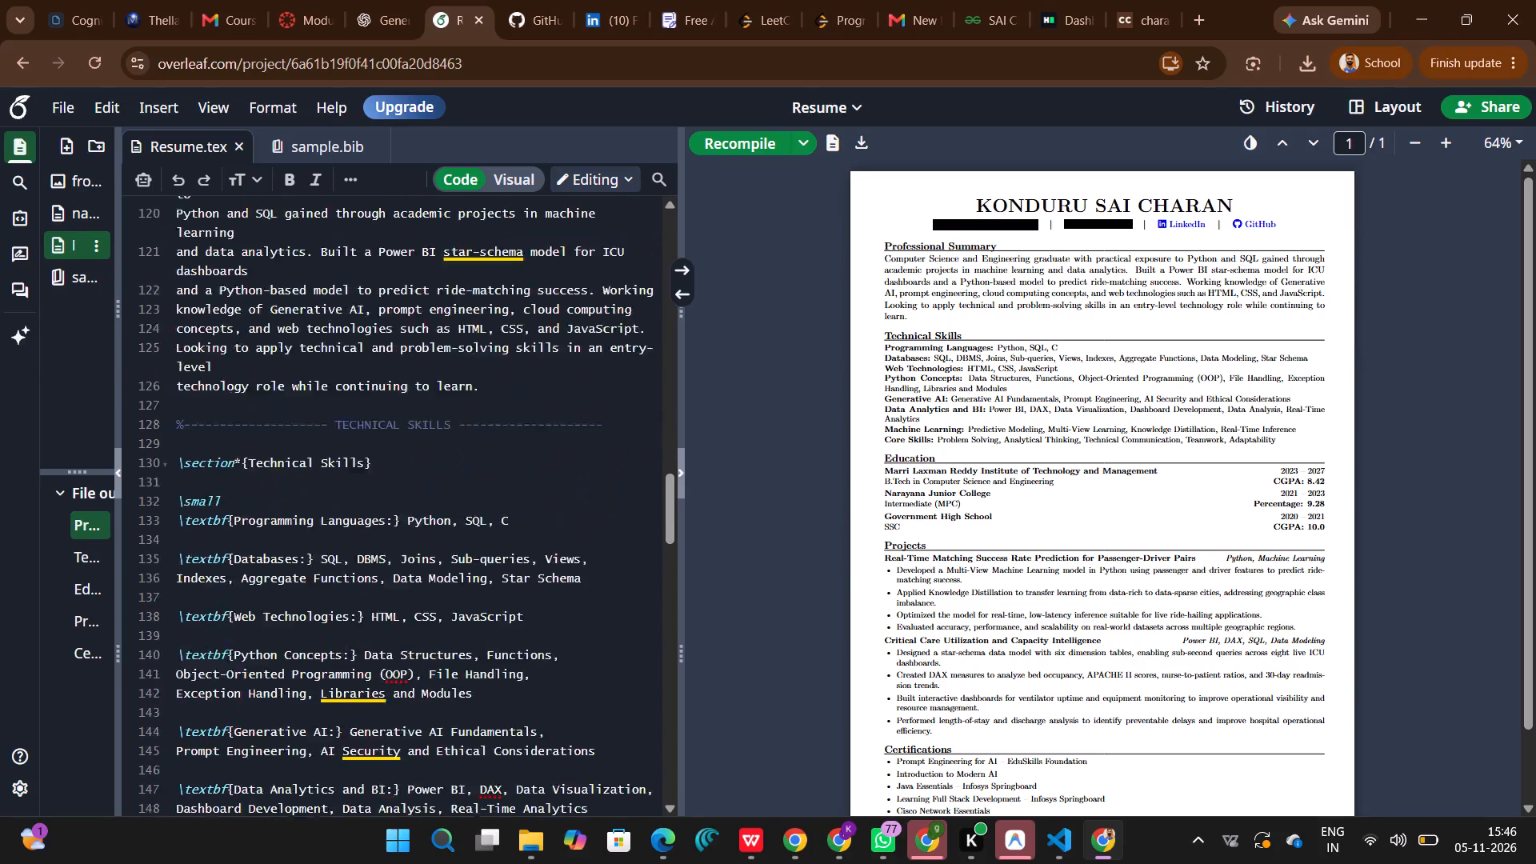
scroll(514, 700, down, 3)
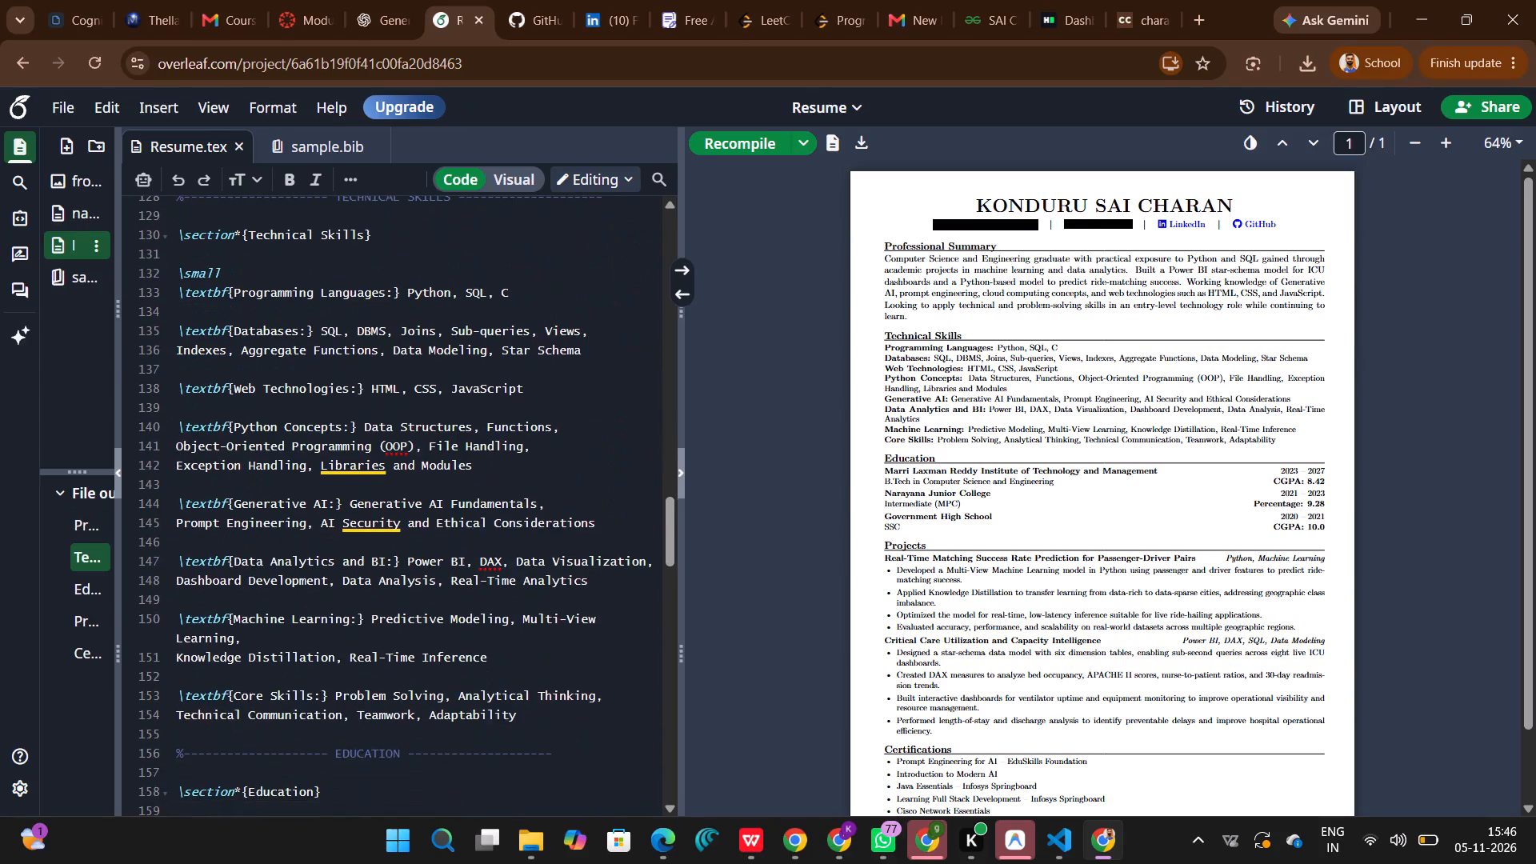
drag(530, 723, 176, 678)
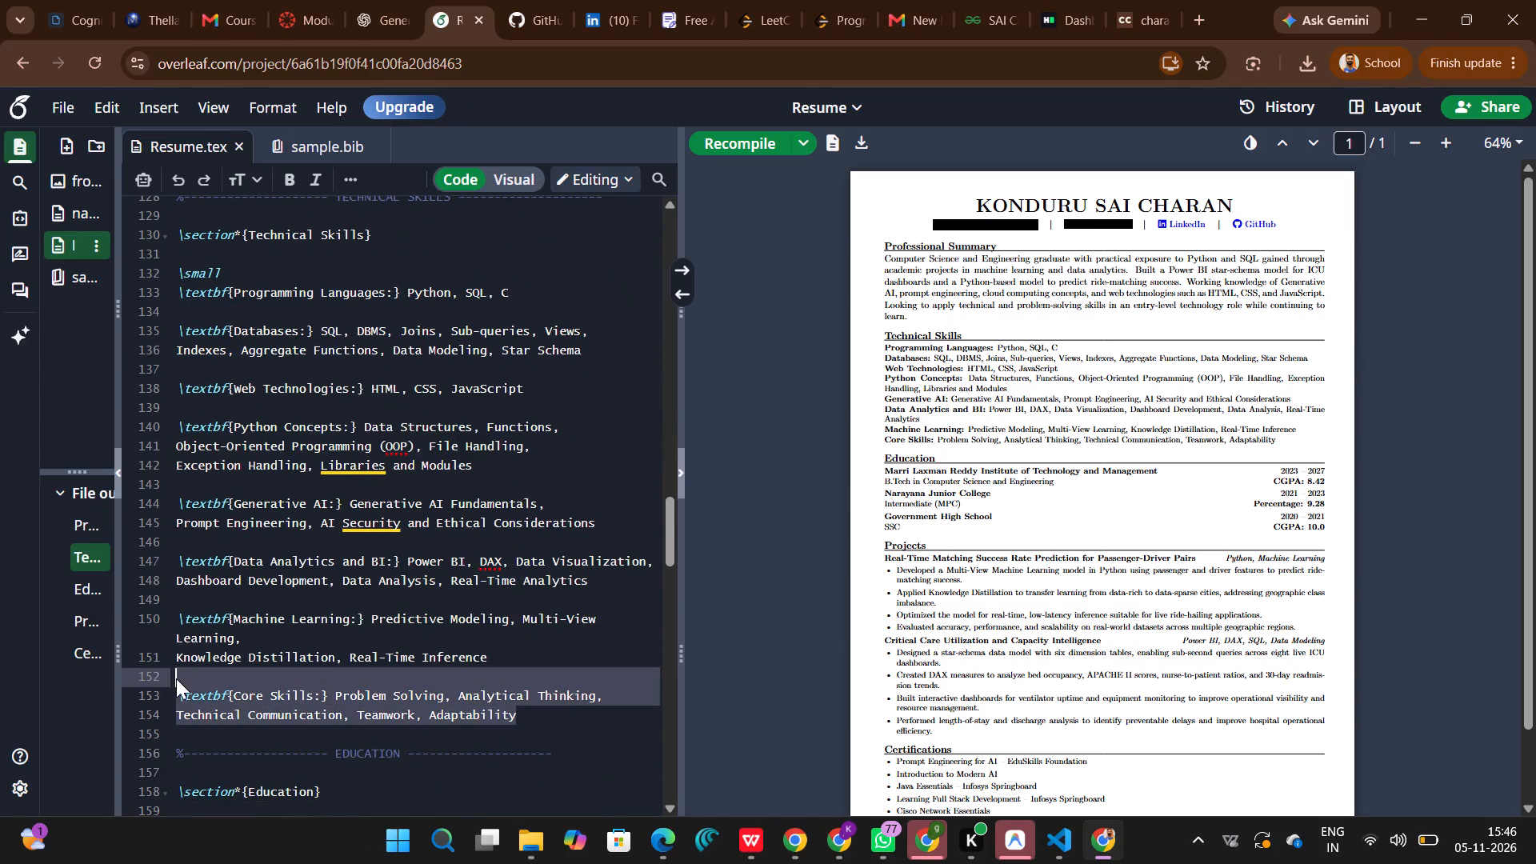
key(BackSpace)
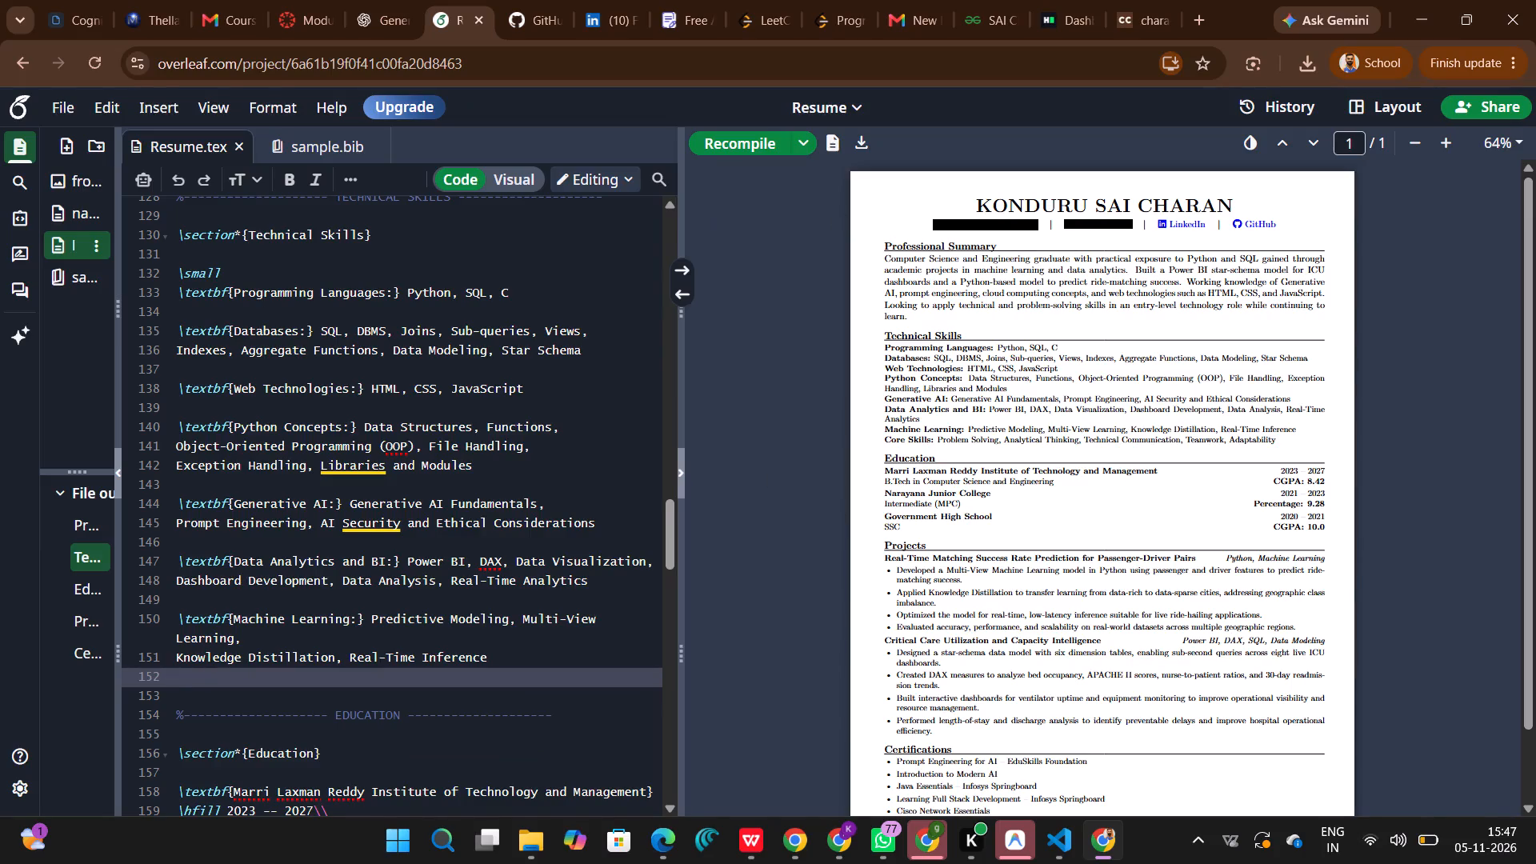
Make "Python" and "SQL" bold separately in the opening sentence of the Professional Summary source.
scroll(446, 329, up, 2)
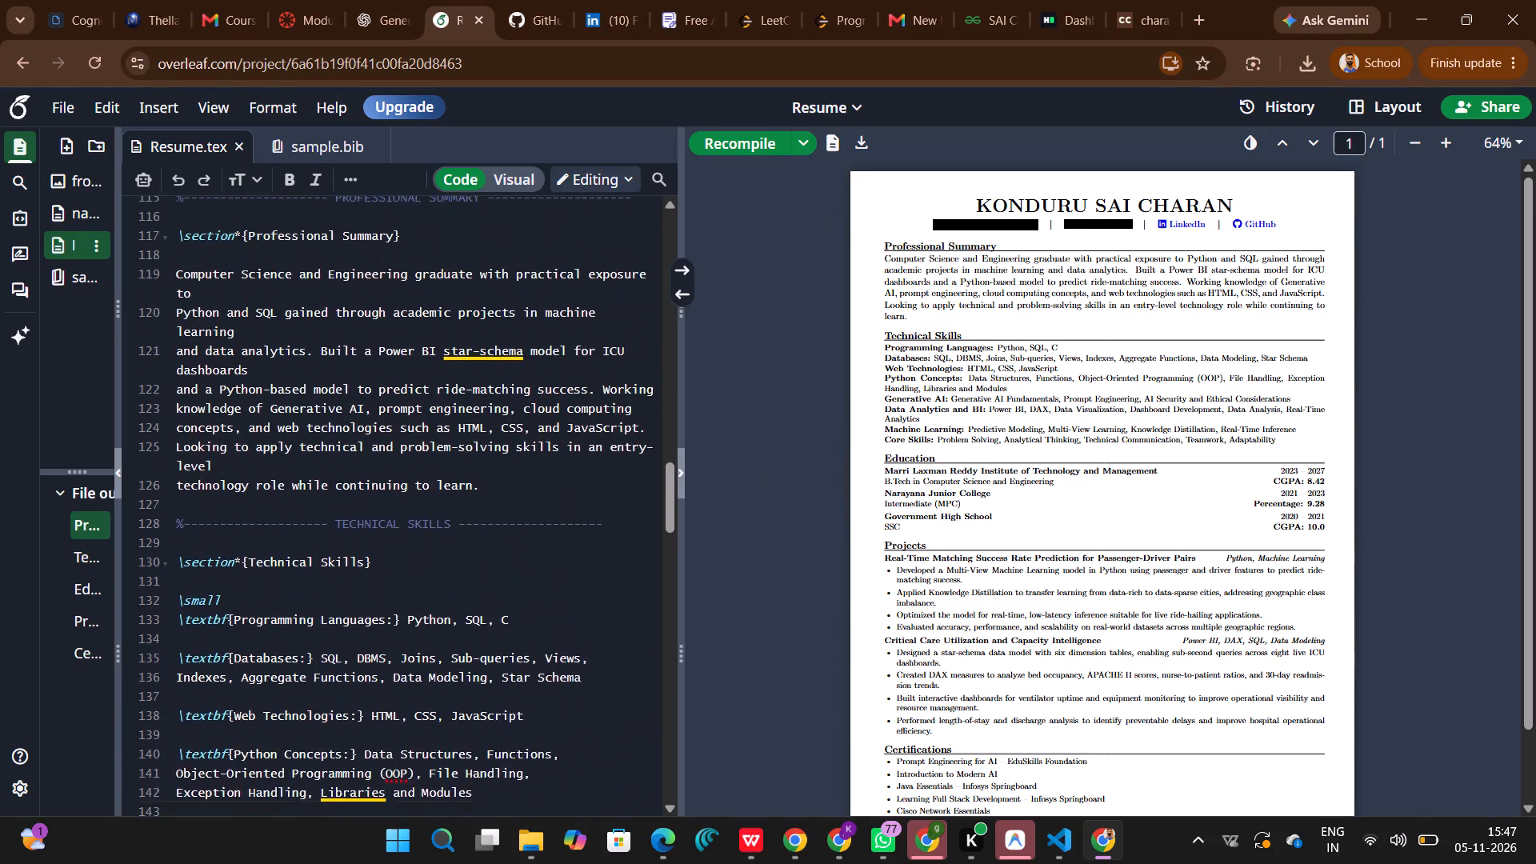
scroll(446, 329, up, 1)
scroll(329, 366, up, 1)
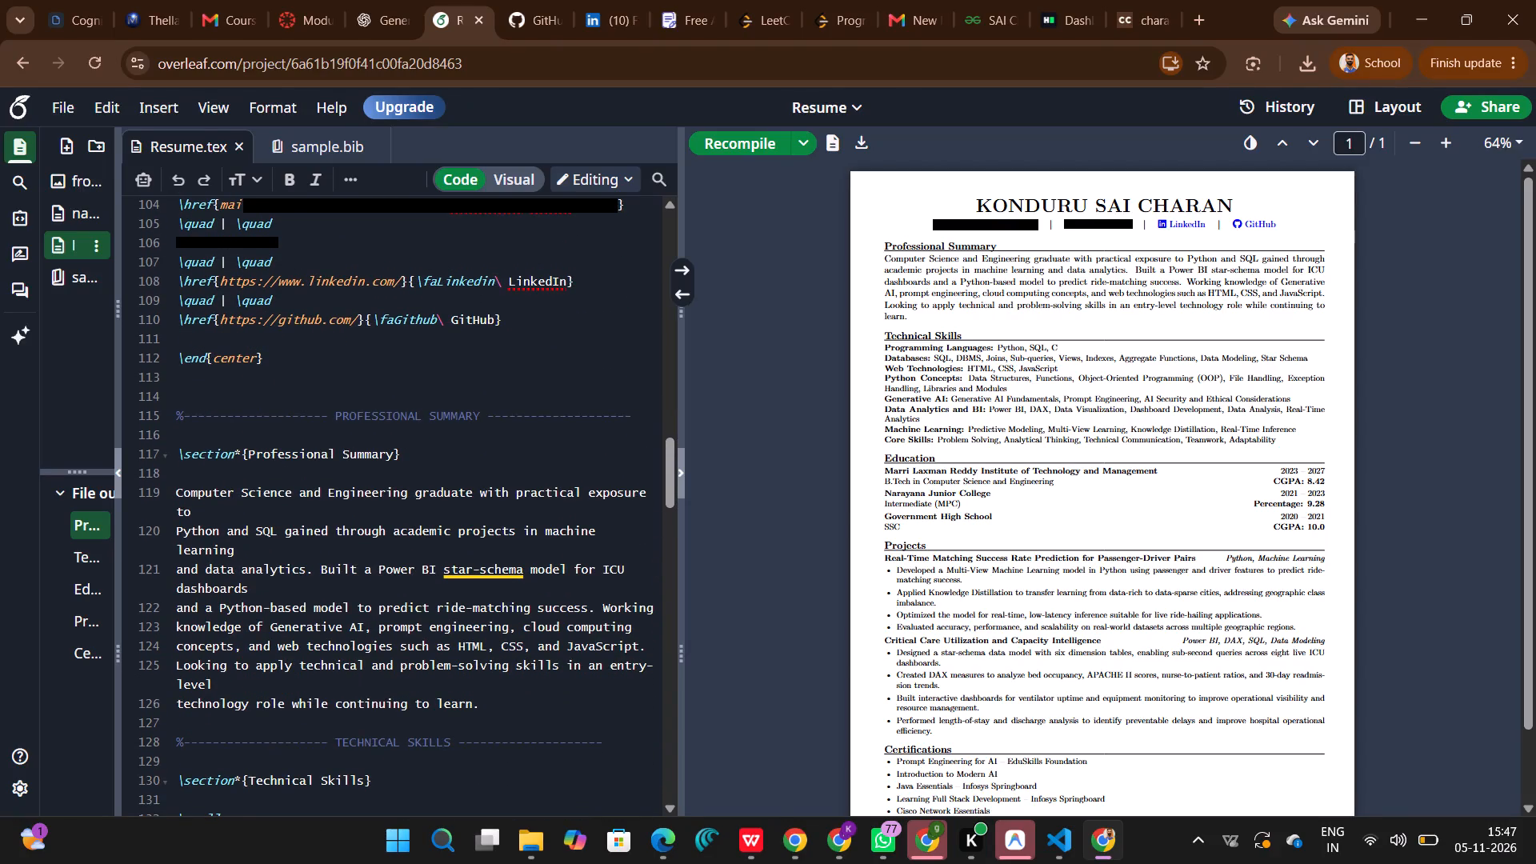
drag(174, 523, 222, 526)
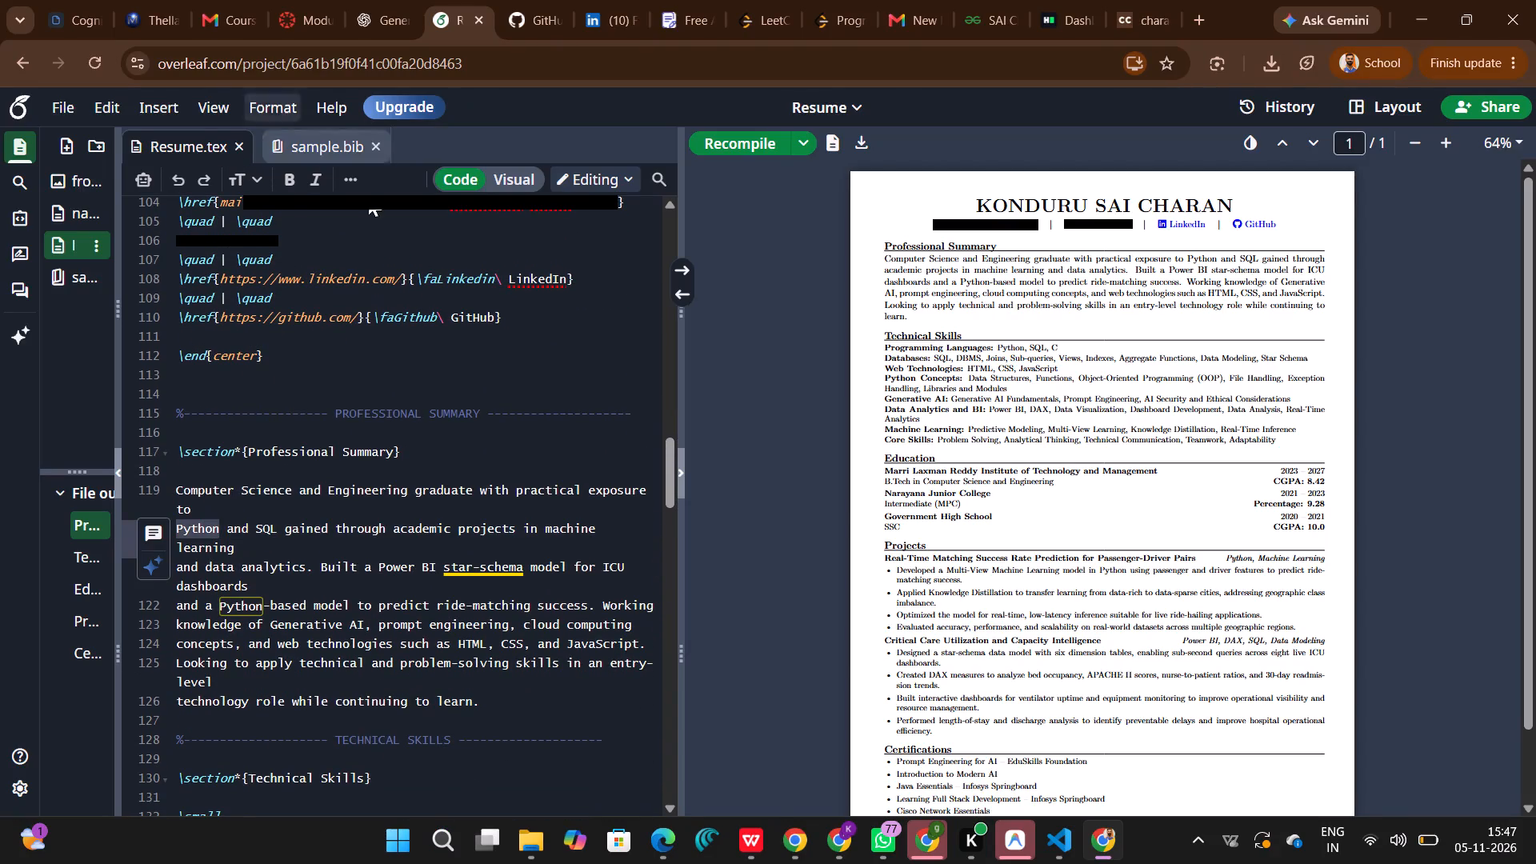
click(302, 176)
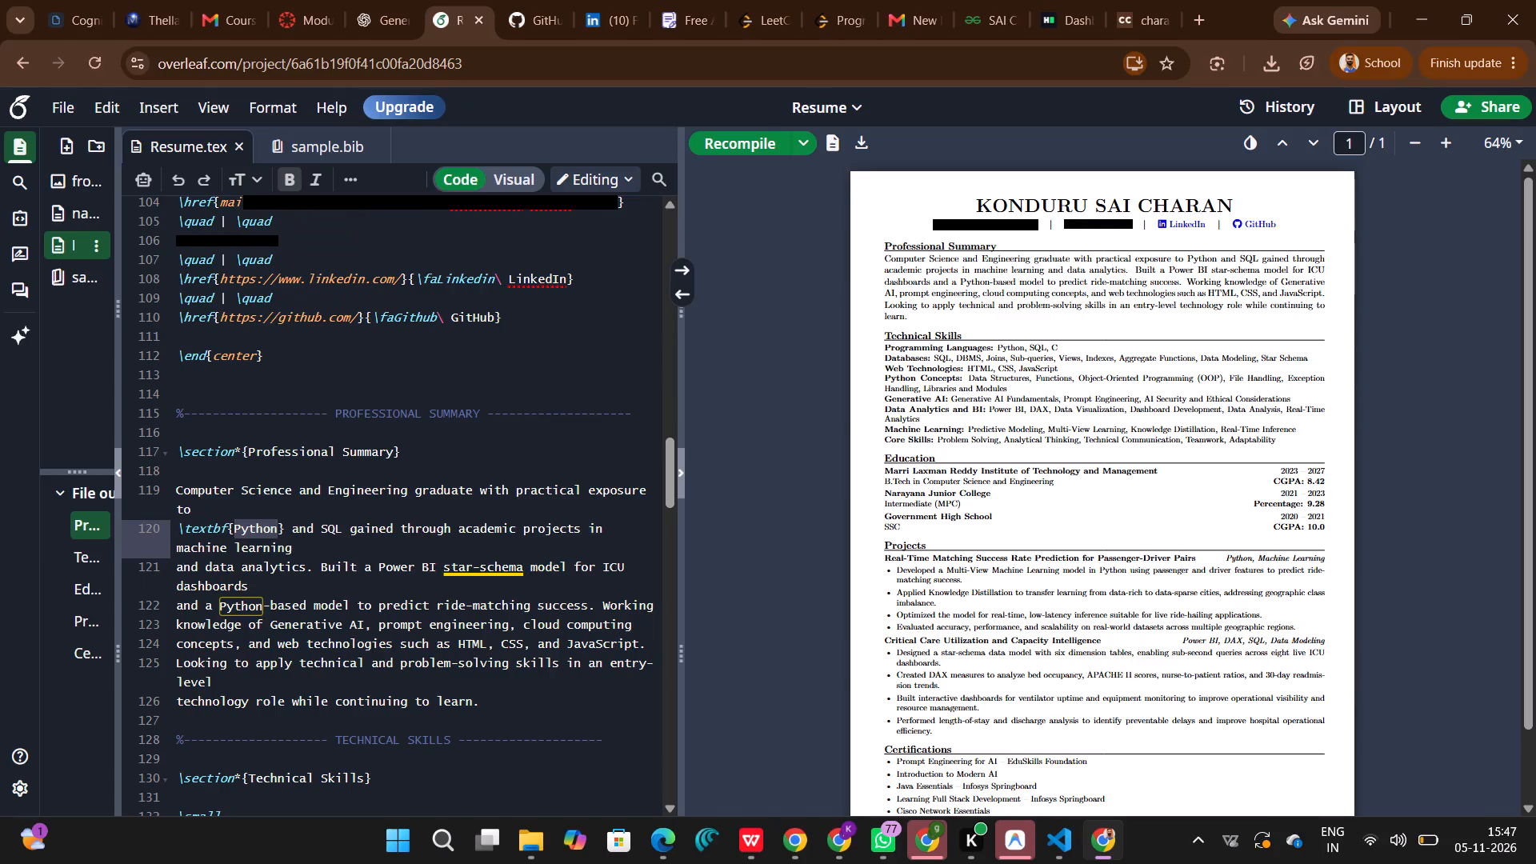
drag(318, 526, 340, 527)
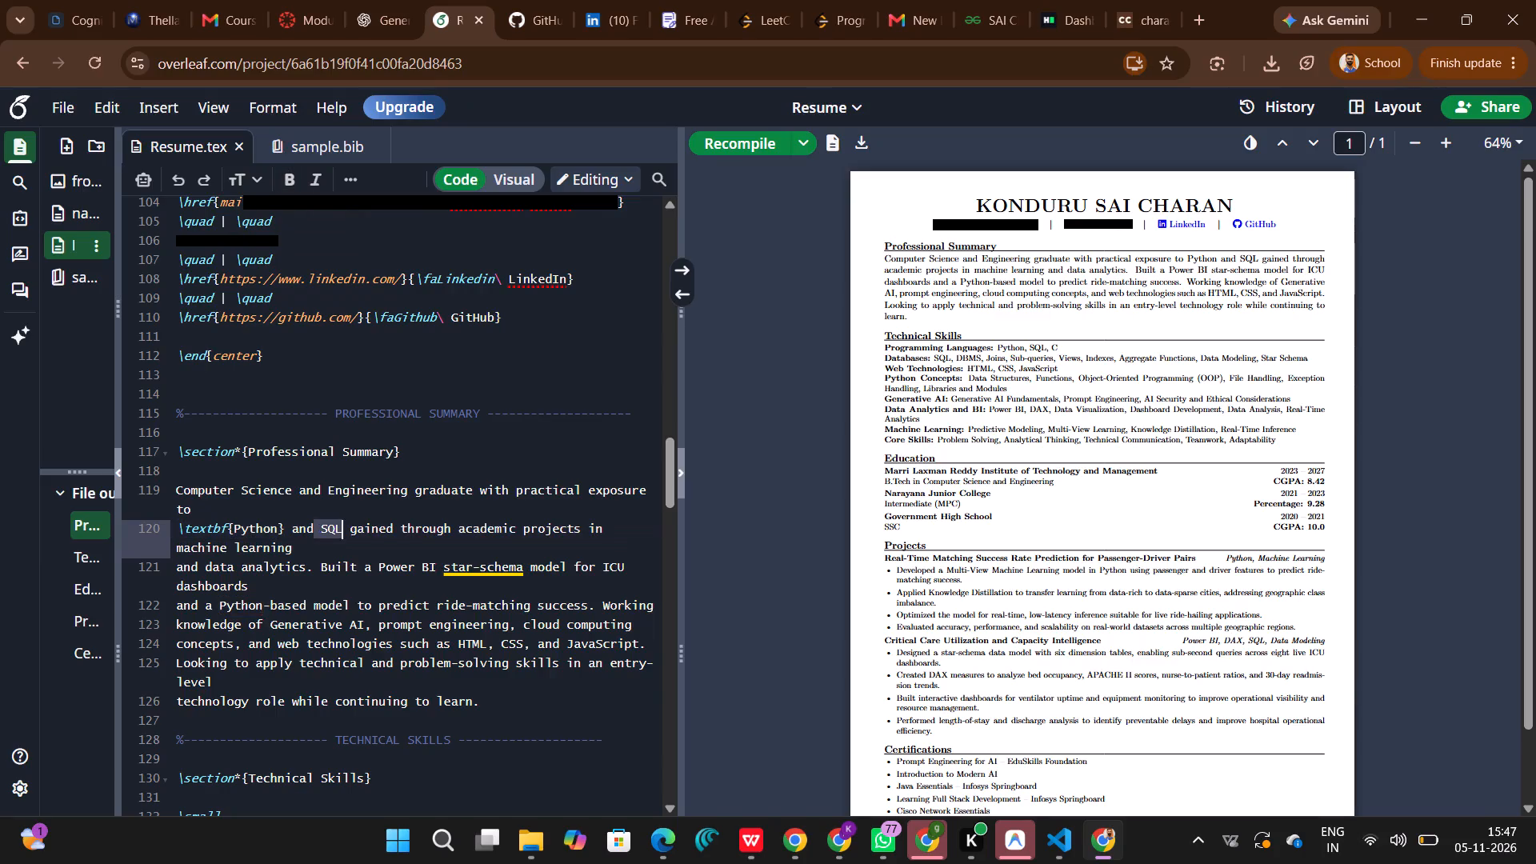
drag(340, 527, 342, 527)
click(287, 178)
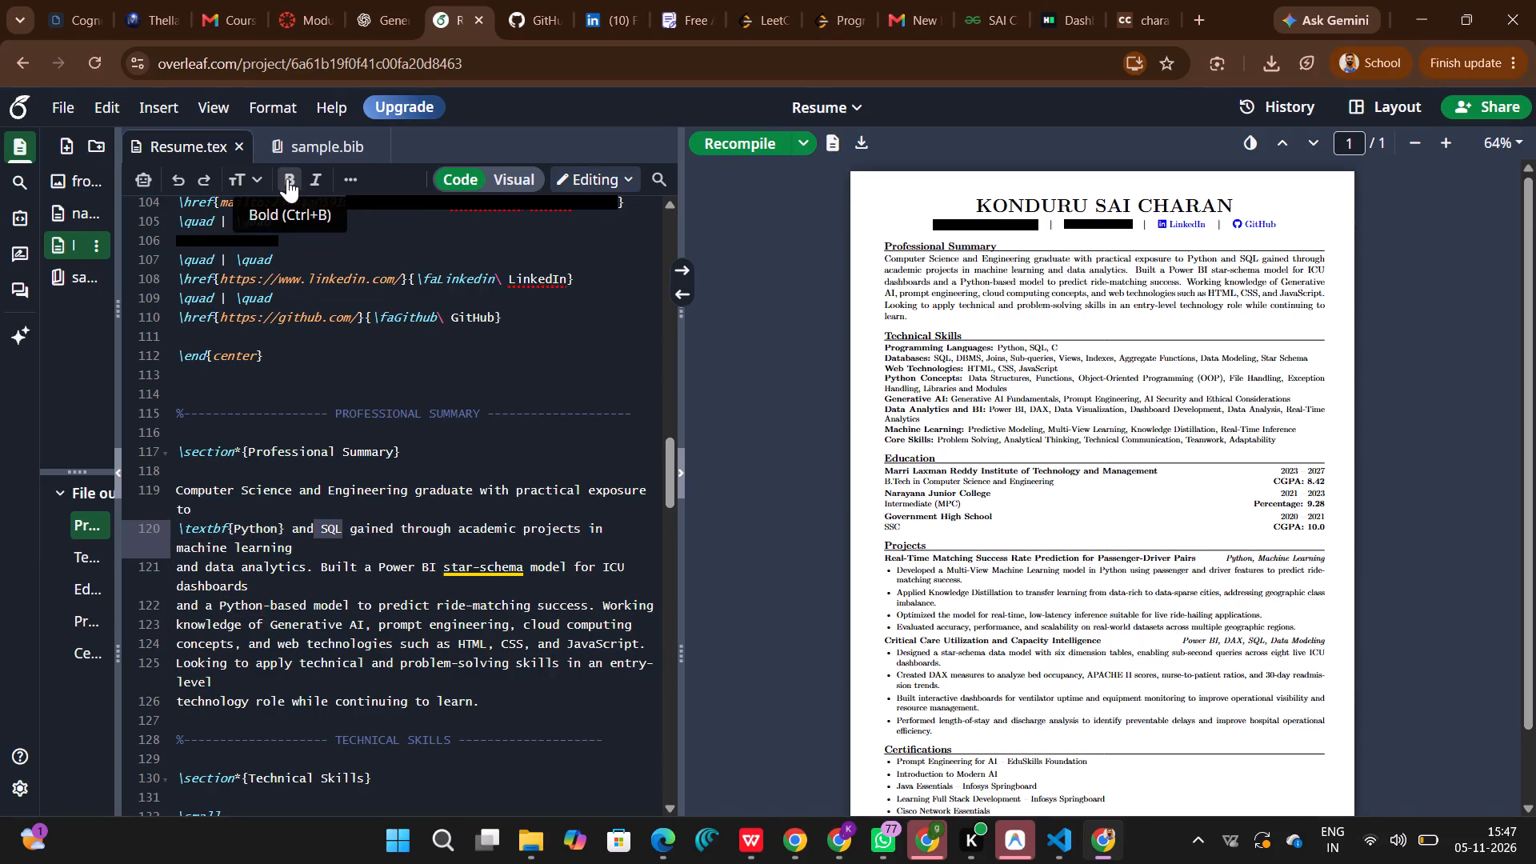
Make "HTML, CSS, and JavaScript." bold in the Professional Summary and recompile the PDF.
scroll(462, 604, down, 1)
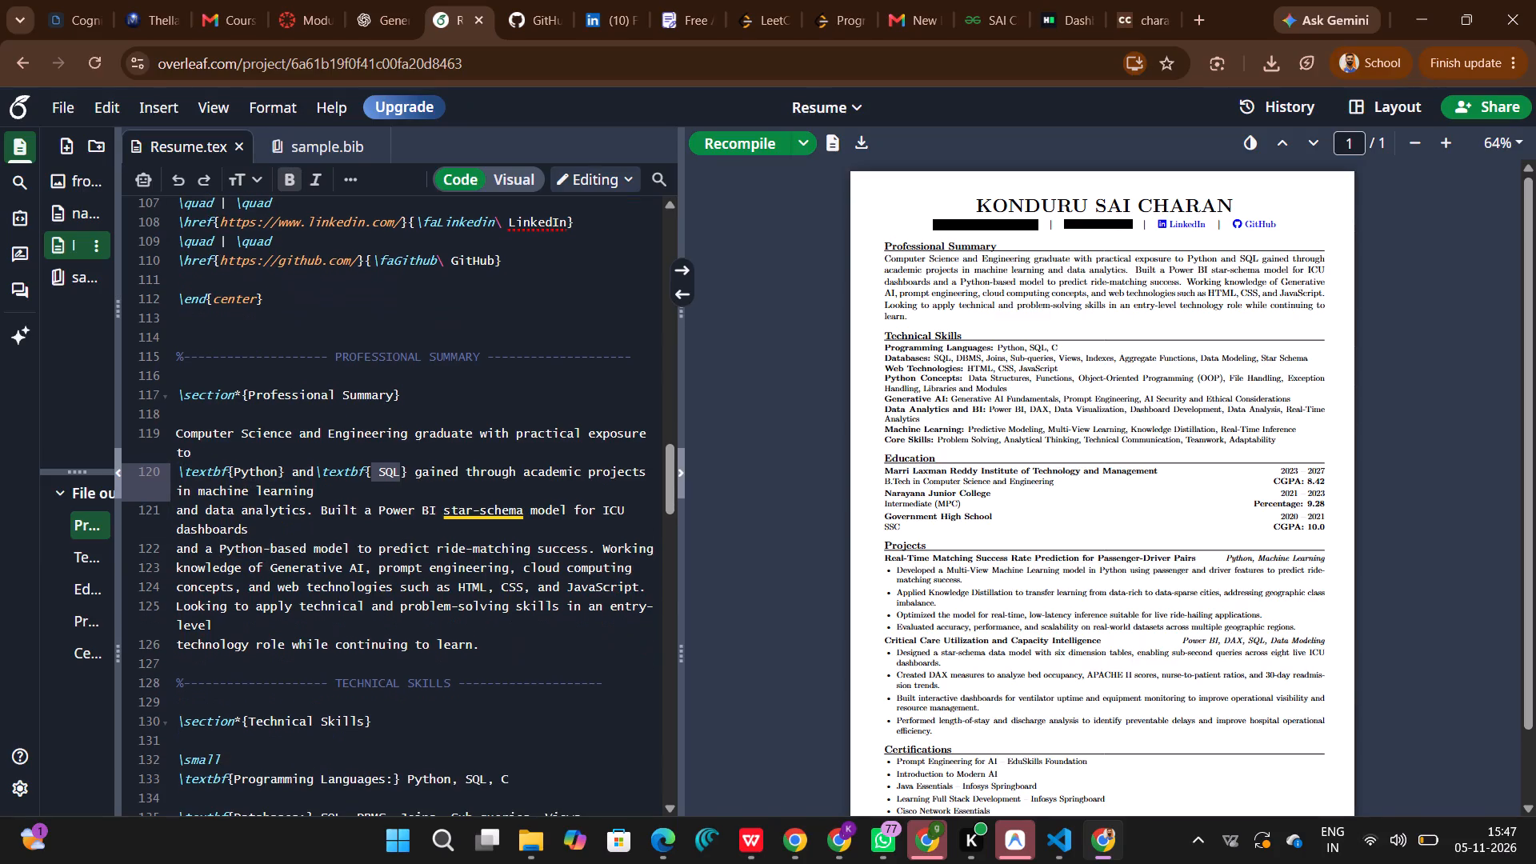
scroll(462, 604, down, 1)
drag(457, 586, 466, 587)
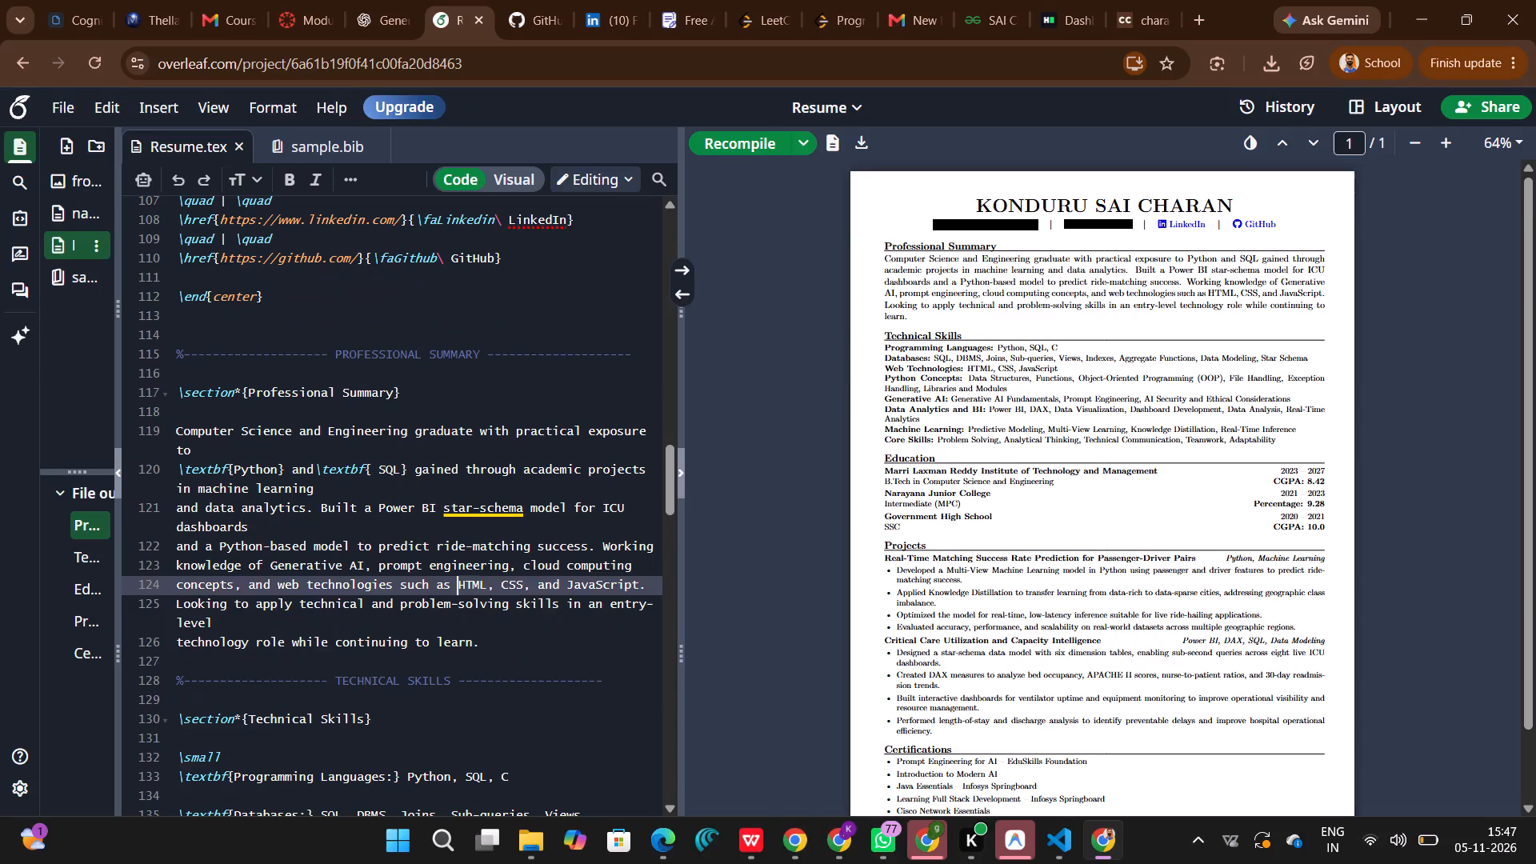
drag(466, 587, 646, 587)
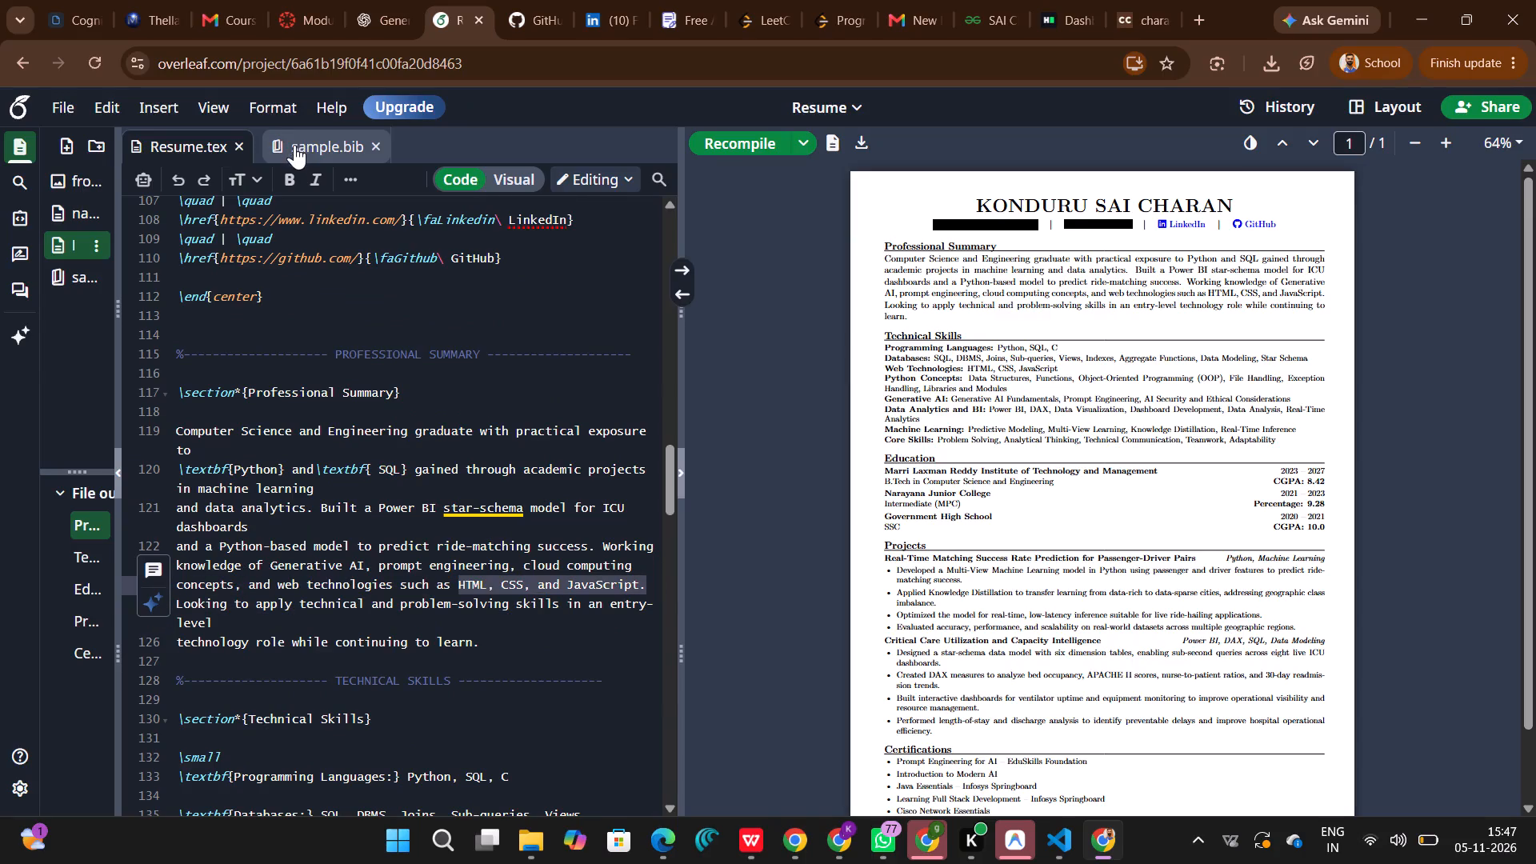
click(290, 178)
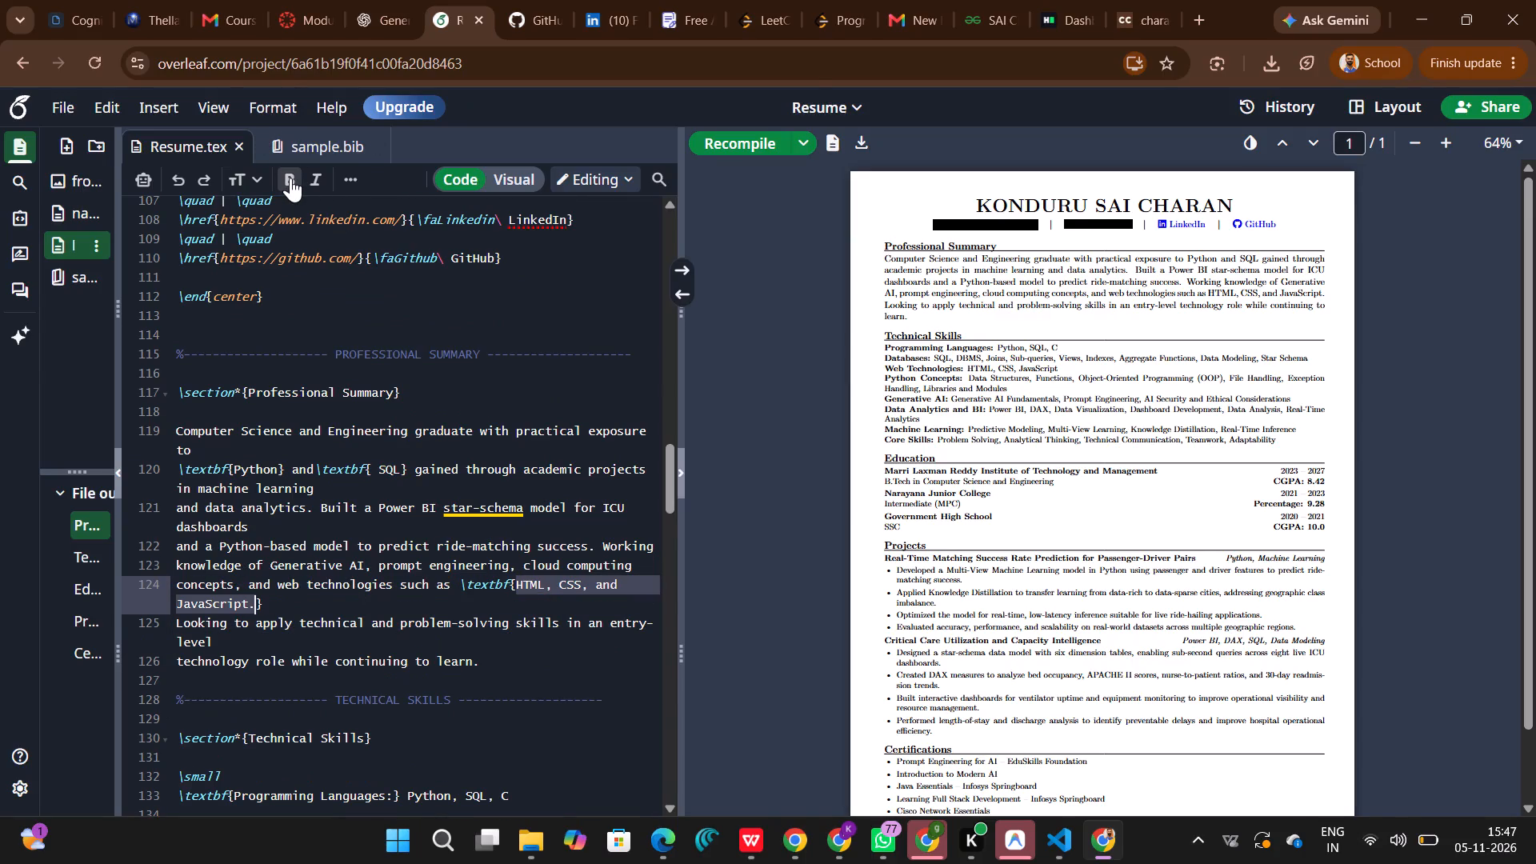
scroll(444, 573, down, 1)
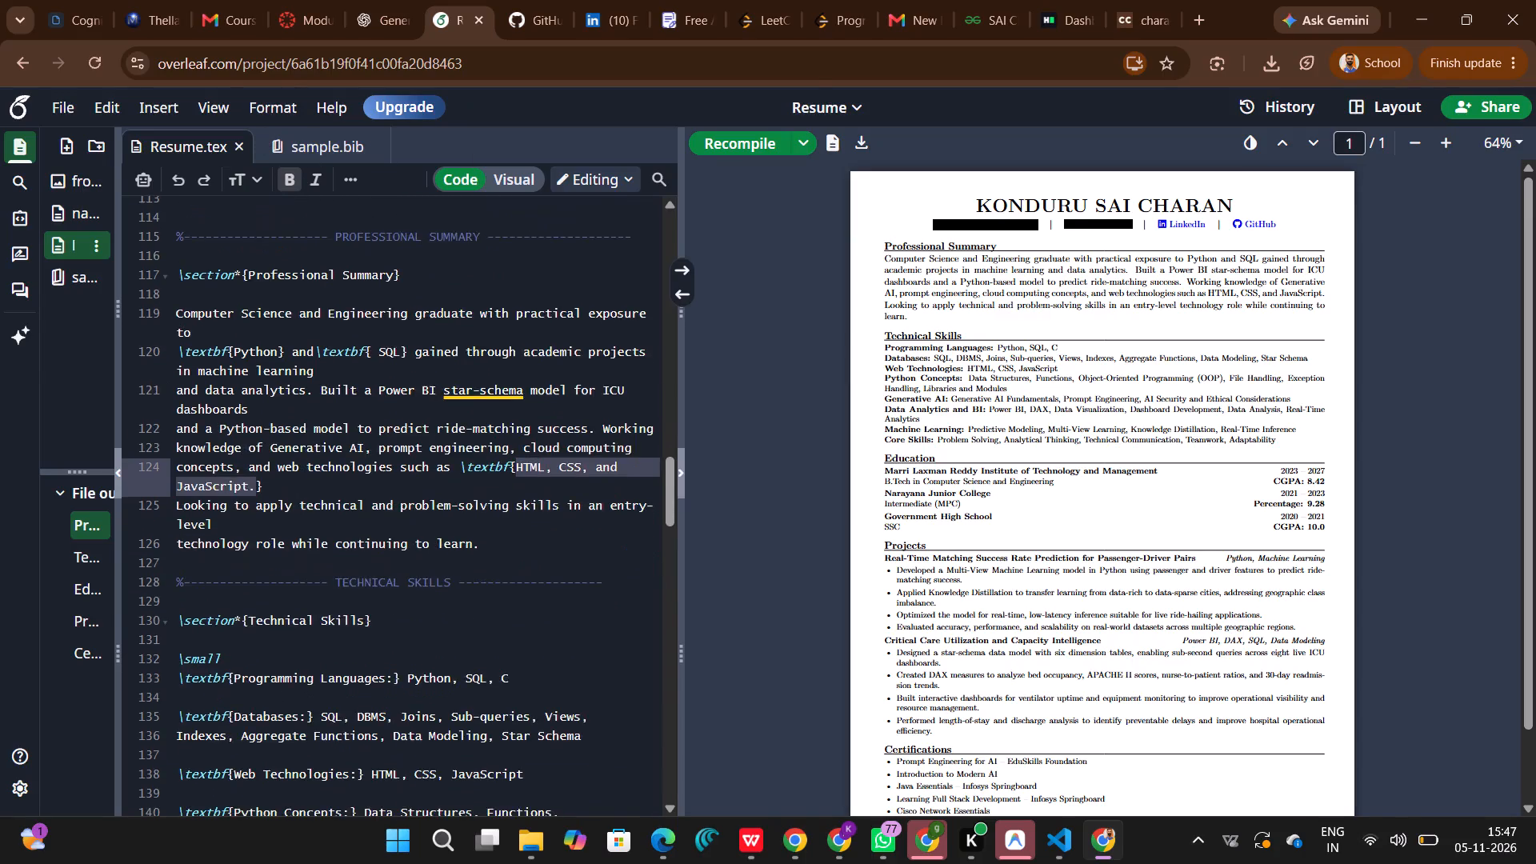
click(721, 136)
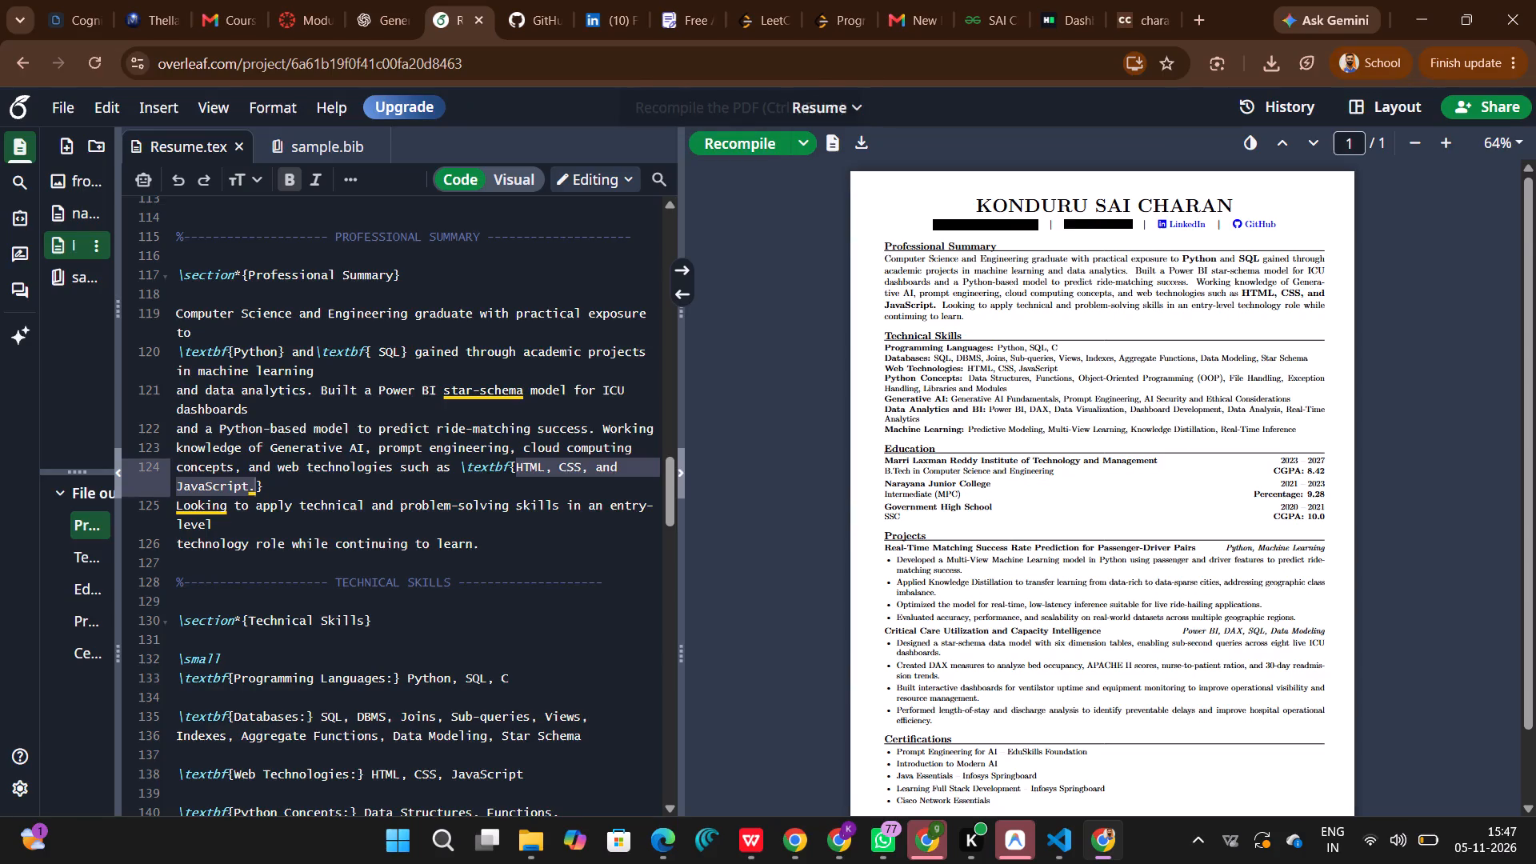
Copy "\hfill May 2026" from the Python Essentials certification in the cognizant resume project, and return to the Resume project's Certifications source.
scroll(1002, 555, down, 1)
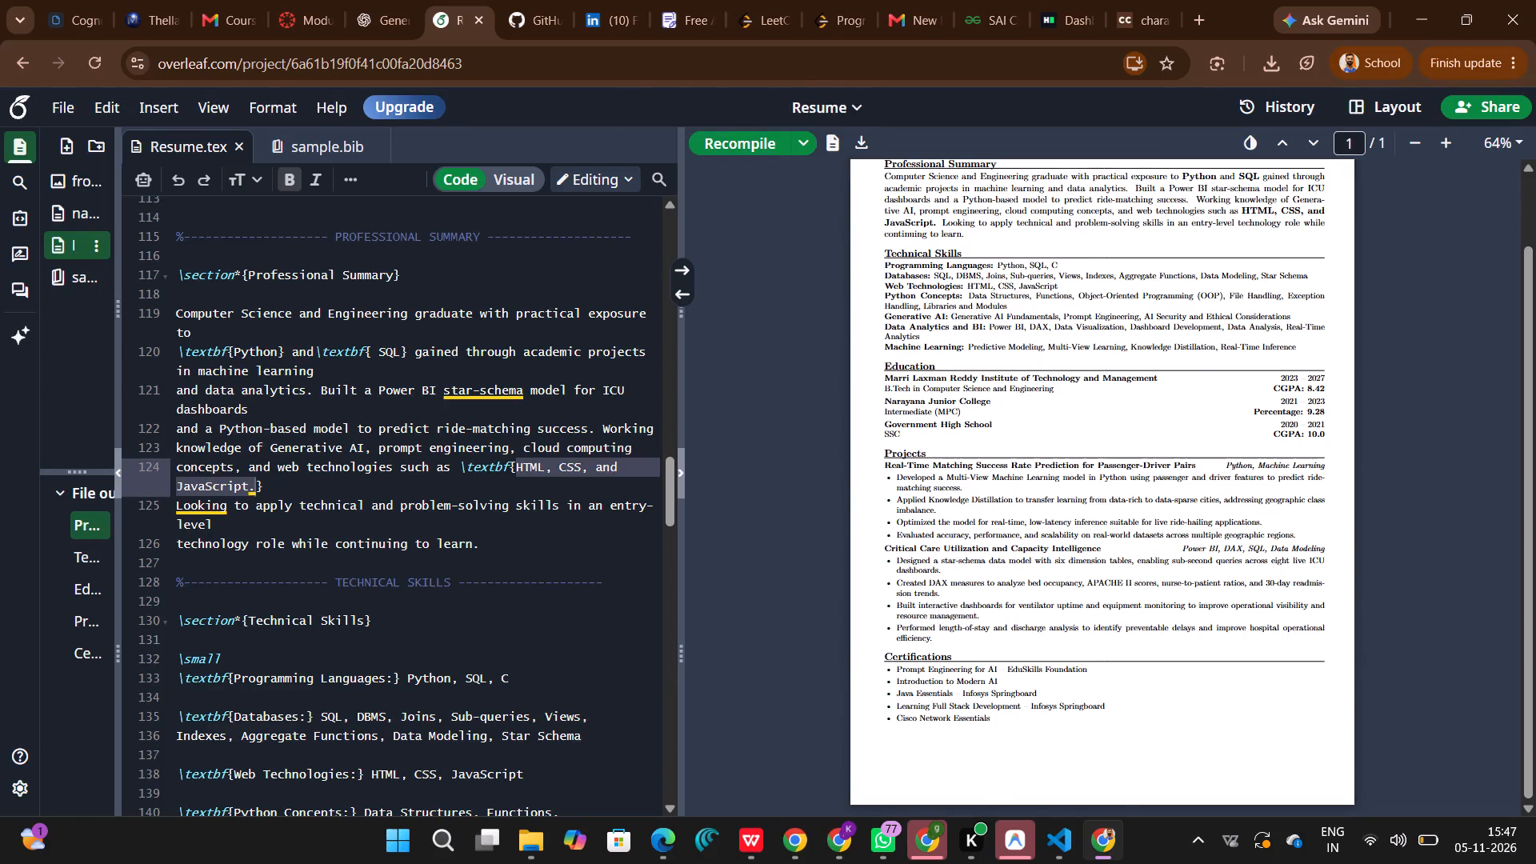
scroll(579, 648, down, 12)
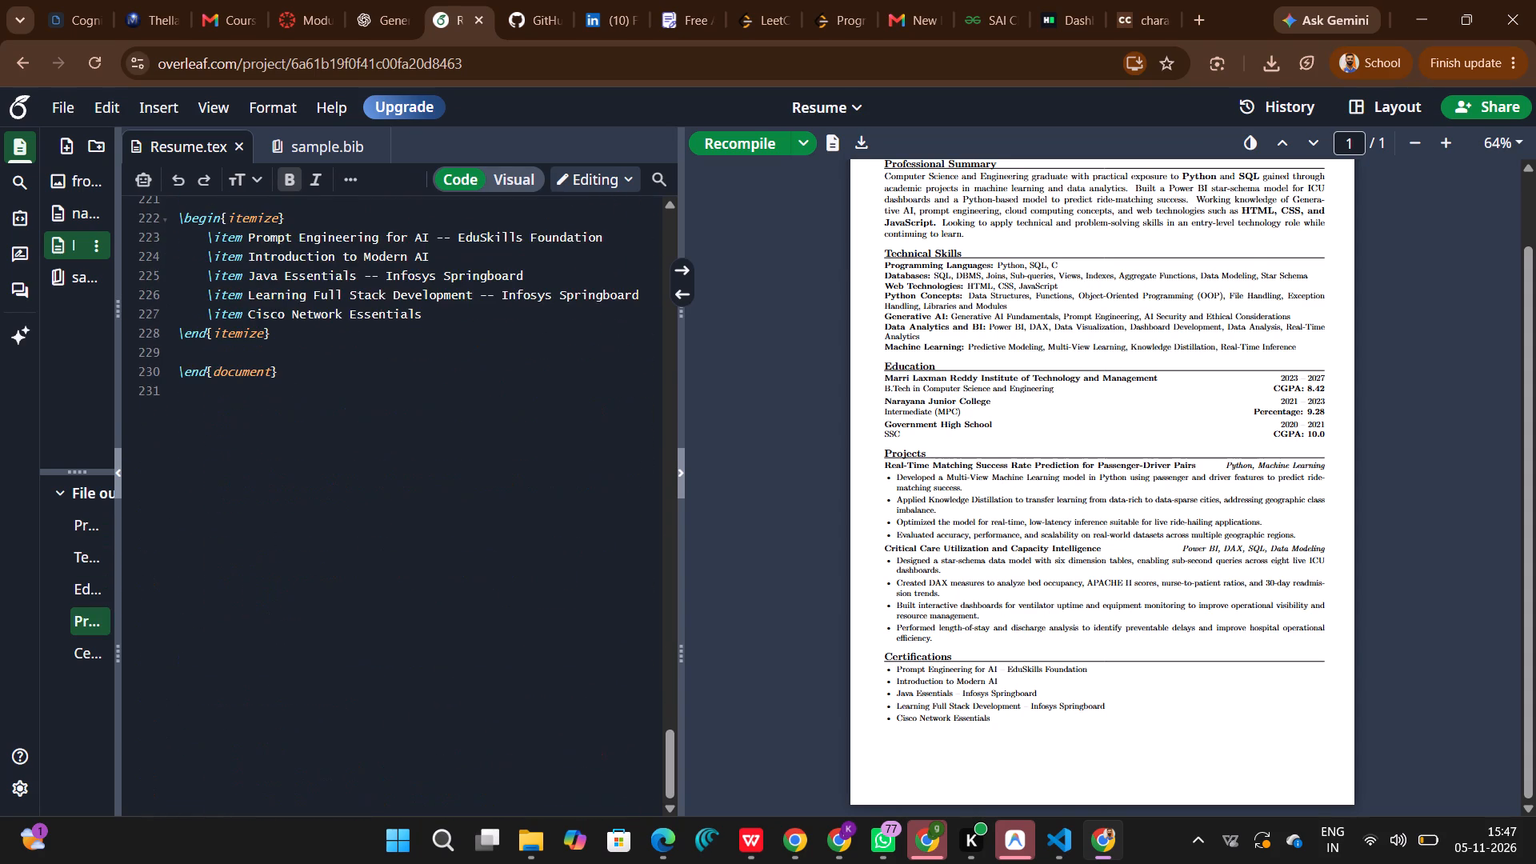
scroll(579, 648, down, 1)
scroll(579, 648, up, 3)
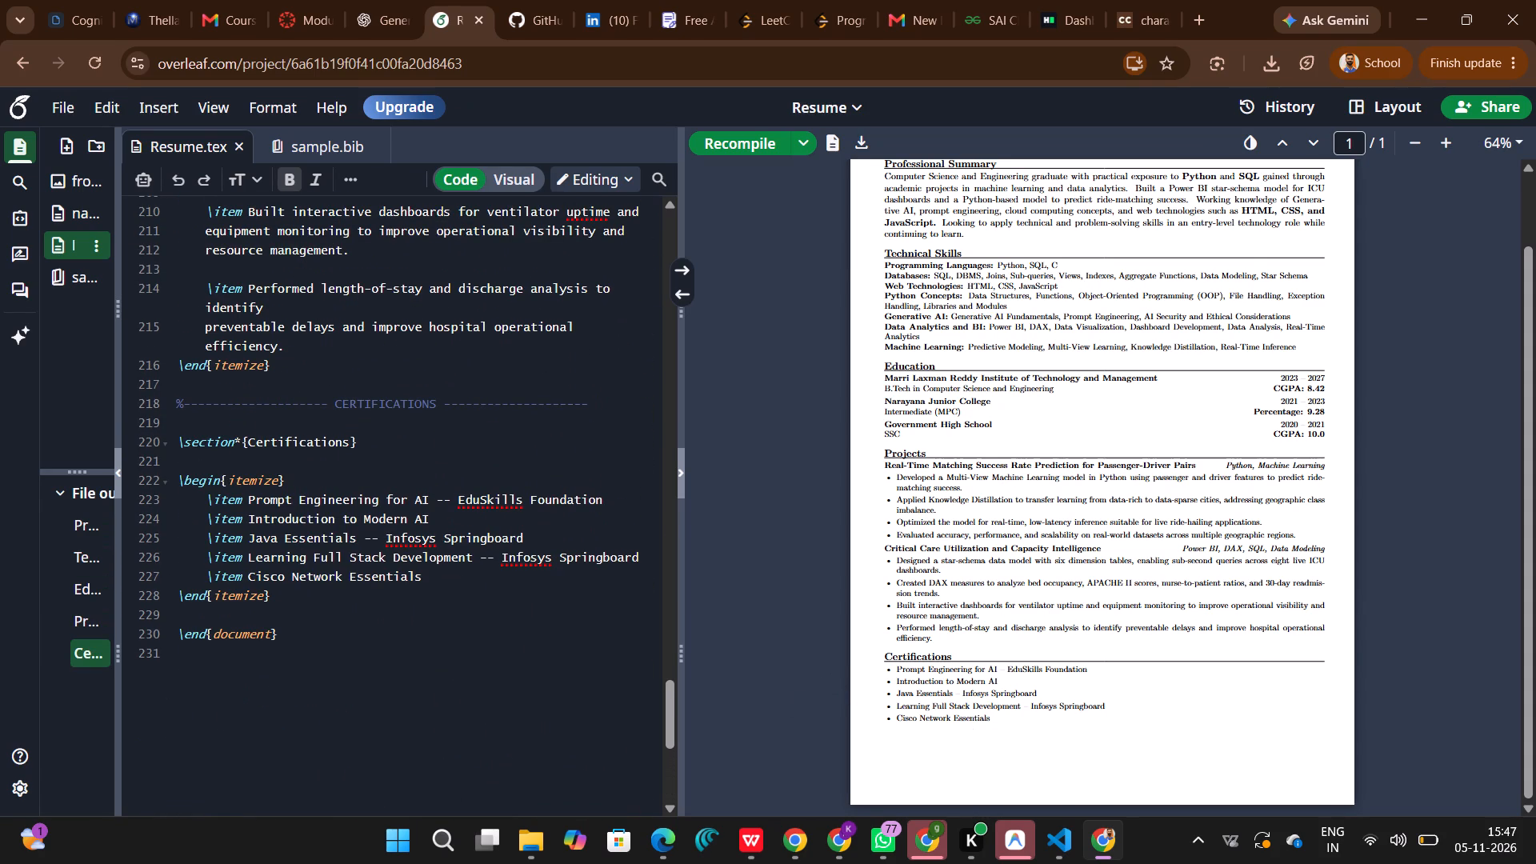
scroll(381, 645, up, 1)
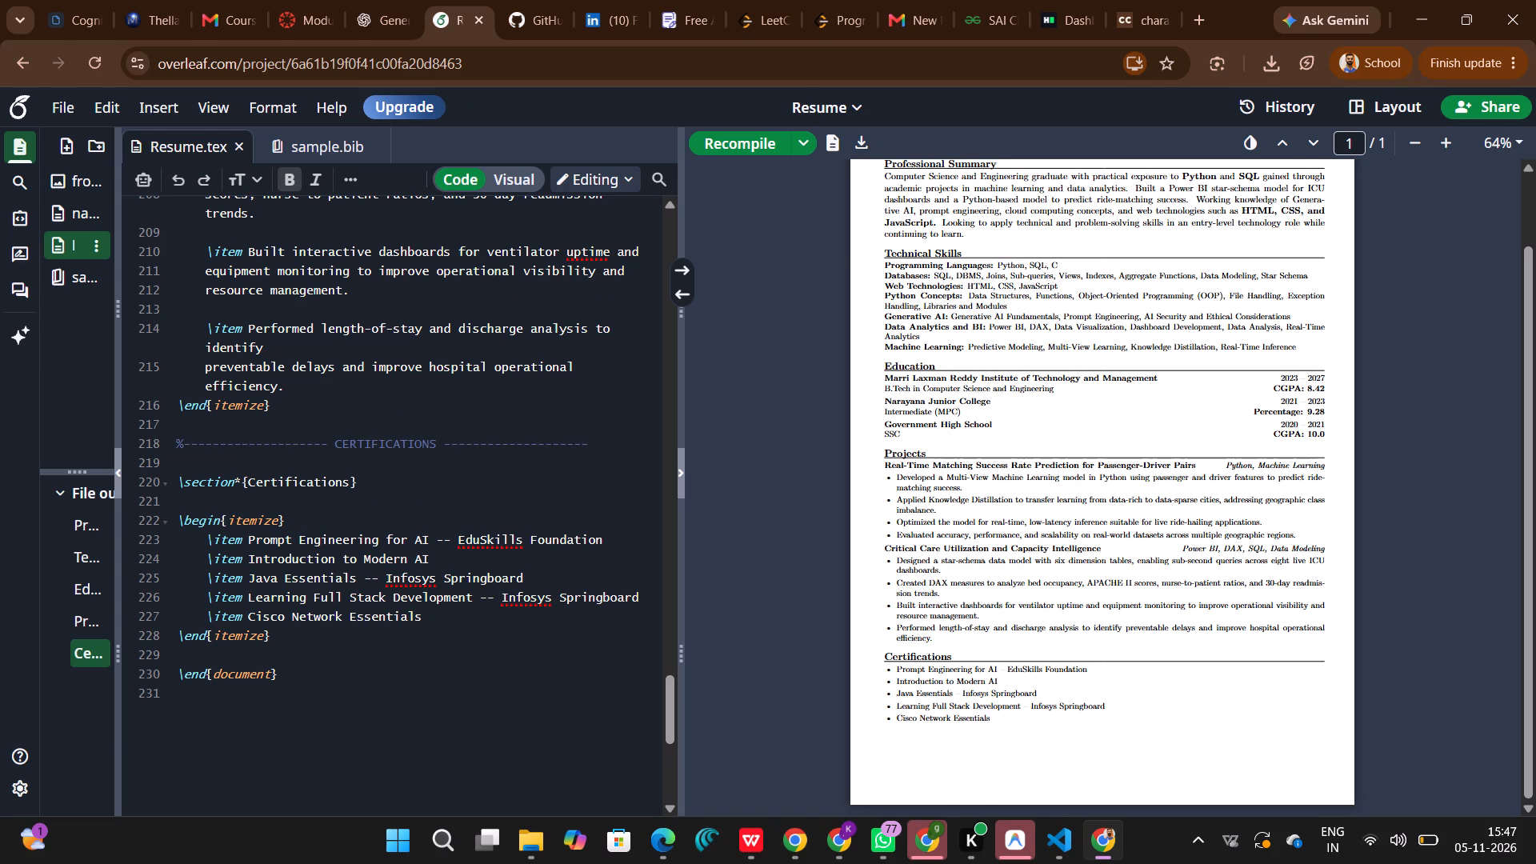
scroll(435, 610, up, 1)
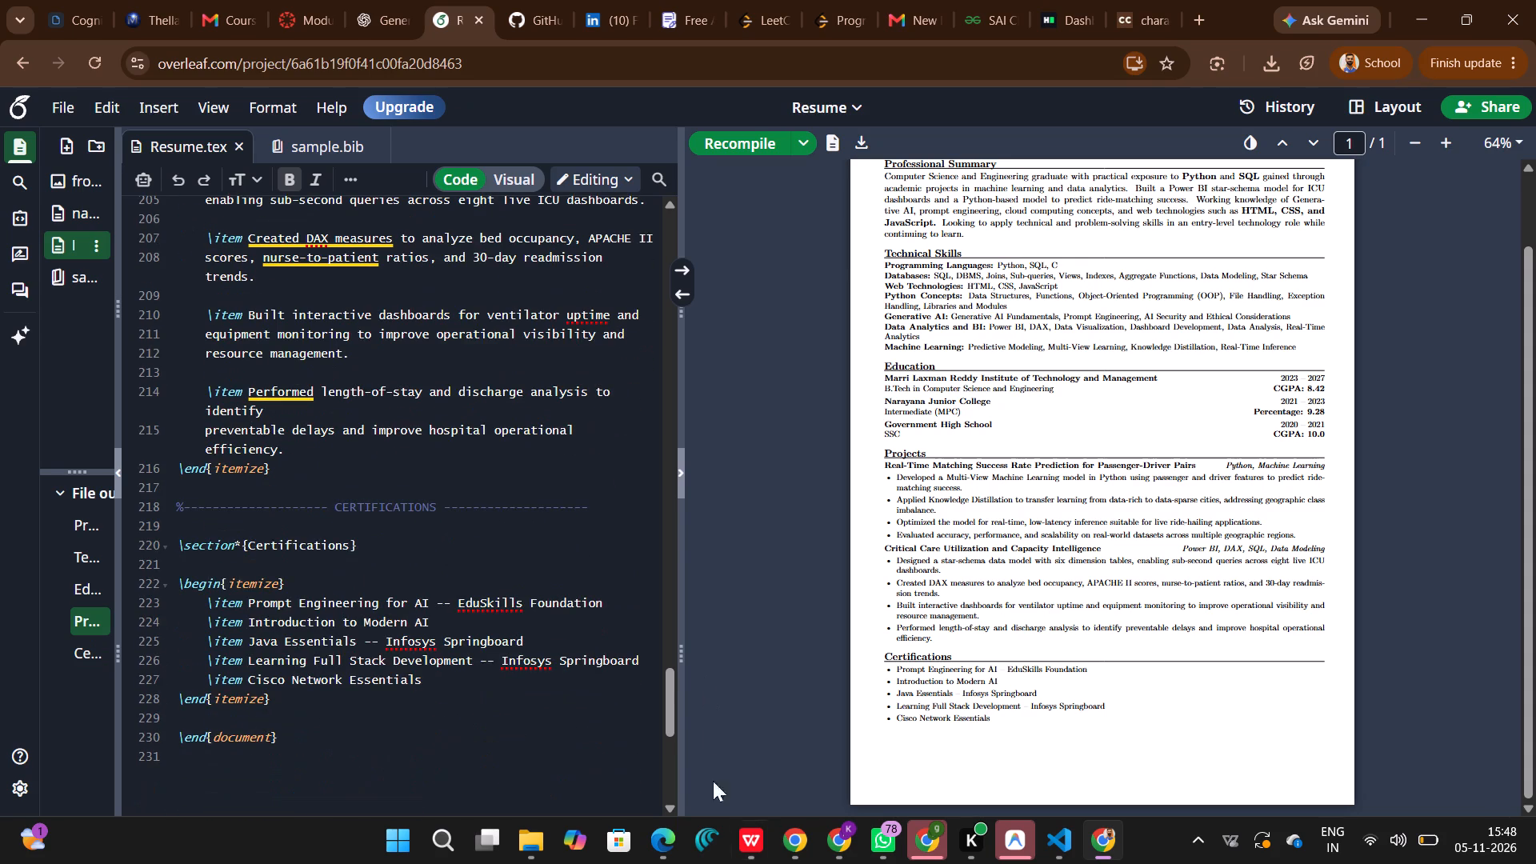
click(821, 751)
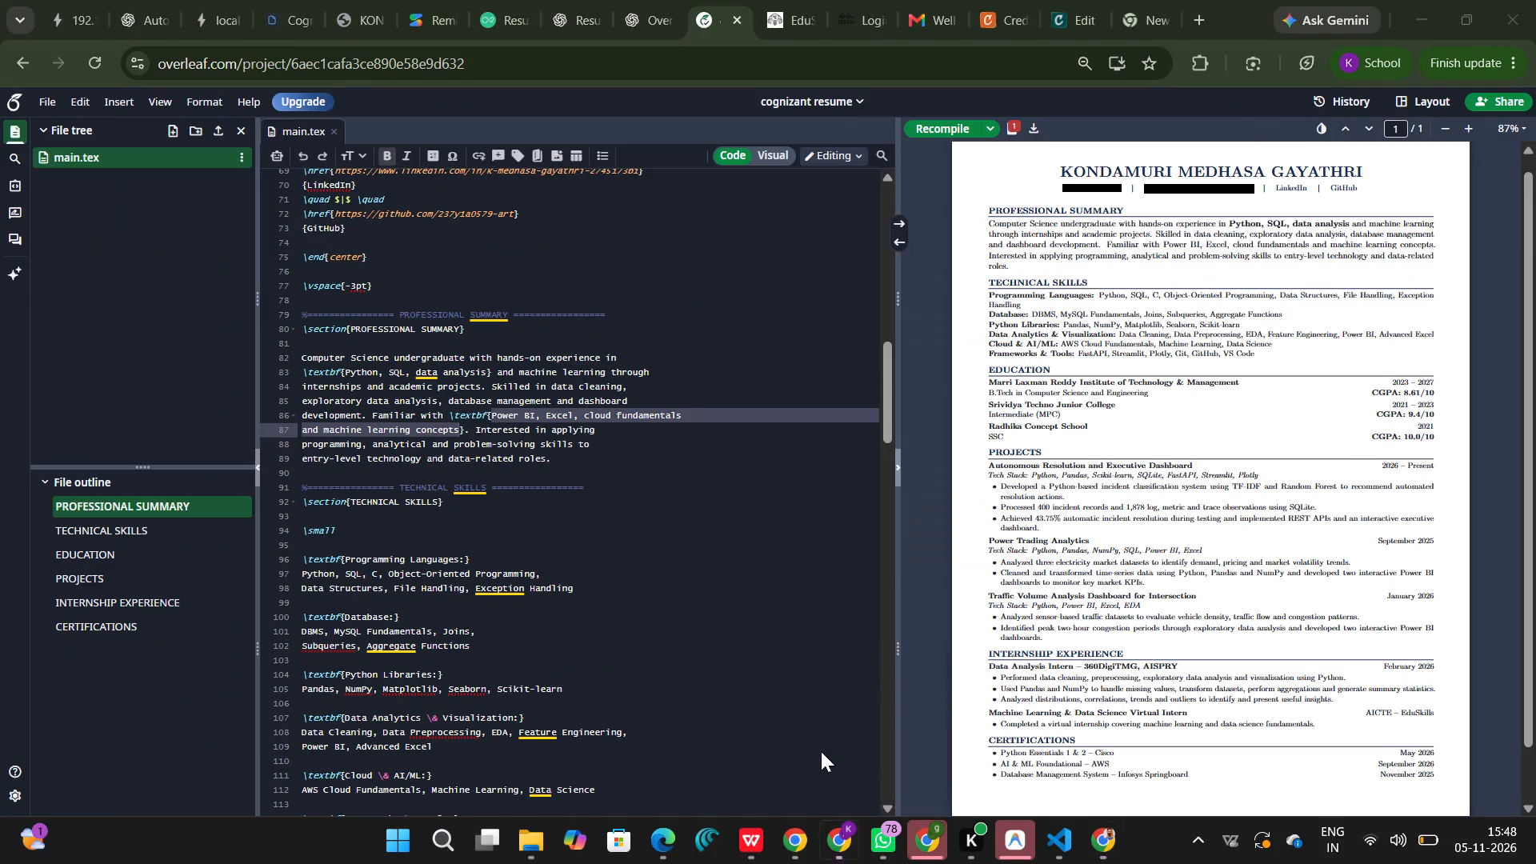
scroll(834, 609, down, 2)
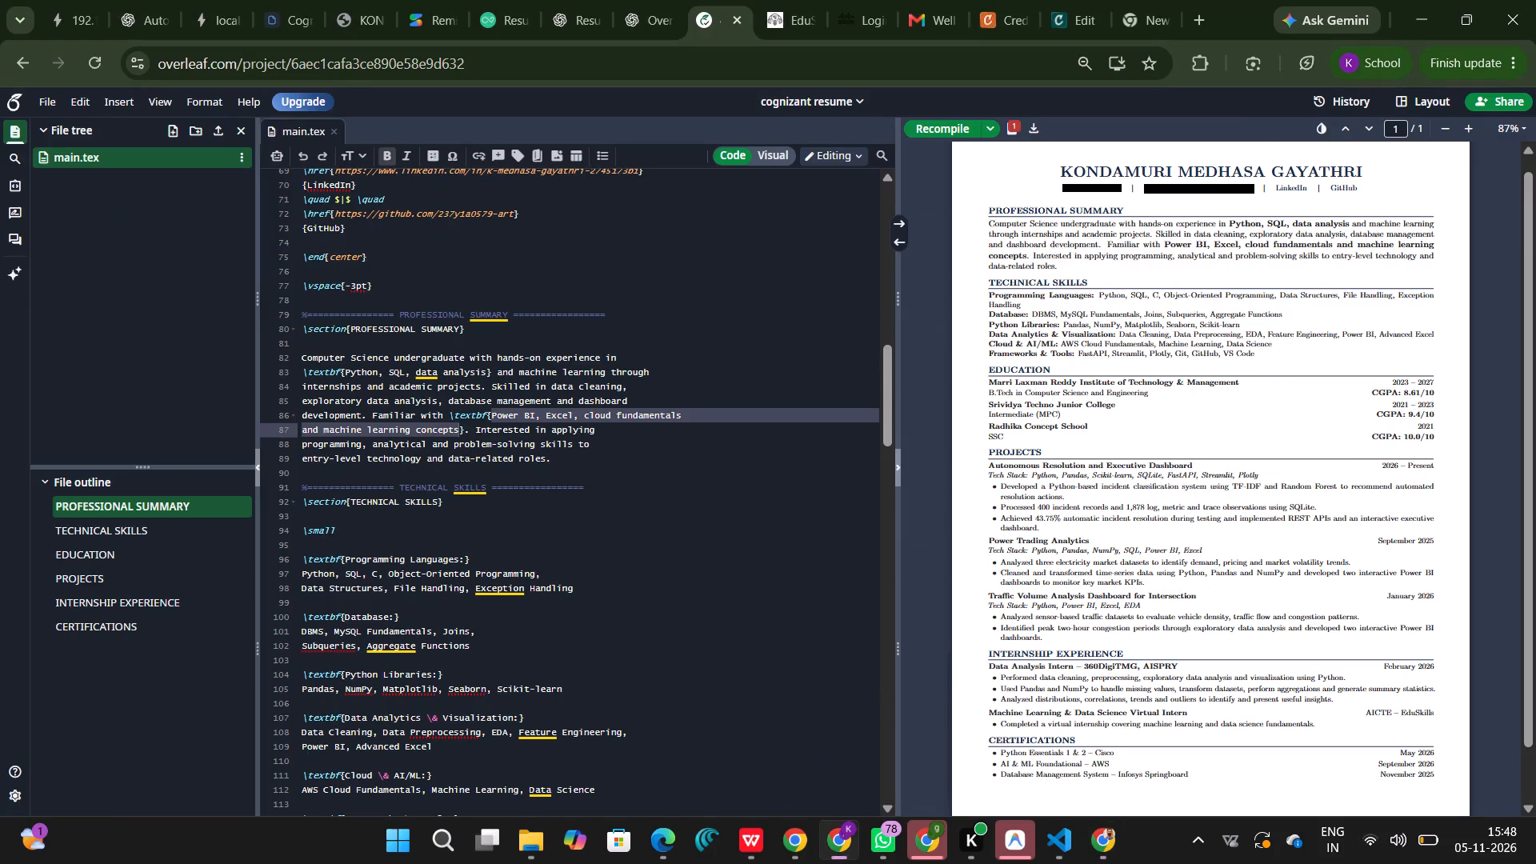
scroll(834, 609, down, 9)
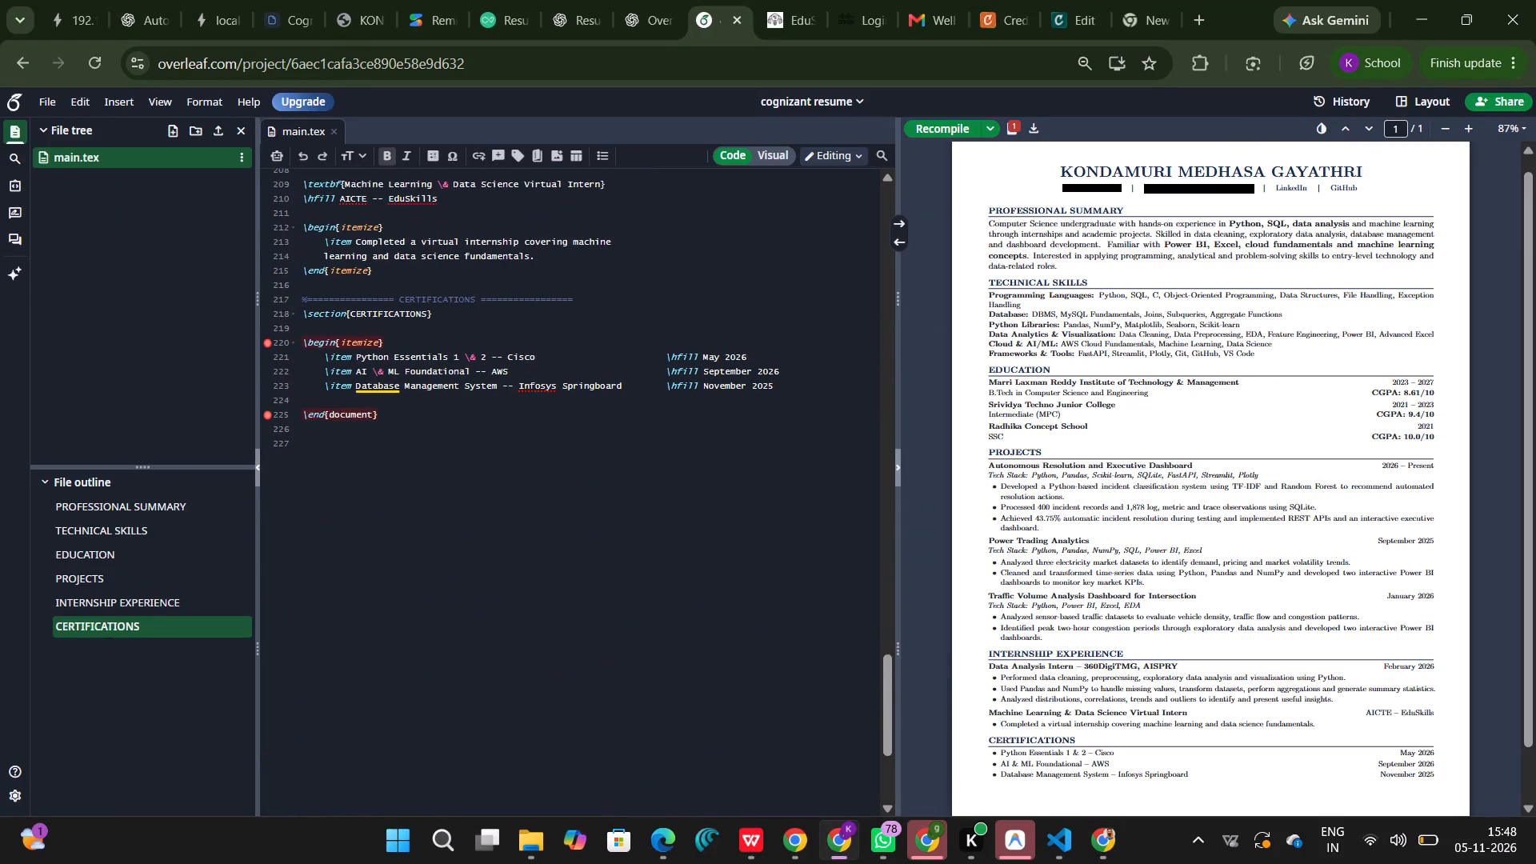
drag(663, 355, 759, 358)
key(ctrl+c)
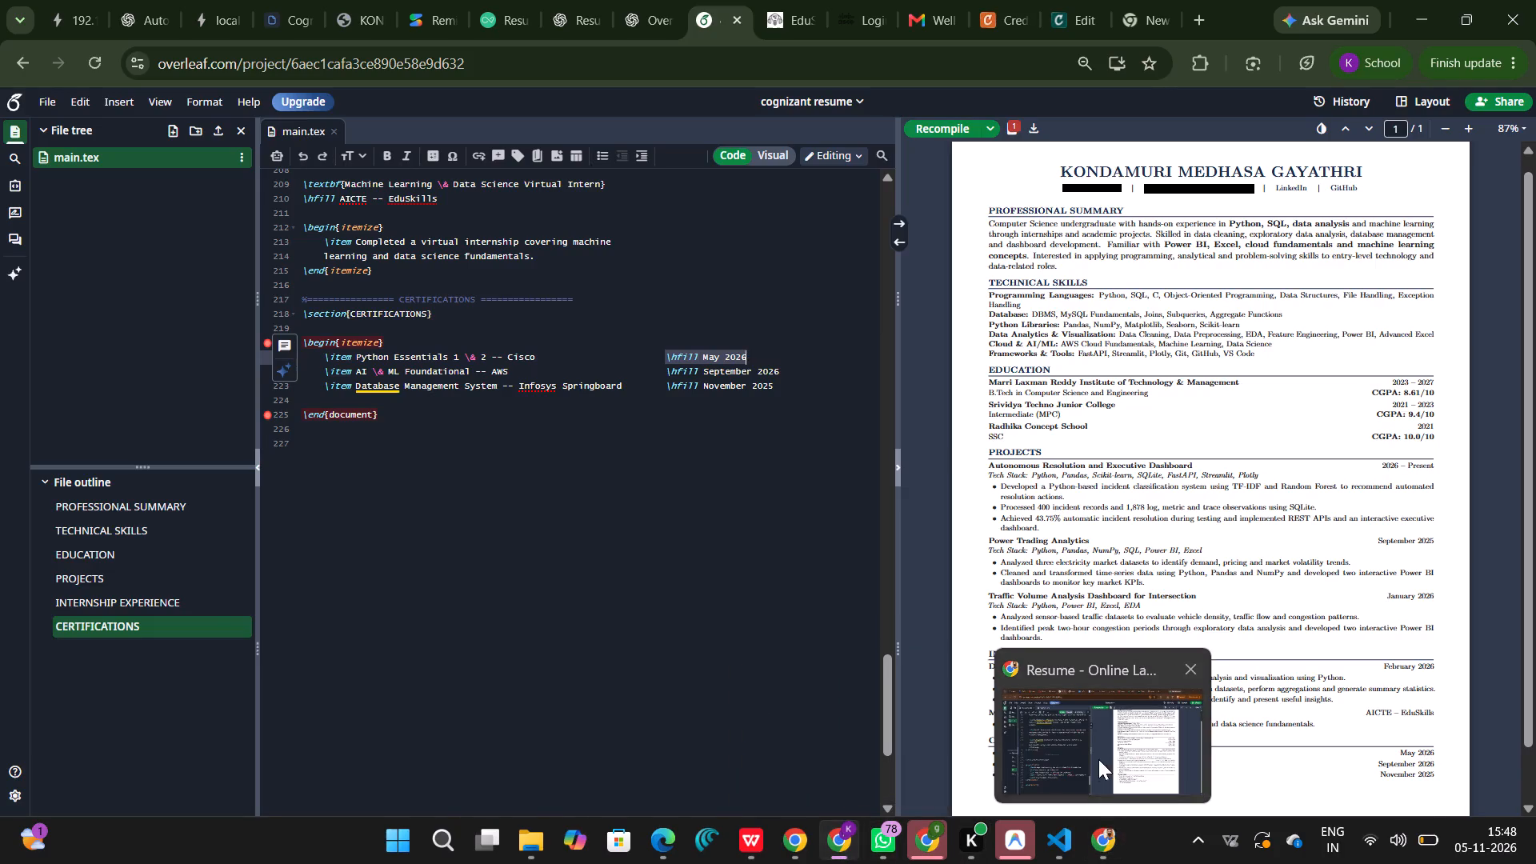
click(1095, 758)
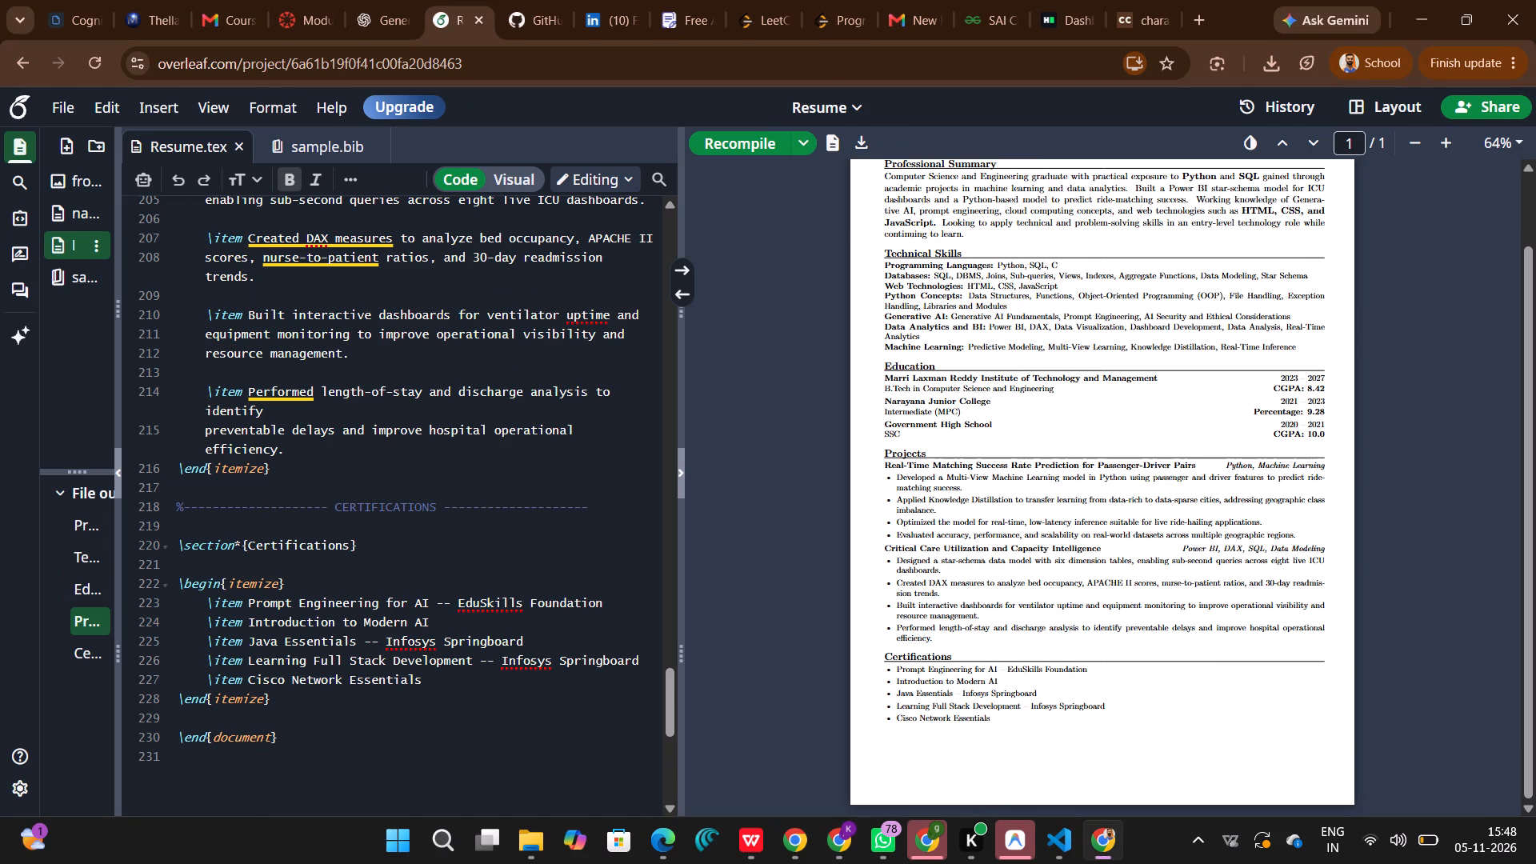
Add "\hfill May 2026" after the Prompt Engineering for AI -- EduSkills Foundation certification, spaced from the text, and recompile the PDF.
click(617, 602)
key(space)
key(space)
key(space)
key(space)
key(space)
key(space)
key(space)
key(space)
key(space)
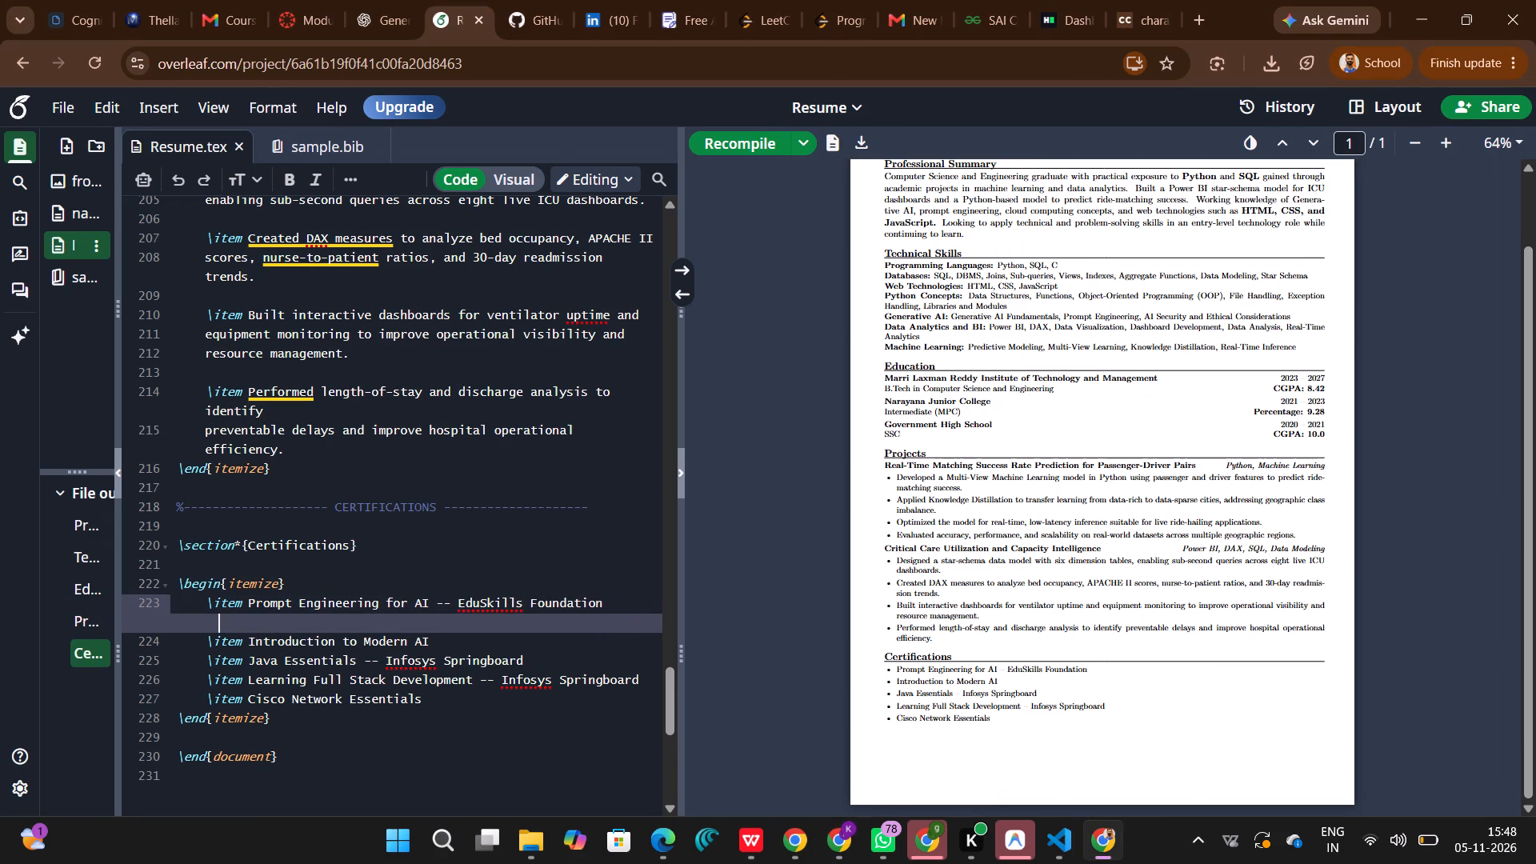
key(BackSpace)
key(BackSpace)
key(BackSpace)
key(BackSpace)
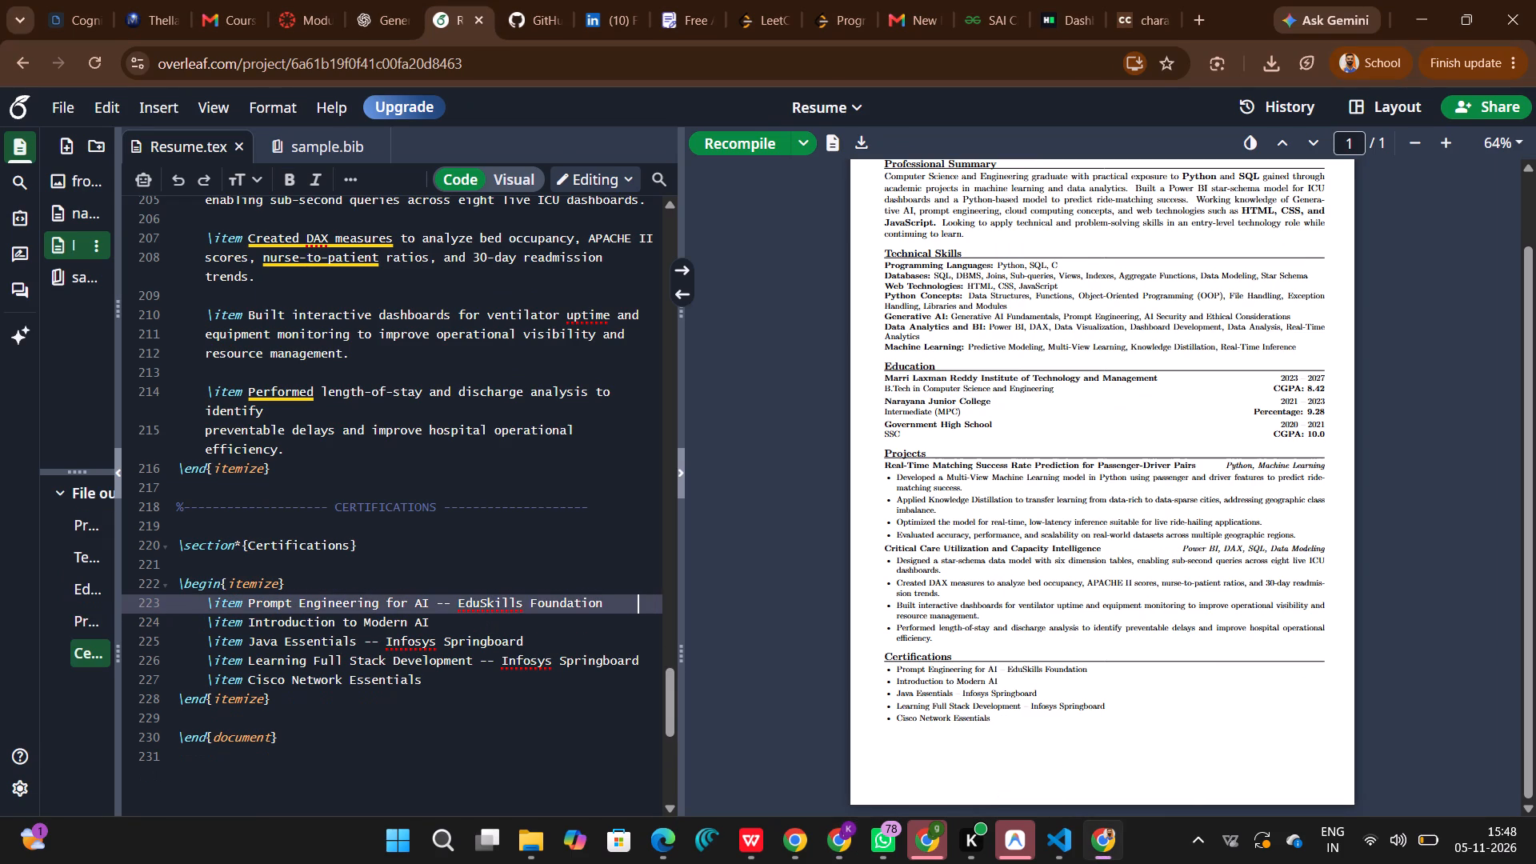
key(BackSpace)
key(BackSpace)
key(ctrl+v)
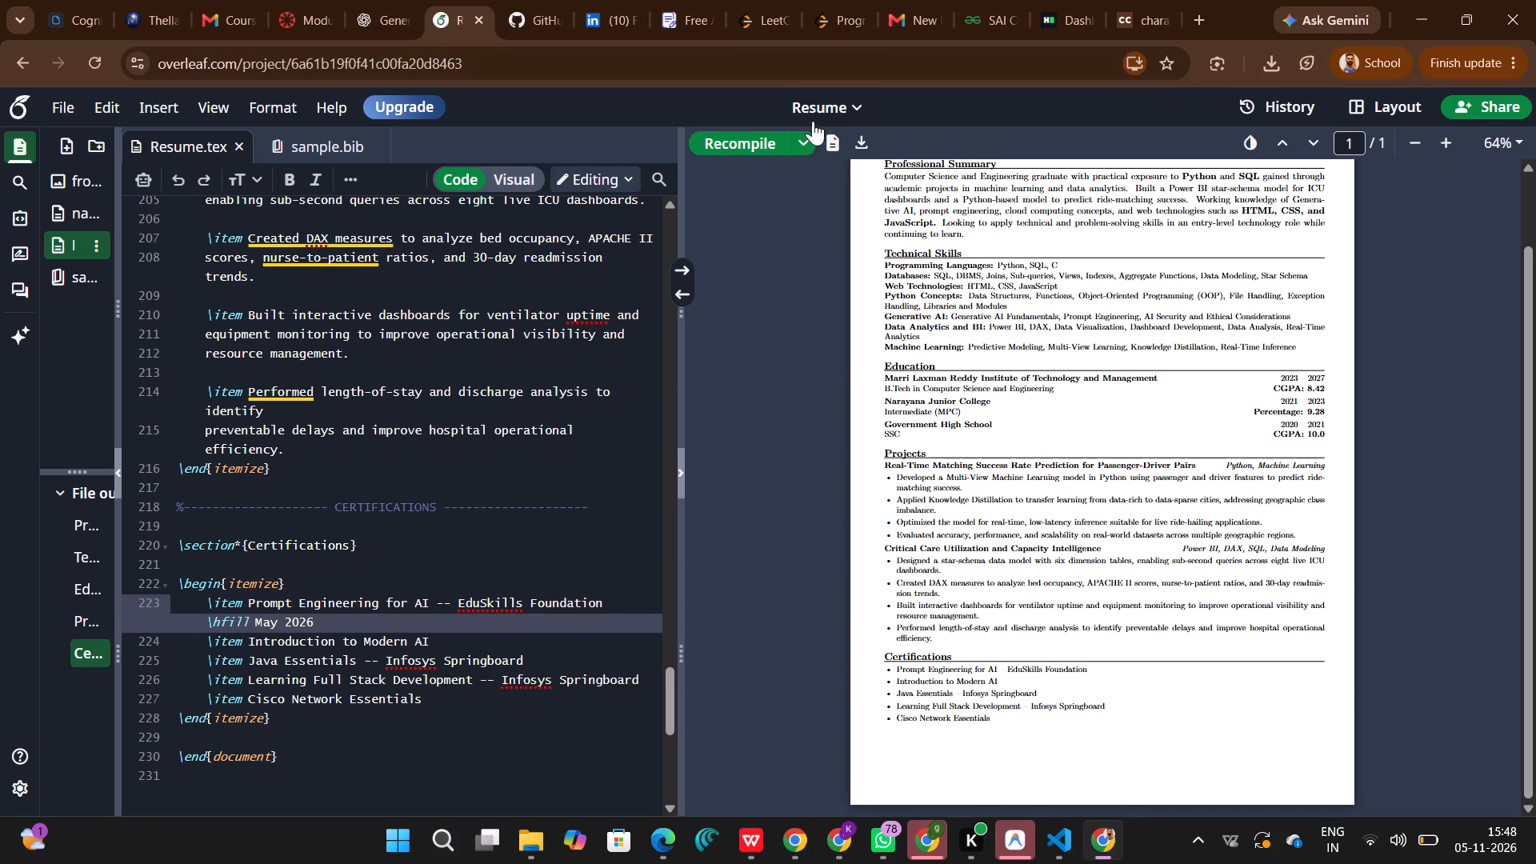
click(724, 142)
Add the copied \hfill date after the Introduction to Modern AI certification and change its month so it reads "Sempetember 2026".
click(482, 638)
key(space)
key(space)
key(space)
key(space)
key(space)
key(space)
key(space)
key(space)
key(space)
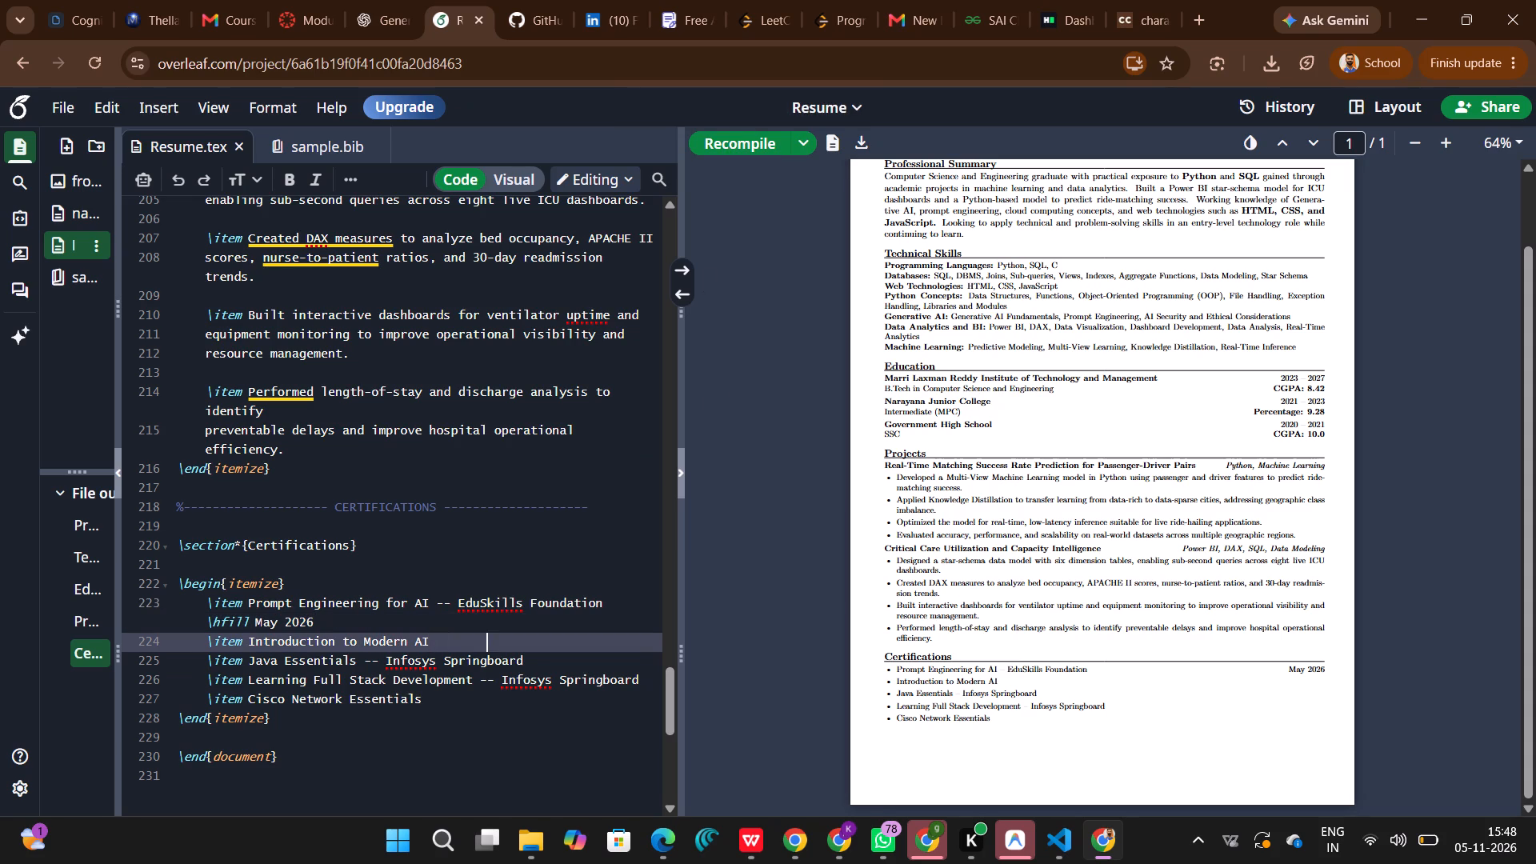
key(space)
key(space)
key(space)
key(ctrl+v)
ctrl+click(482, 638)
click(591, 641)
key(BackSpace)
key(BackSpace)
key(BackSpace)
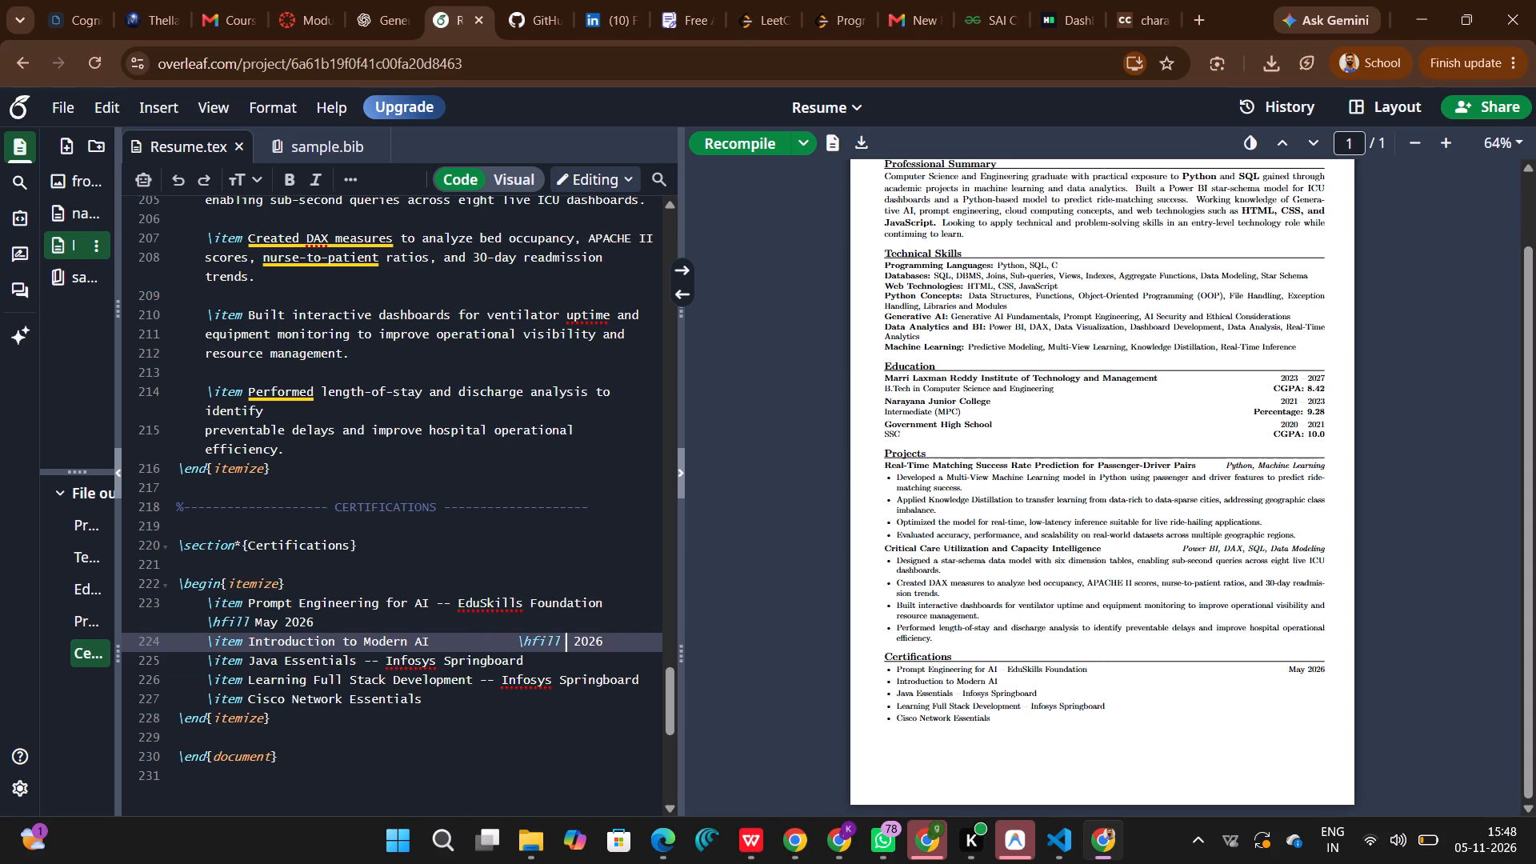
text(Sempetember)
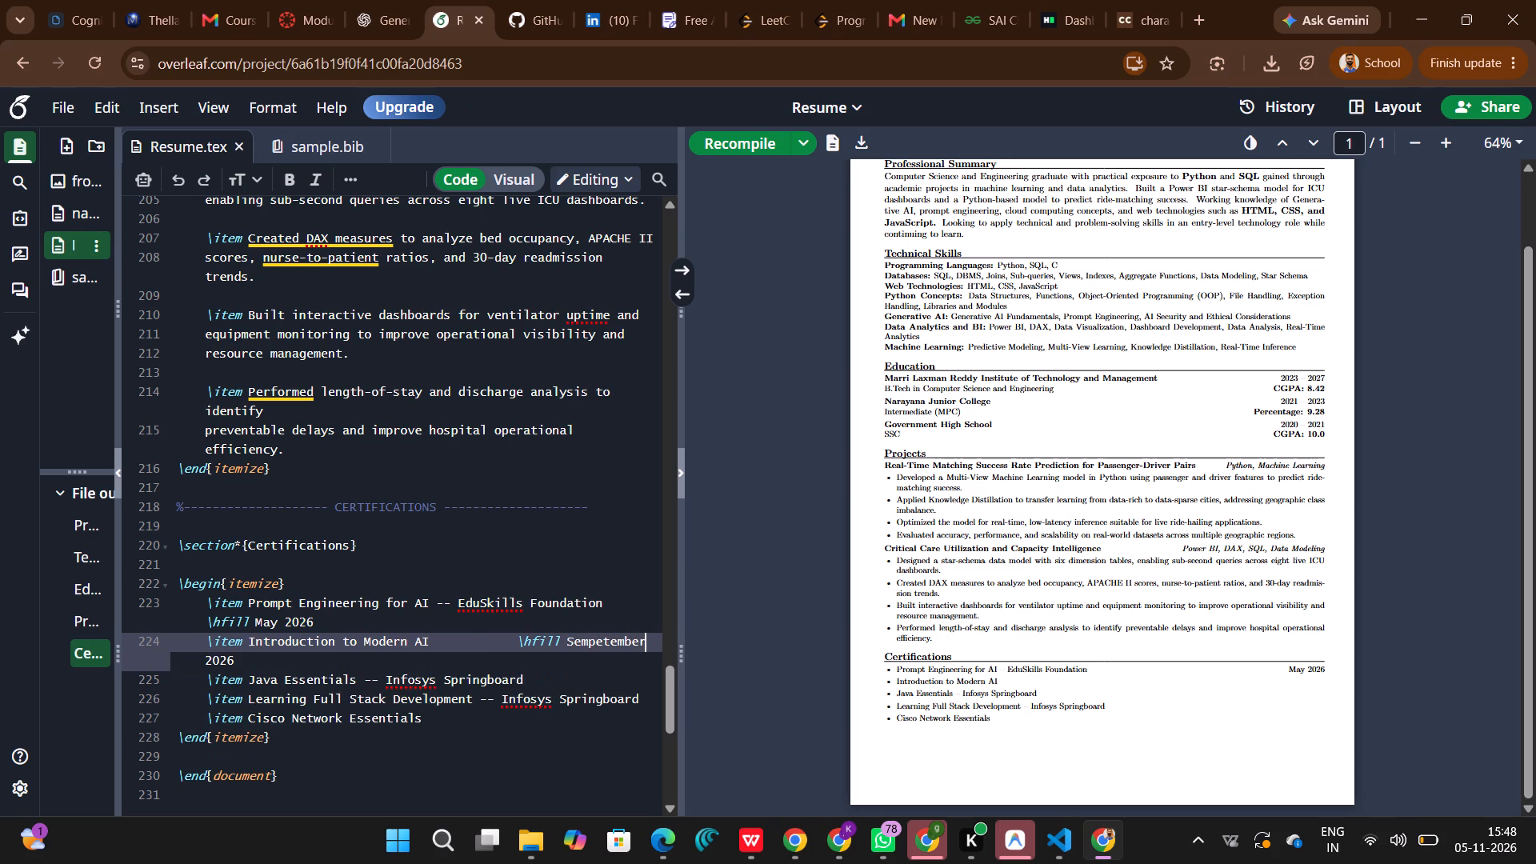
Recompile the PDF to render the Introduction to Modern AI certification date.
click(762, 138)
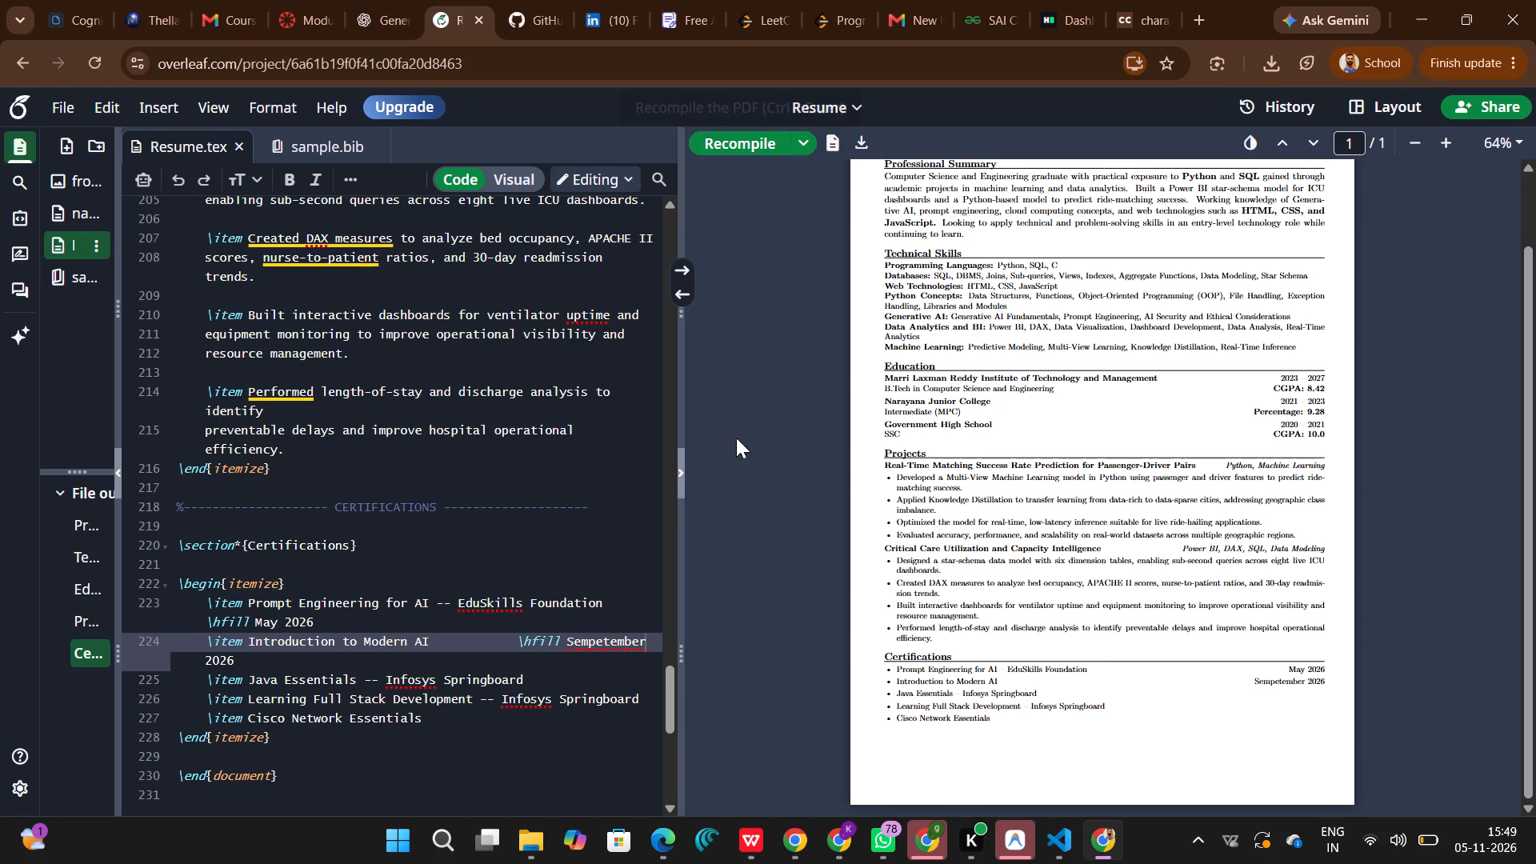
Add the copied \hfill date after the Java Essentials -- Infosys Springboard certification and change it to read "November 2025".
click(572, 678)
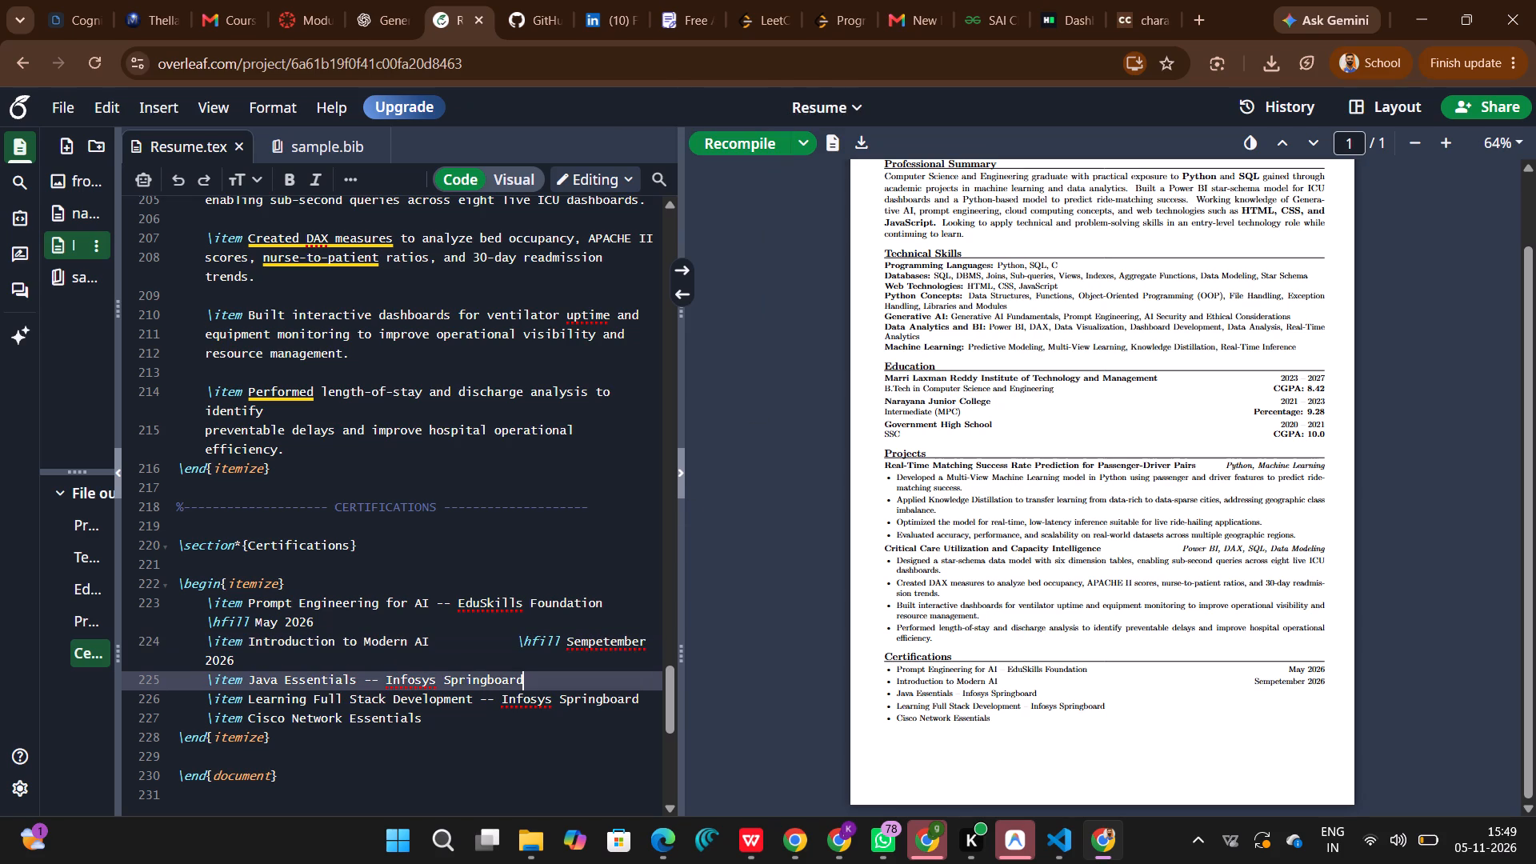
key(space)
key(space)
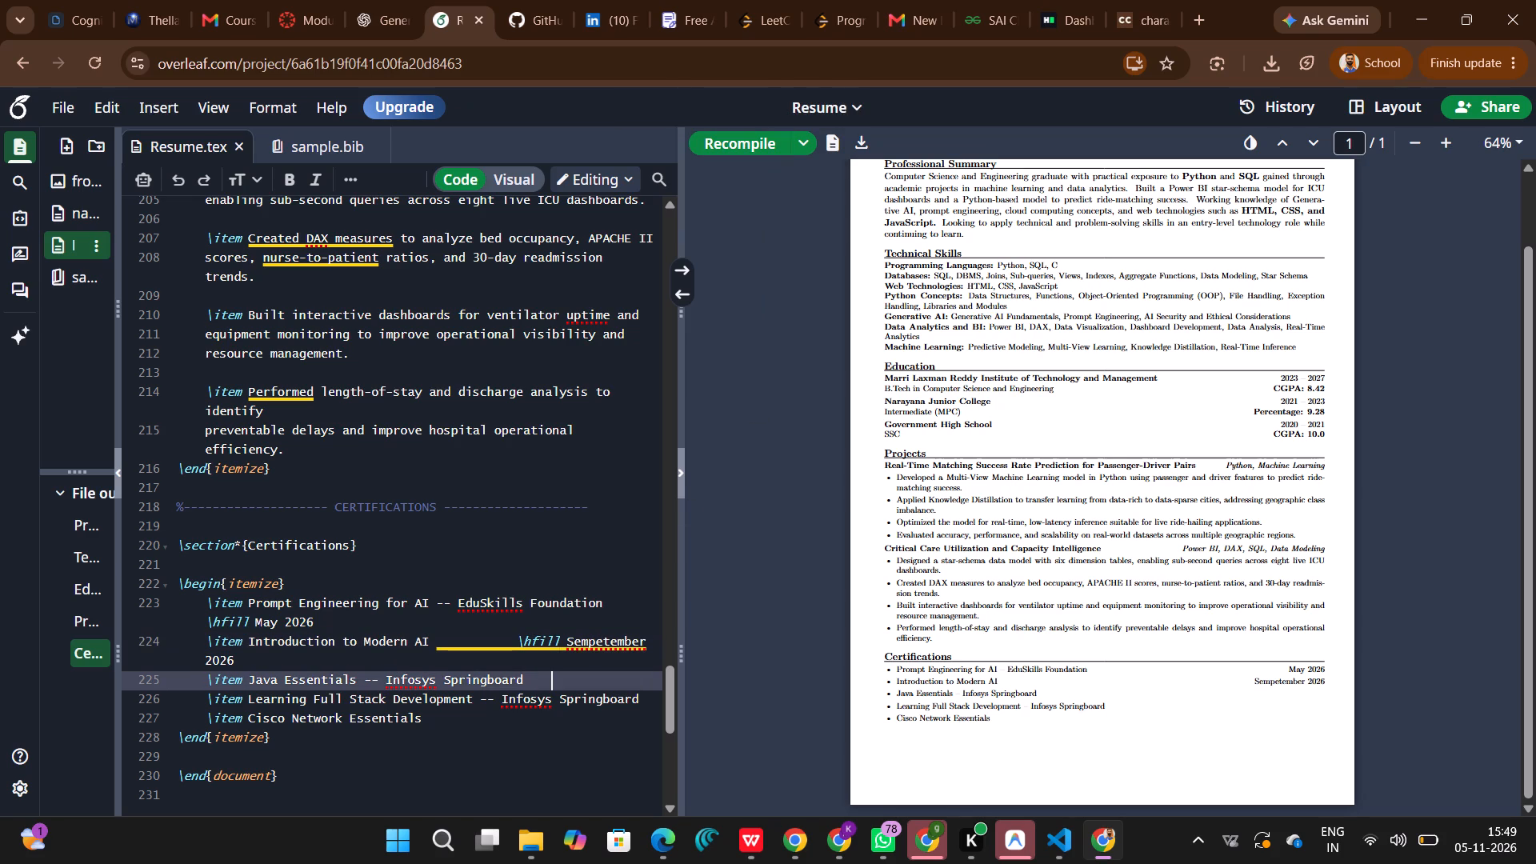
key(ctrl+v)
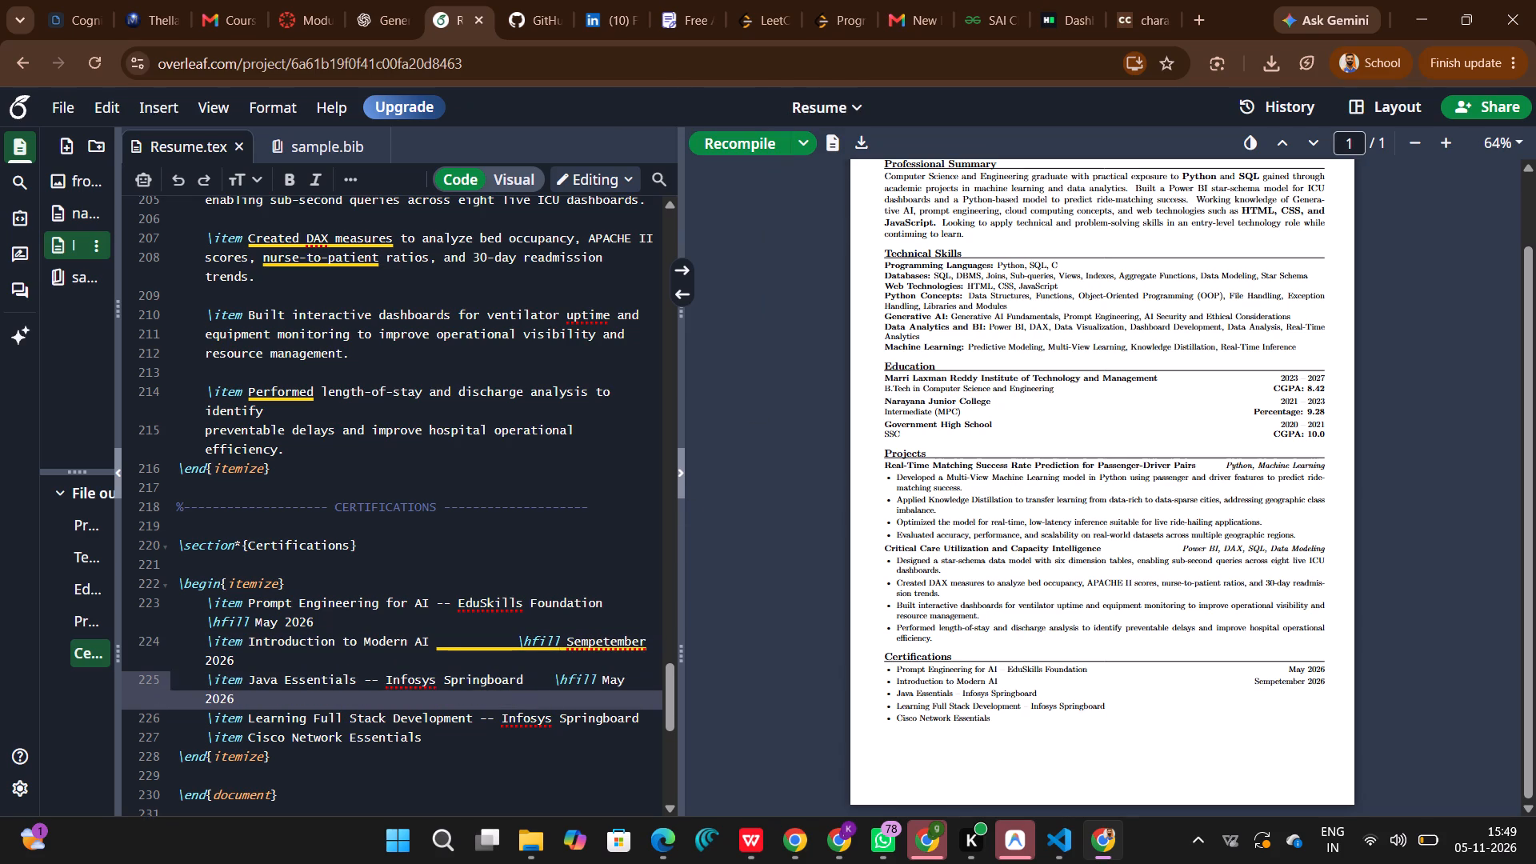
click(630, 676)
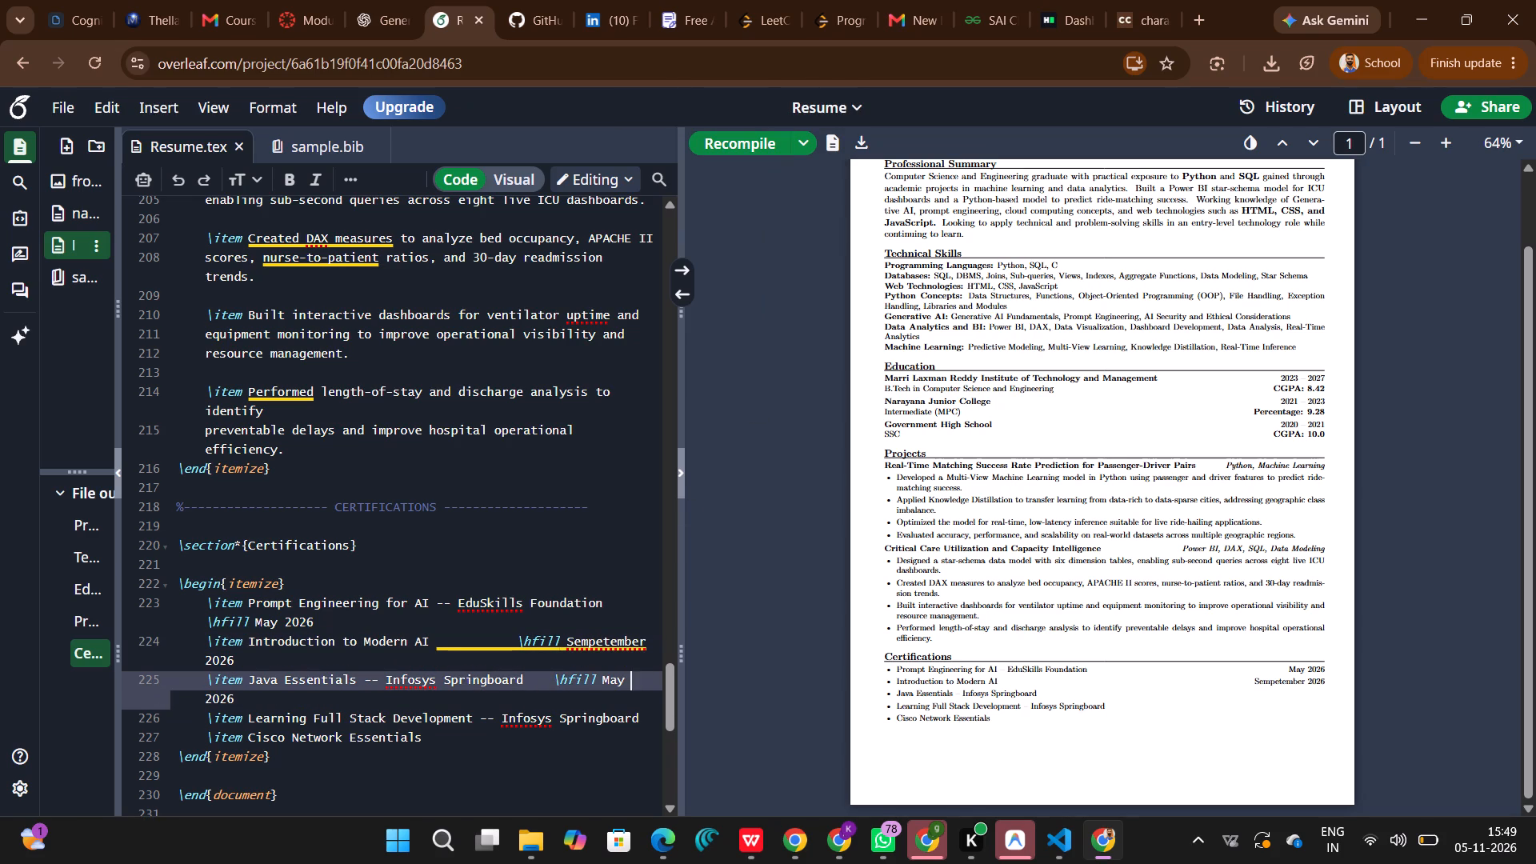
key(Right)
key(Right)
key(BackSpace)
key(BackSpace)
key(BackSpace)
key(BackSpace)
key(BackSpace)
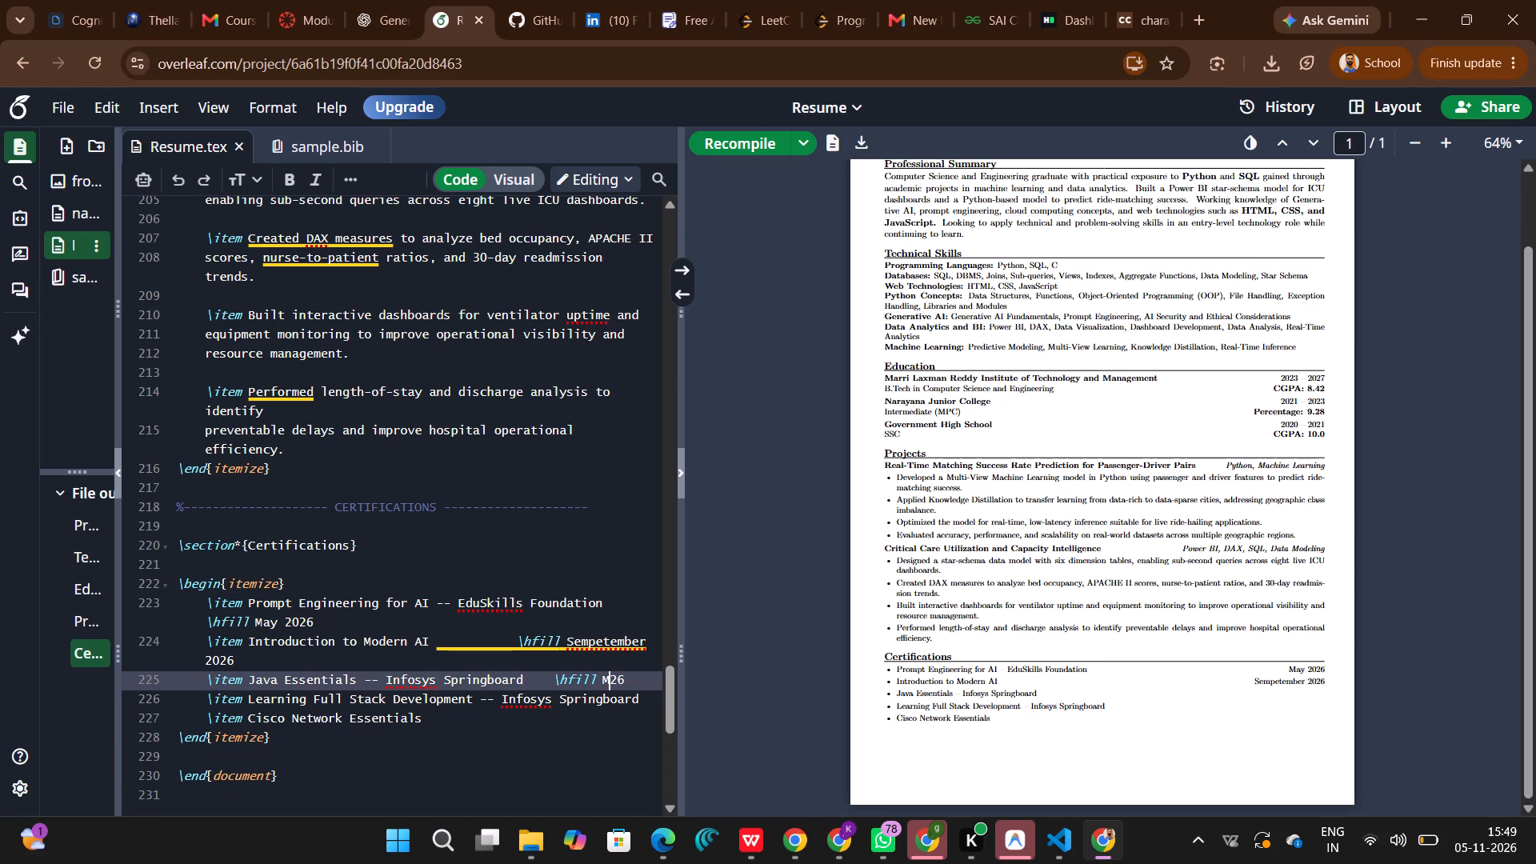
key(BackSpace)
text(November 2025)
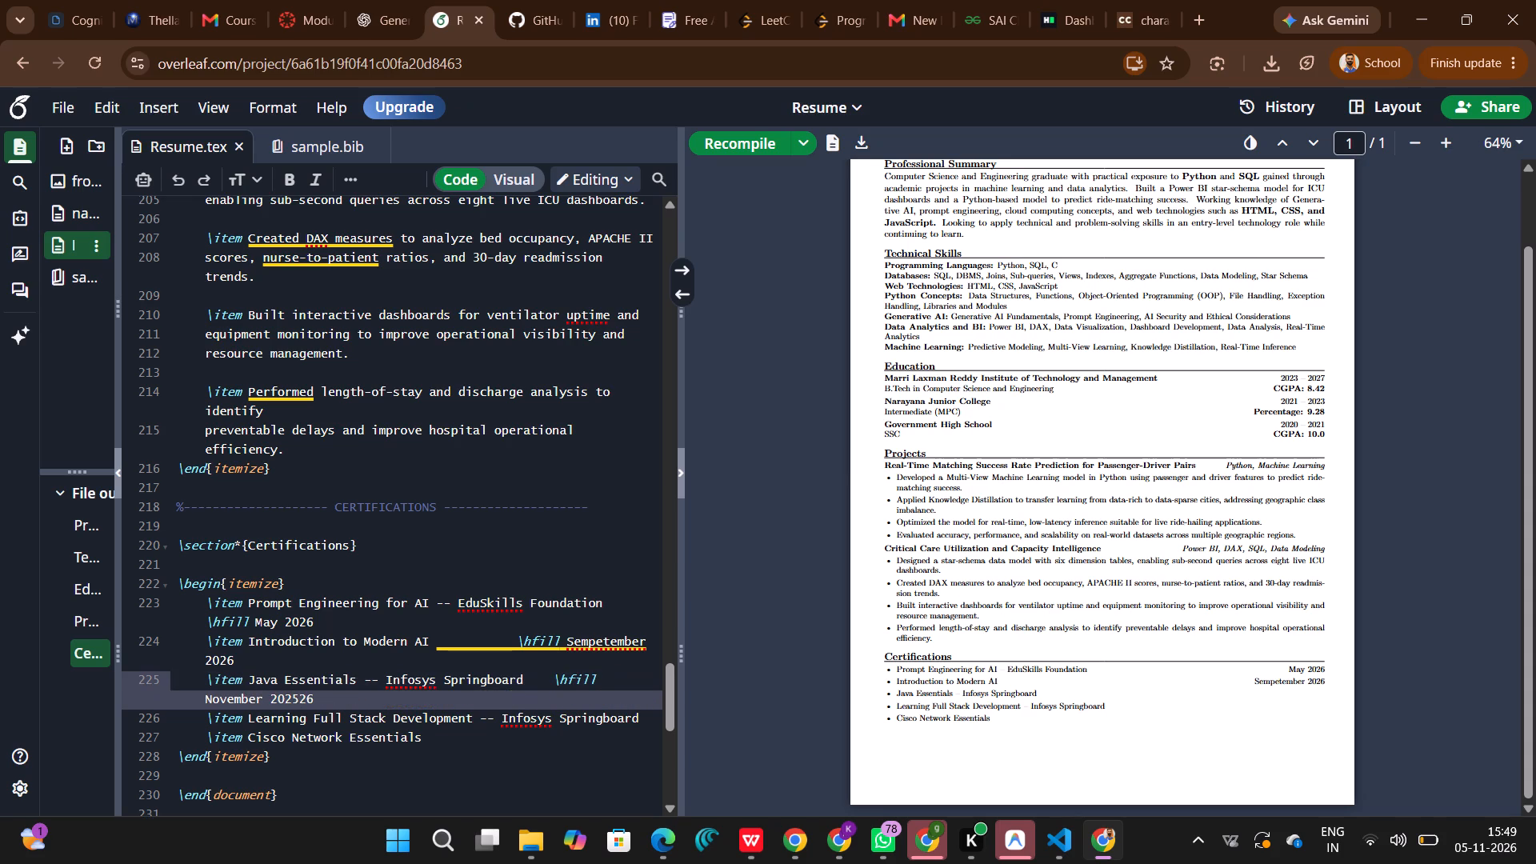
key(Right)
key(Right)
key(BackSpace)
key(BackSpace)
Add the copied \hfill date after the Learning Full Stack Development -- Infosys Springboard certification and change its month to read "February 2026".
click(642, 715)
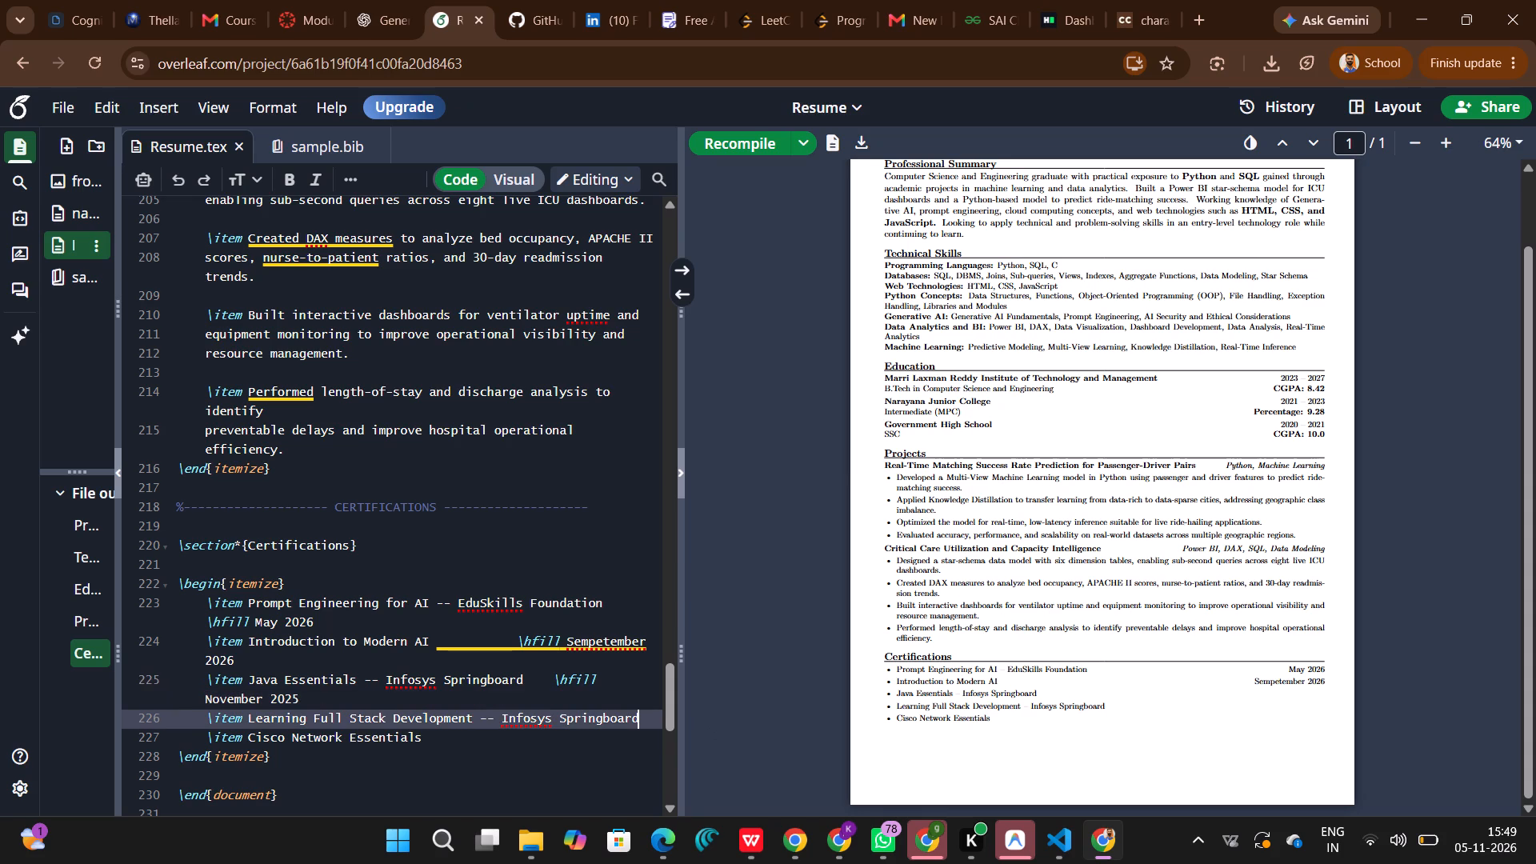
key(space)
key(space)
key(ctrl+v)
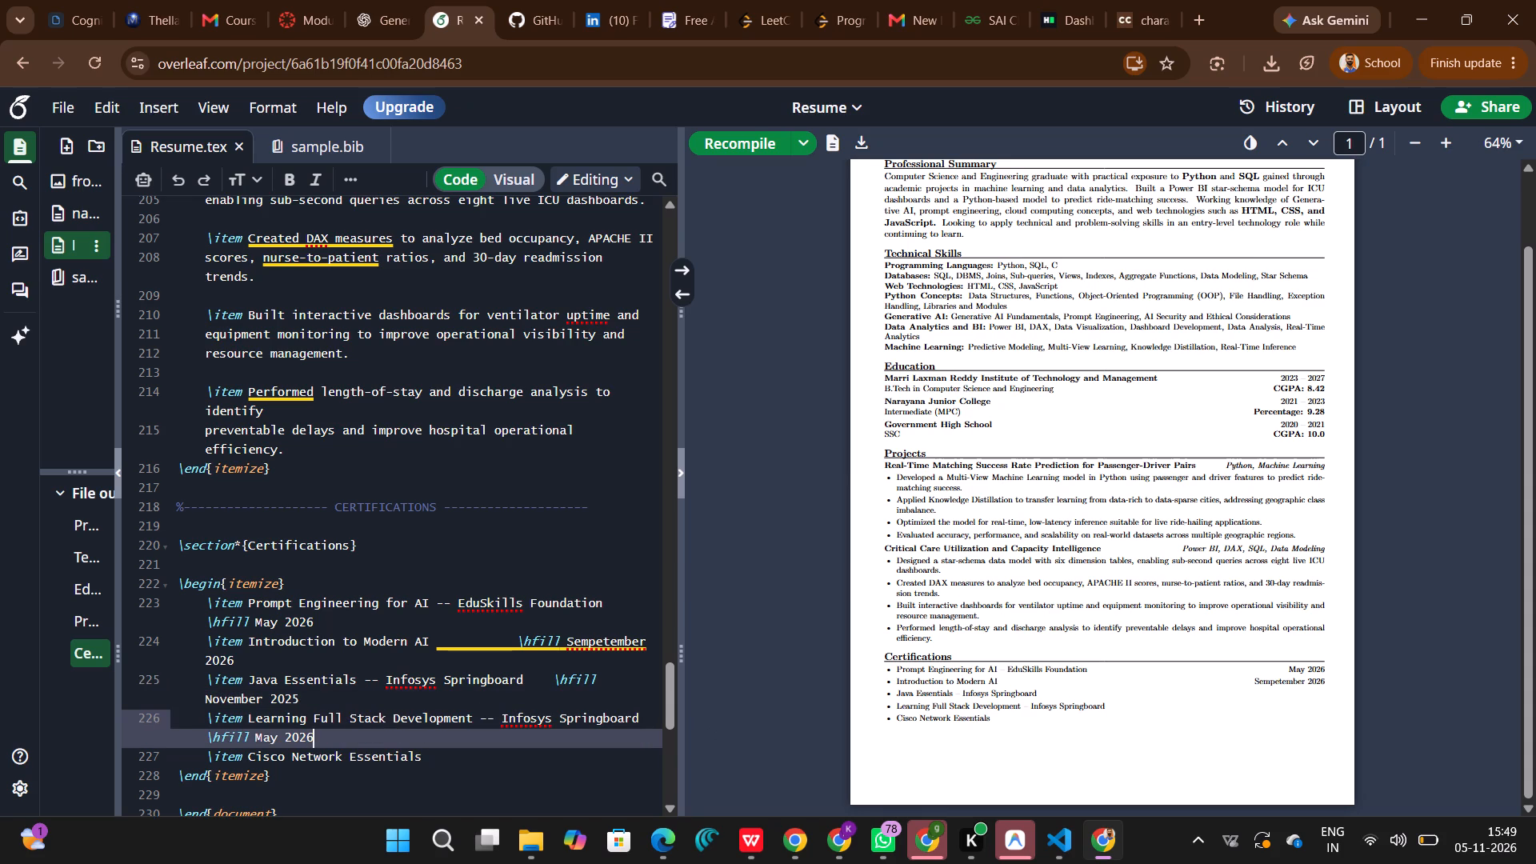
click(278, 732)
key(BackSpace)
key(BackSpace)
key(BackSpace)
text(February)
Delete the Cisco Network Essentials item from Certifications, keep the preceding item's date as "February 2026", and recompile the PDF.
click(426, 754)
key(BackSpace)
key(BackSpace)
key(BackSpace)
key(BackSpace)
key(BackSpace)
key(BackSpace)
key(BackSpace)
key(BackSpace)
key(BackSpace)
key(BackSpace)
key(BackSpace)
key(BackSpace)
key(BackSpace)
key(BackSpace)
key(BackSpace)
key(BackSpace)
key(BackSpace)
key(BackSpace)
key(BackSpace)
key(BackSpace)
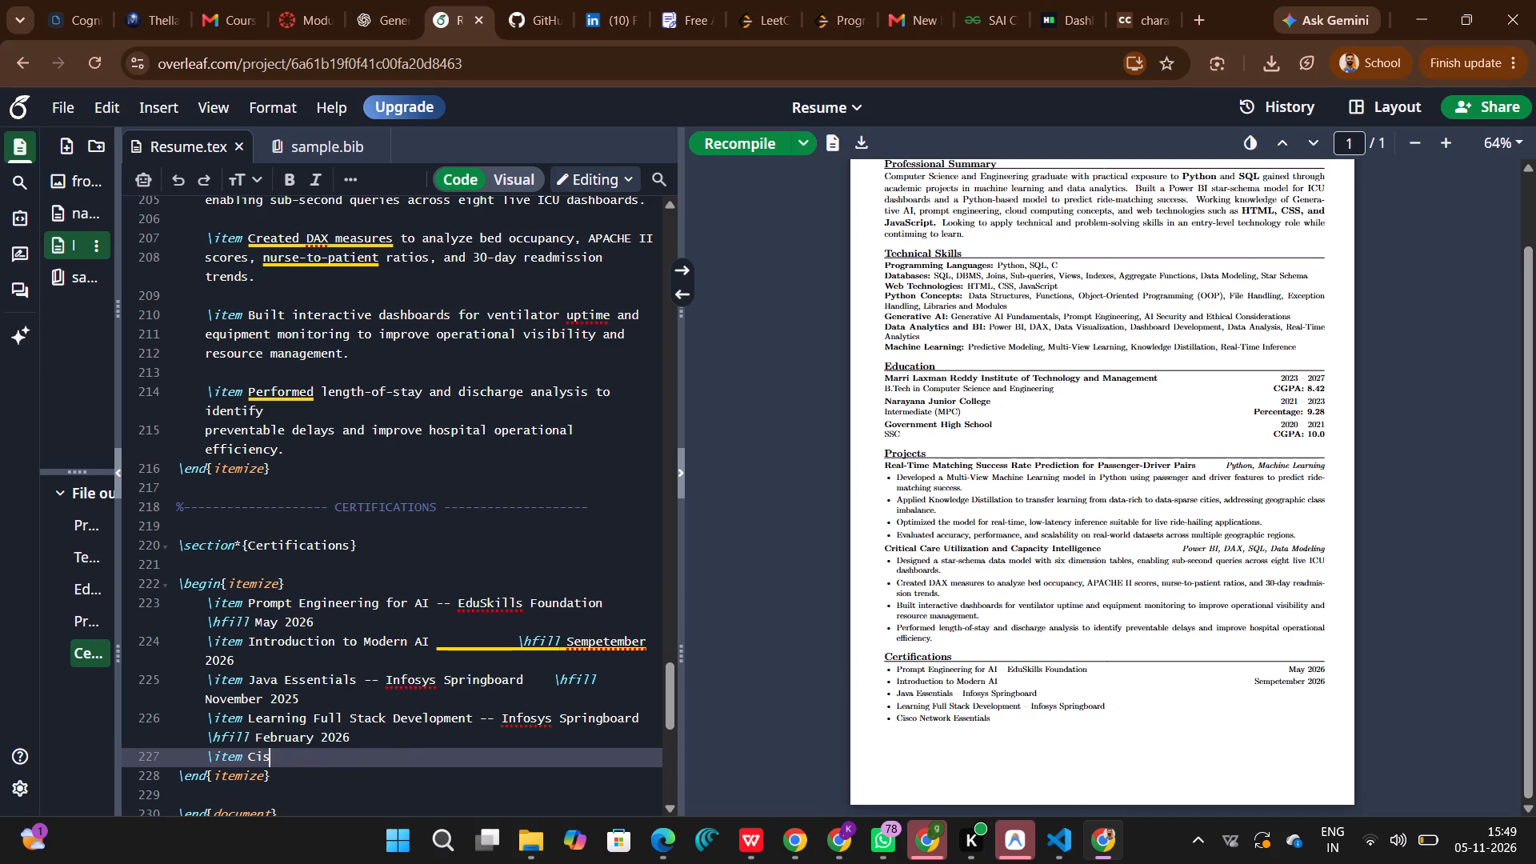
key(BackSpace)
key(BackSpace)
key(BackSpace)
key(BackSpace)
key(BackSpace)
key(BackSpace)
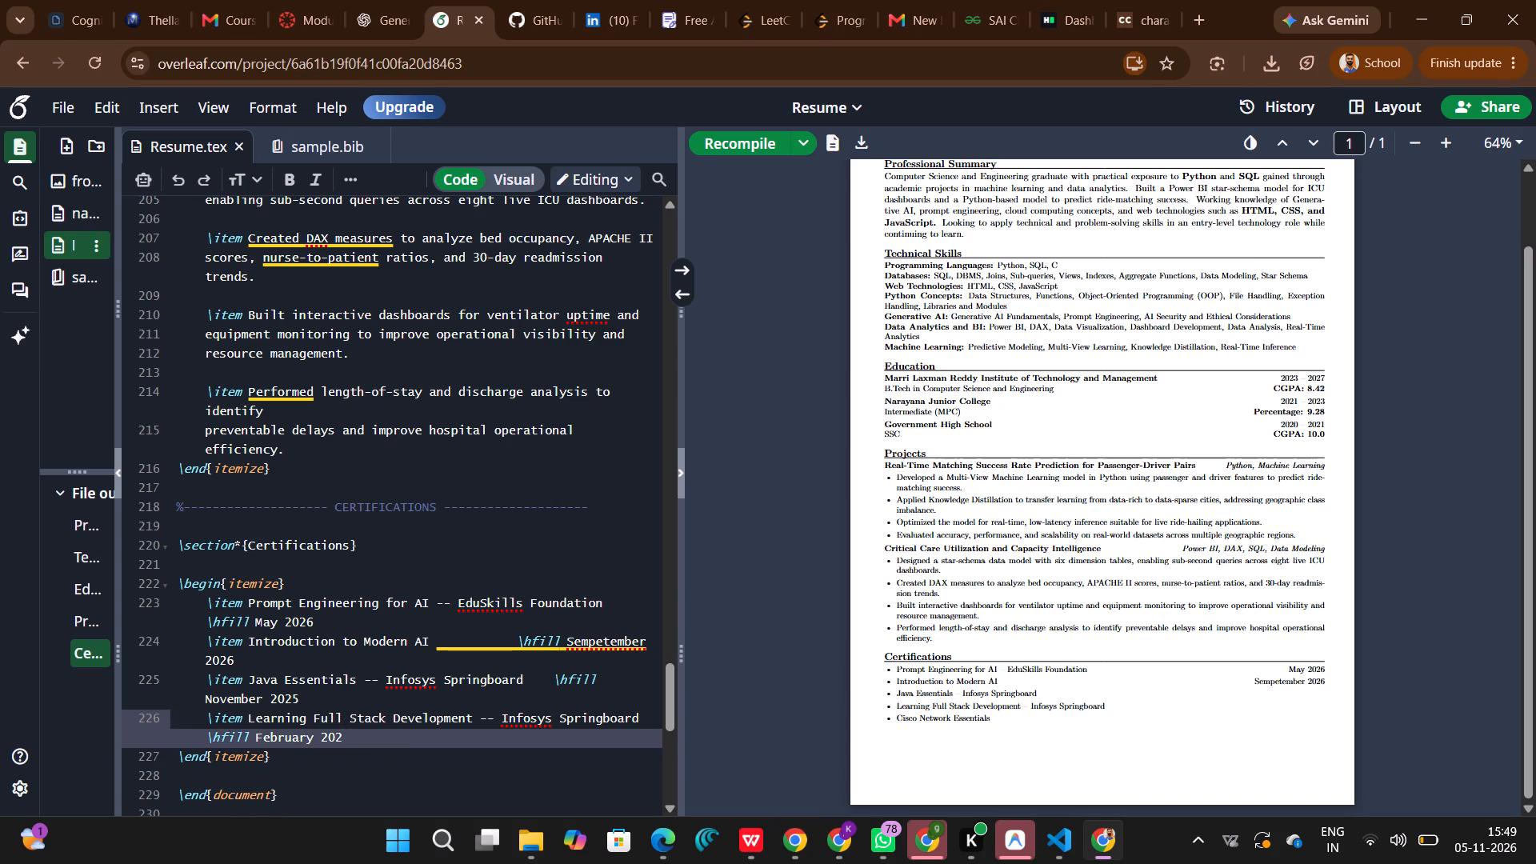
key(5)
key(BackSpace)
key(6)
click(754, 146)
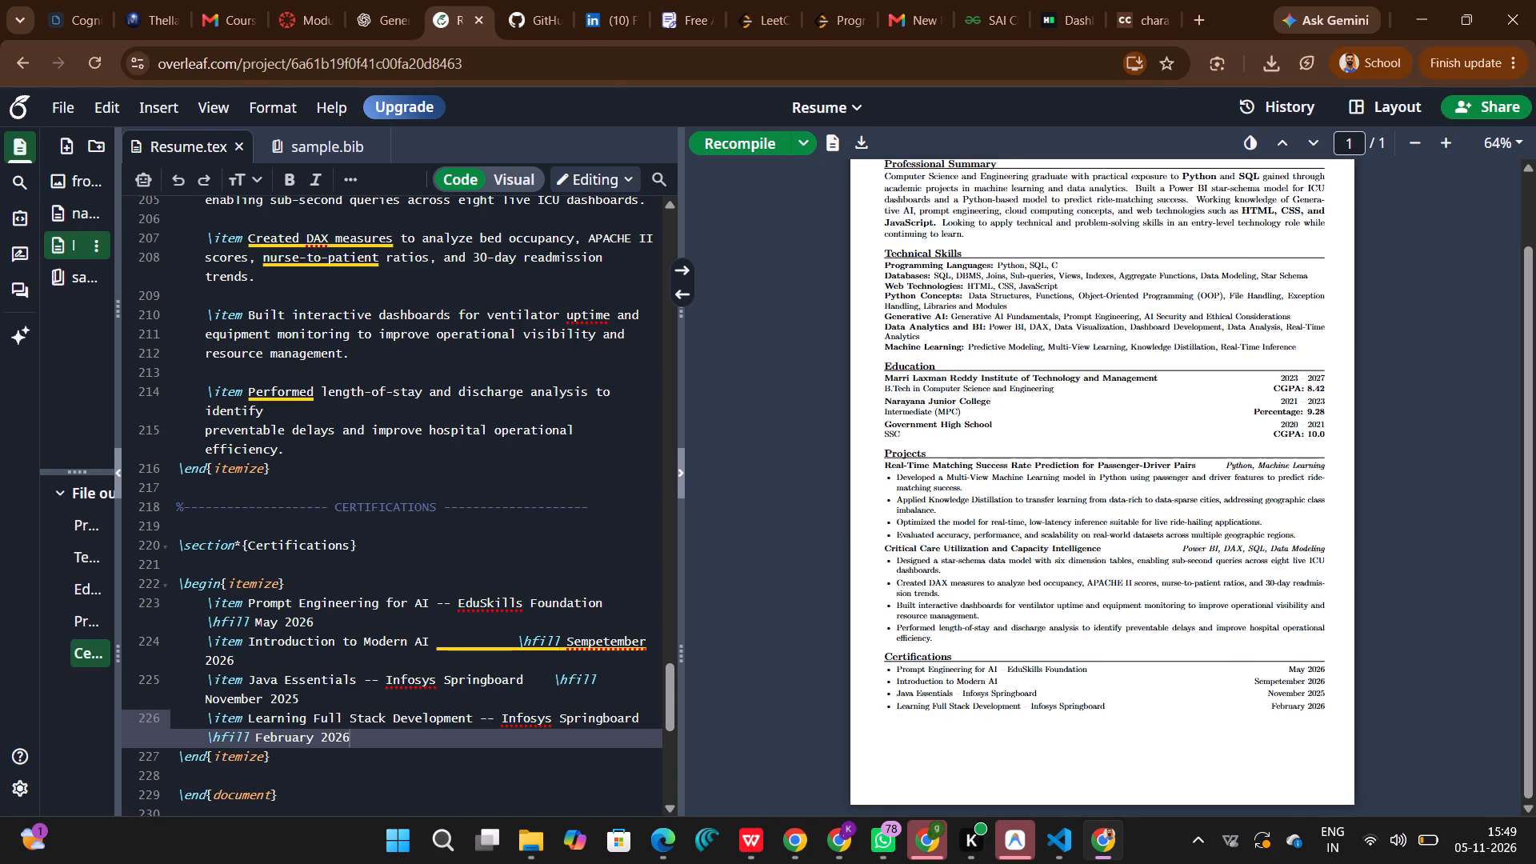
Change the year of the Introduction to Modern AI certification to 2025 and recompile the PDF.
click(235, 658)
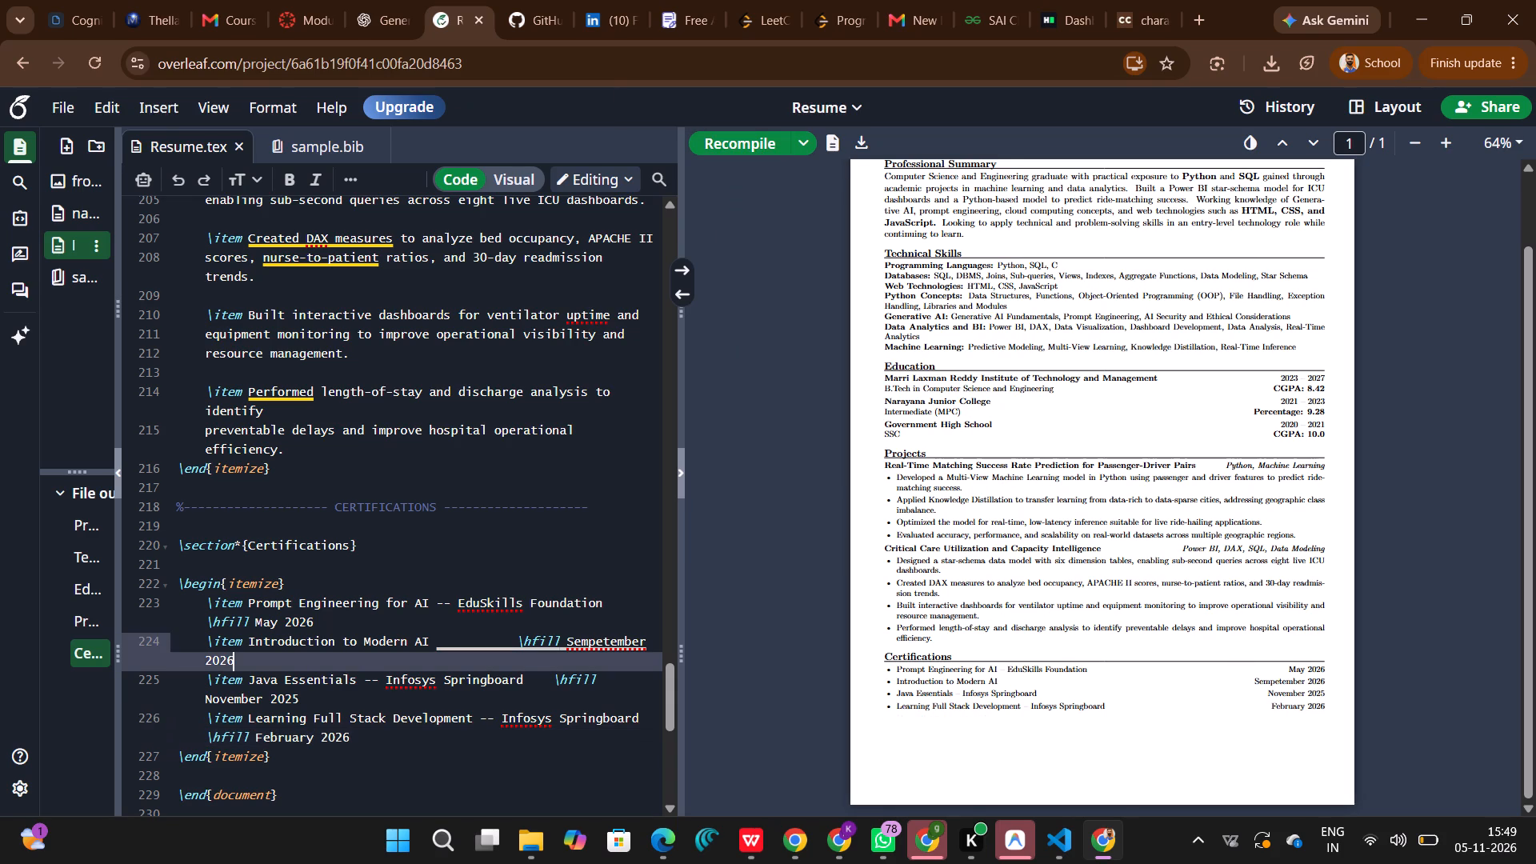
key(BackSpace)
key(5)
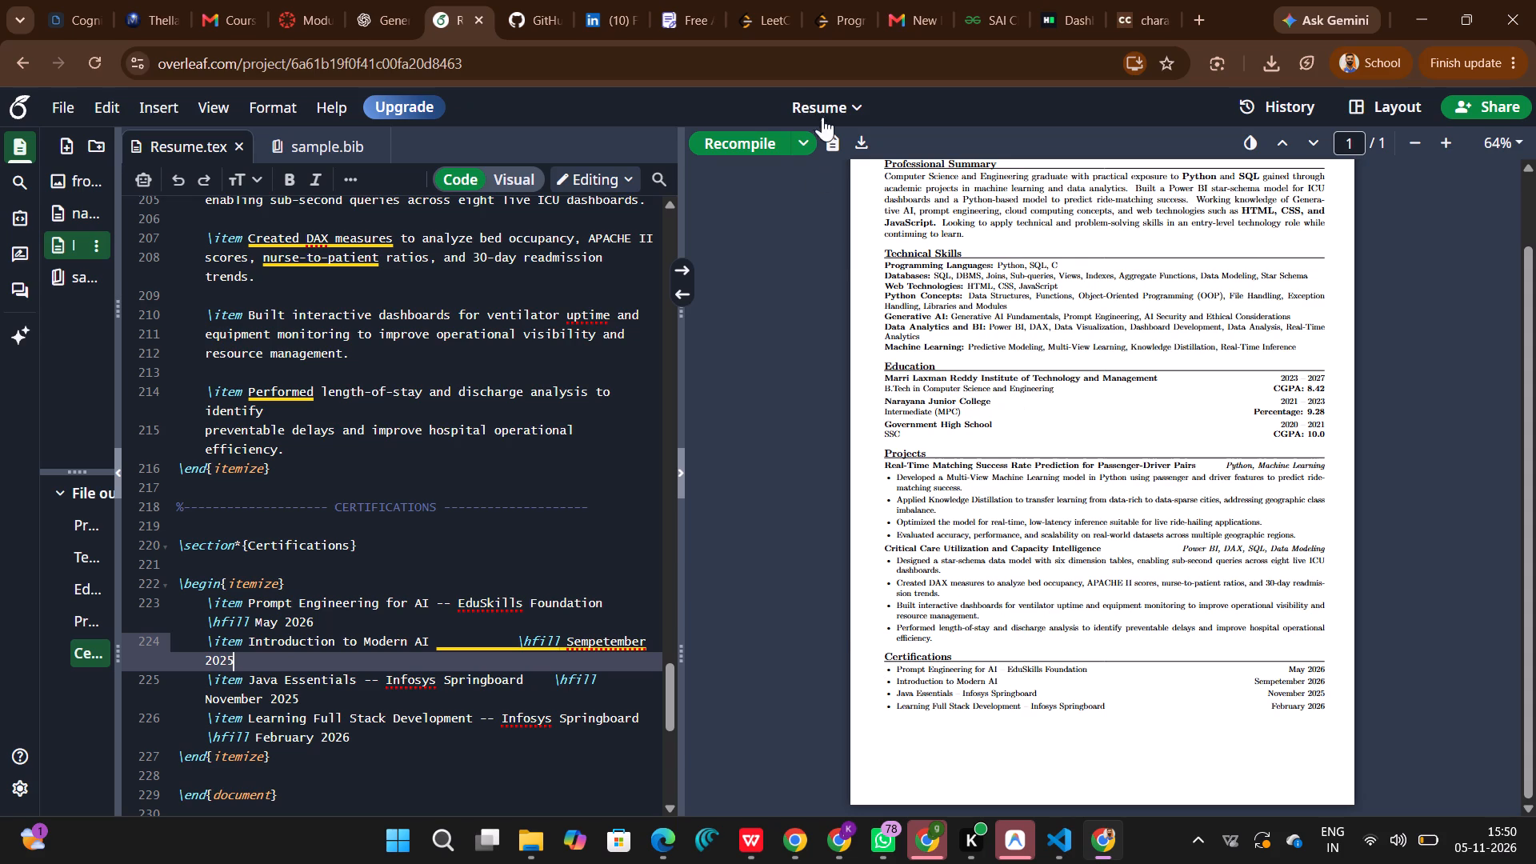
click(754, 143)
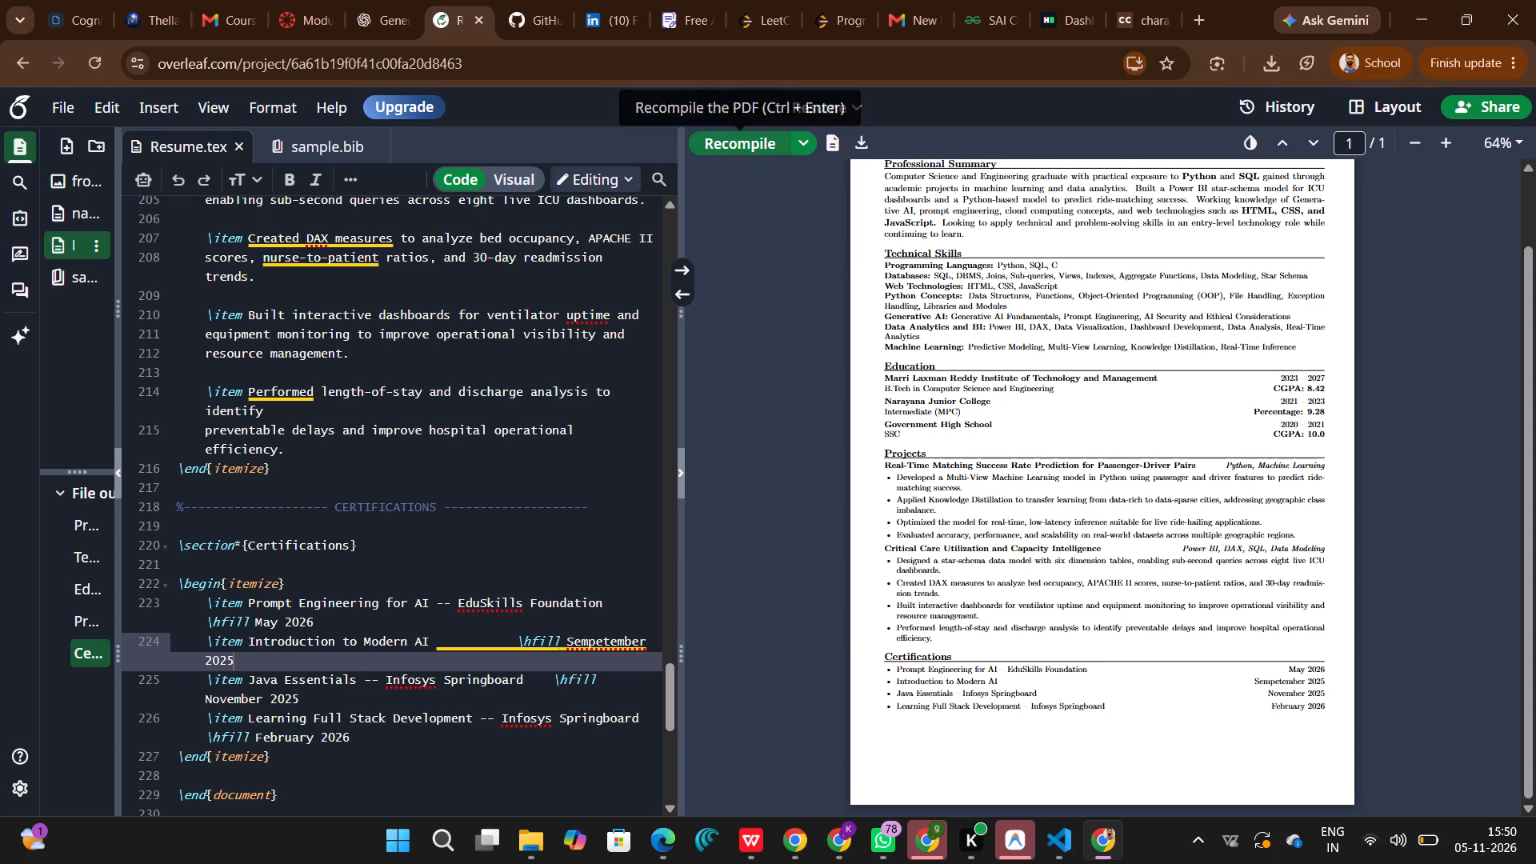
Remove "SQL," from the Databases line in the Technical Skills source so it starts with DBMS, and recompile the PDF.
scroll(1053, 423, up, 2)
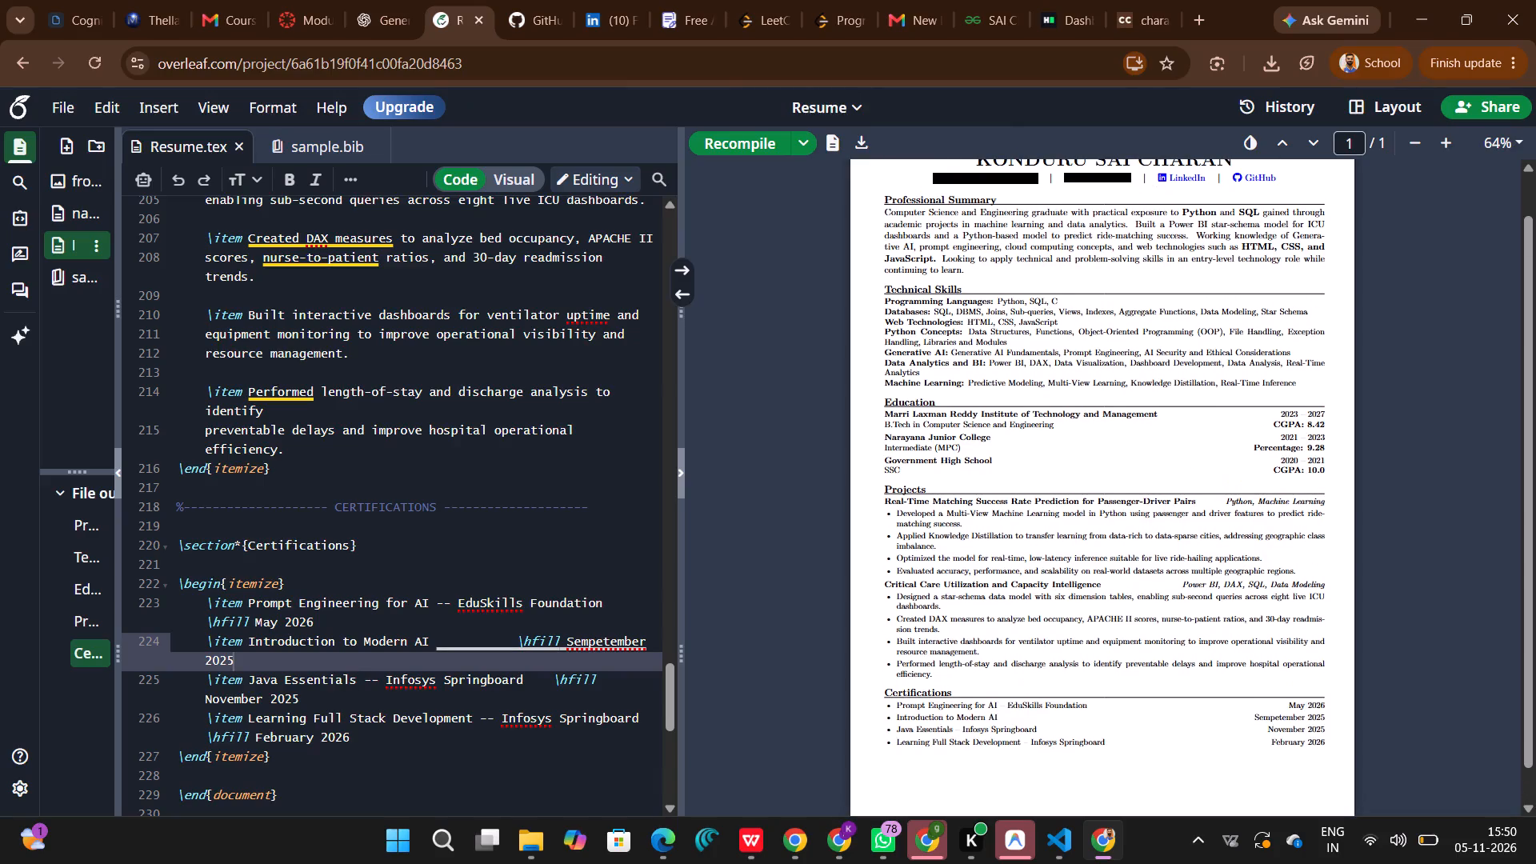
scroll(404, 402, up, 3)
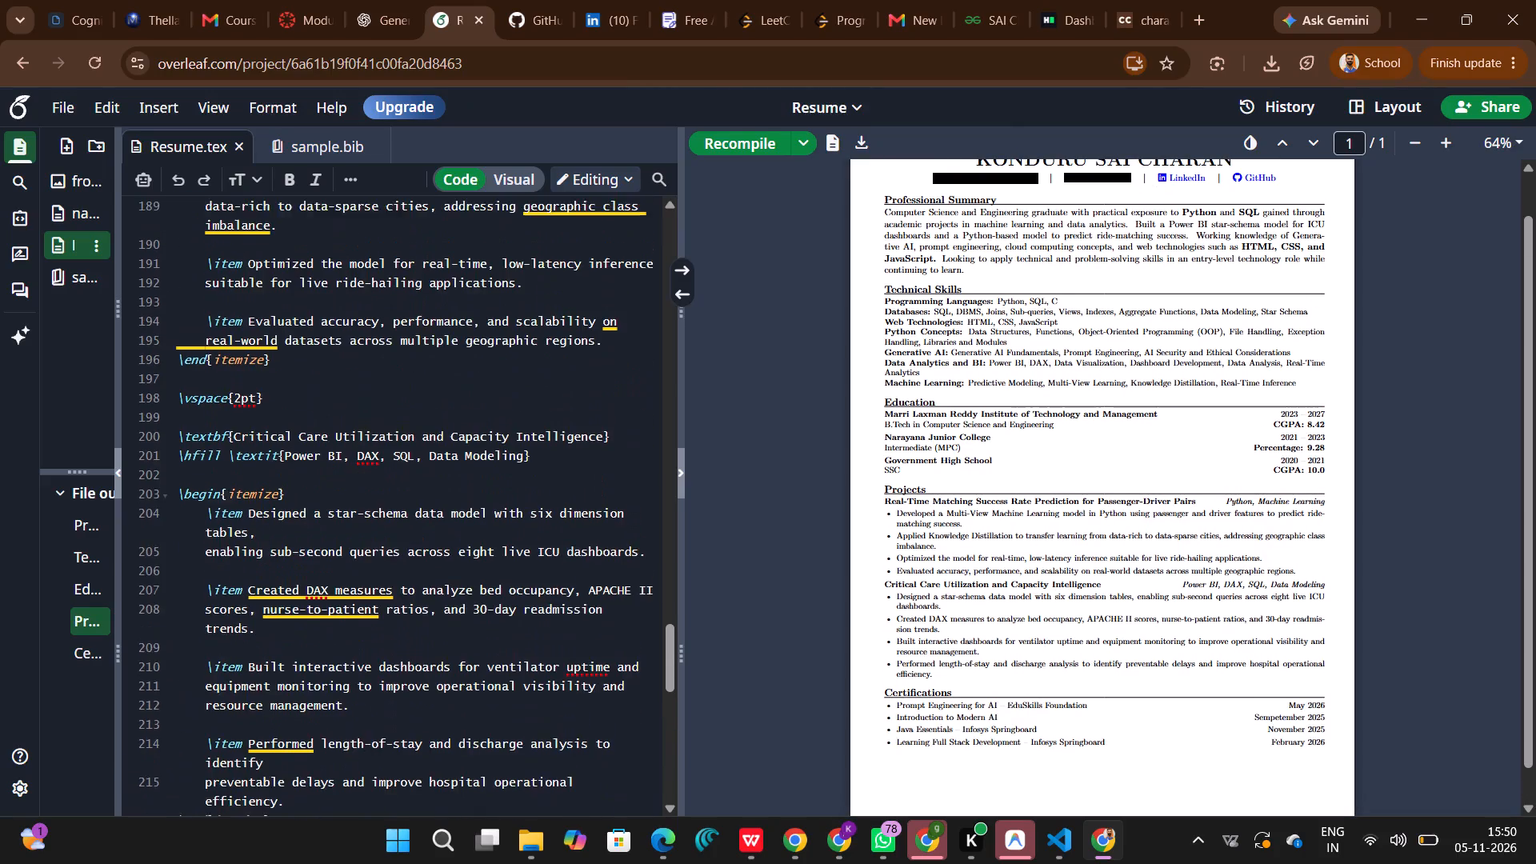
scroll(404, 402, up, 2)
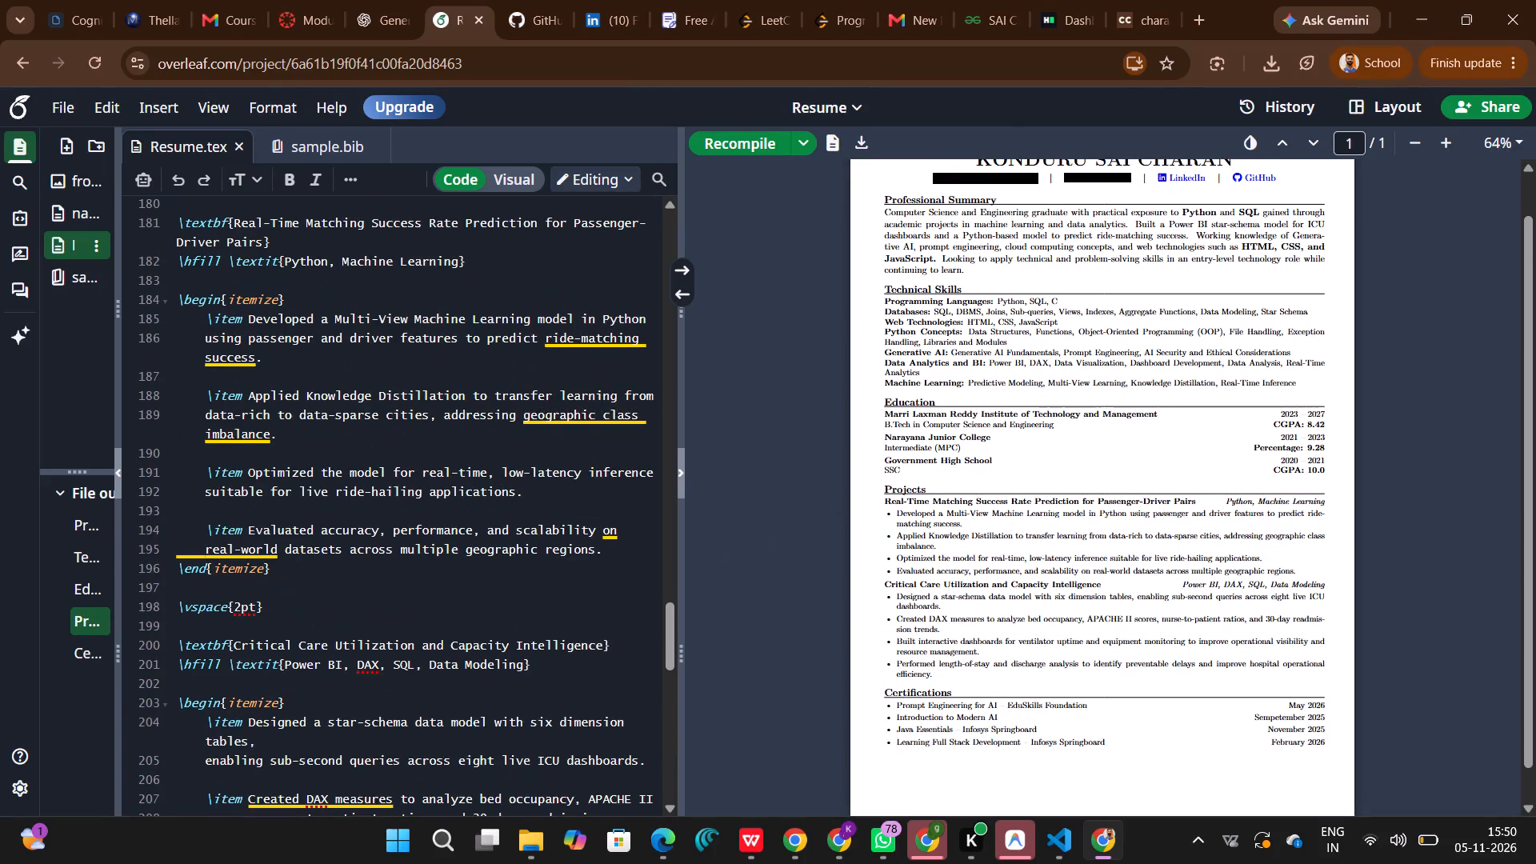
scroll(515, 406, up, 3)
scroll(515, 406, down, 1)
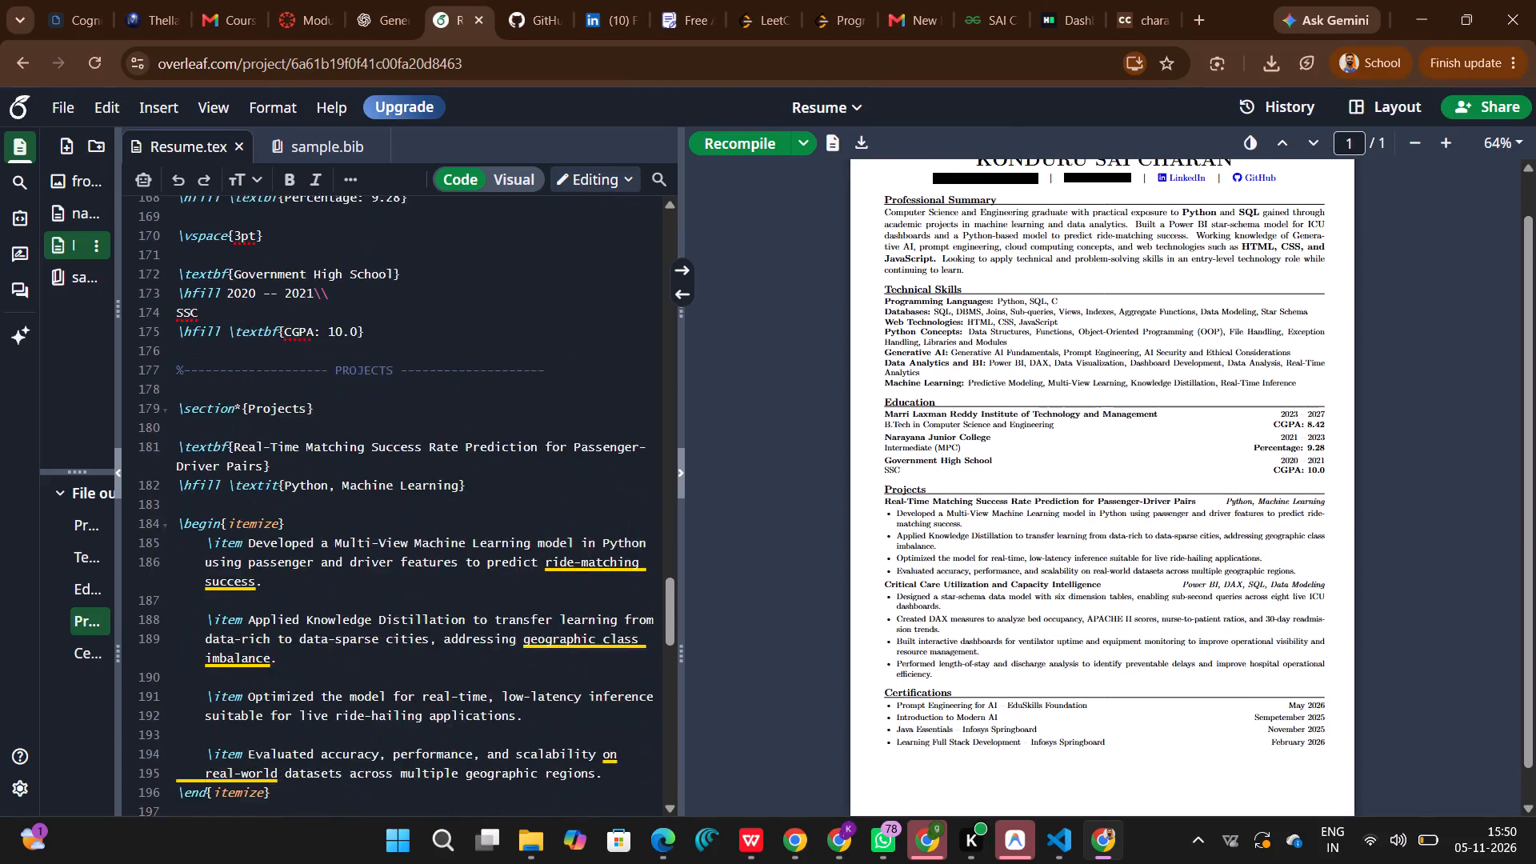
scroll(515, 406, down, 2)
scroll(515, 406, up, 2)
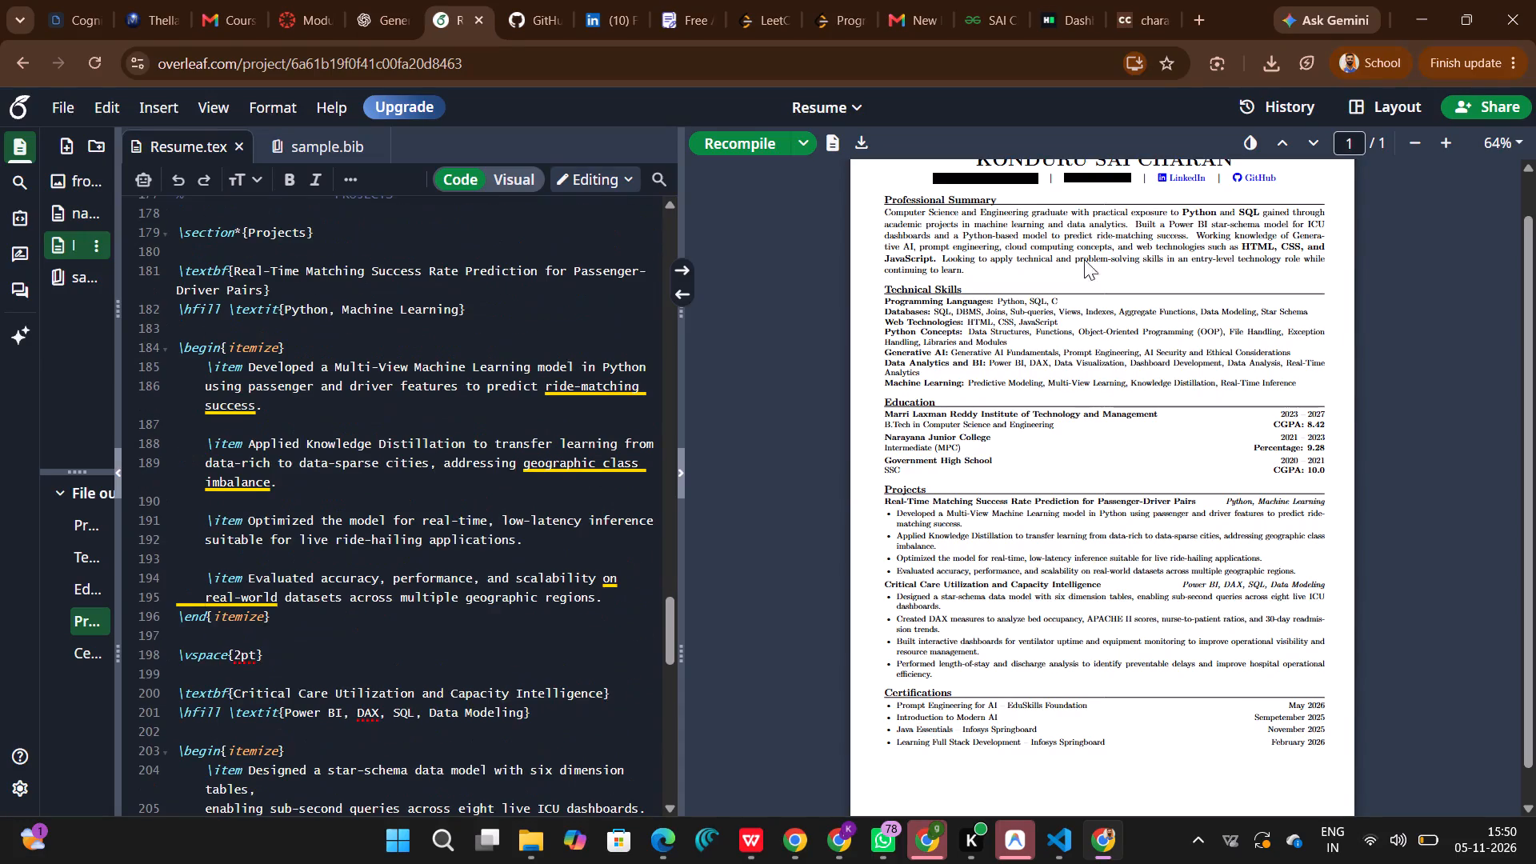
scroll(572, 425, up, 4)
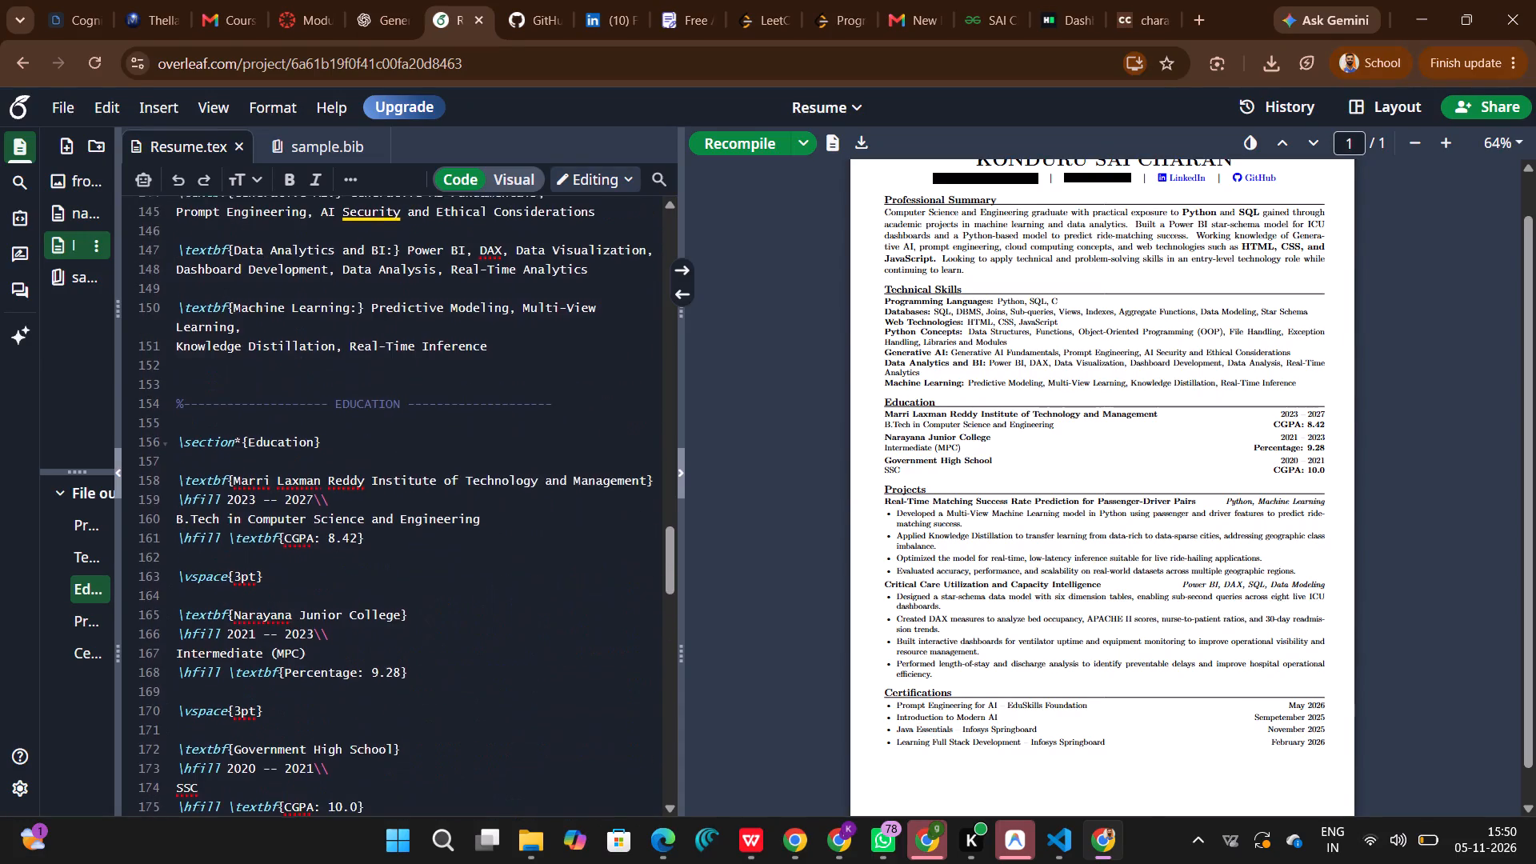
scroll(572, 425, up, 4)
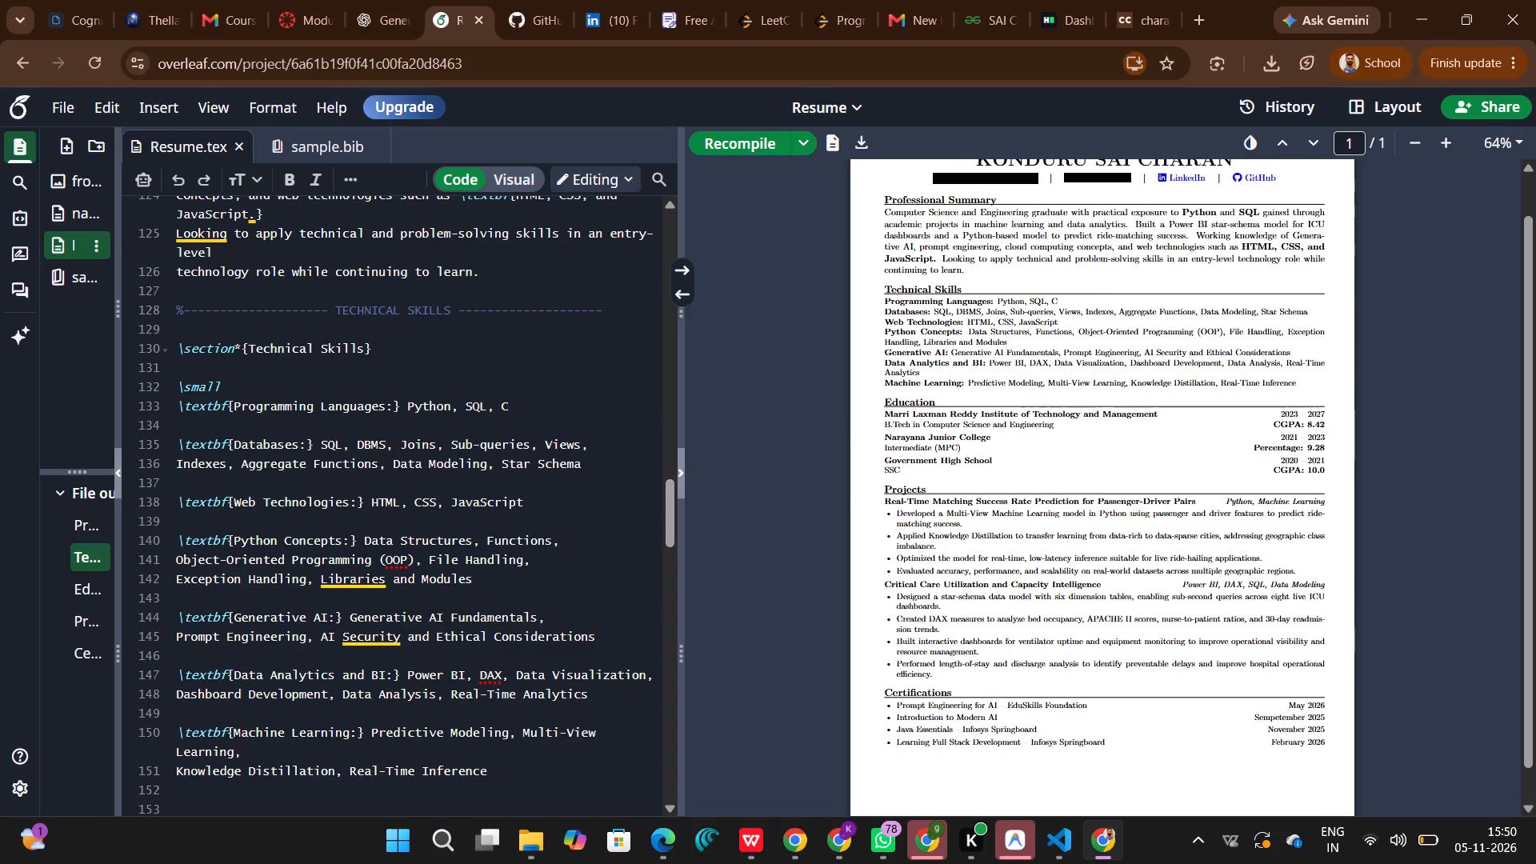
click(356, 446)
key(BackSpace)
key(BackSpace)
key(BackSpace)
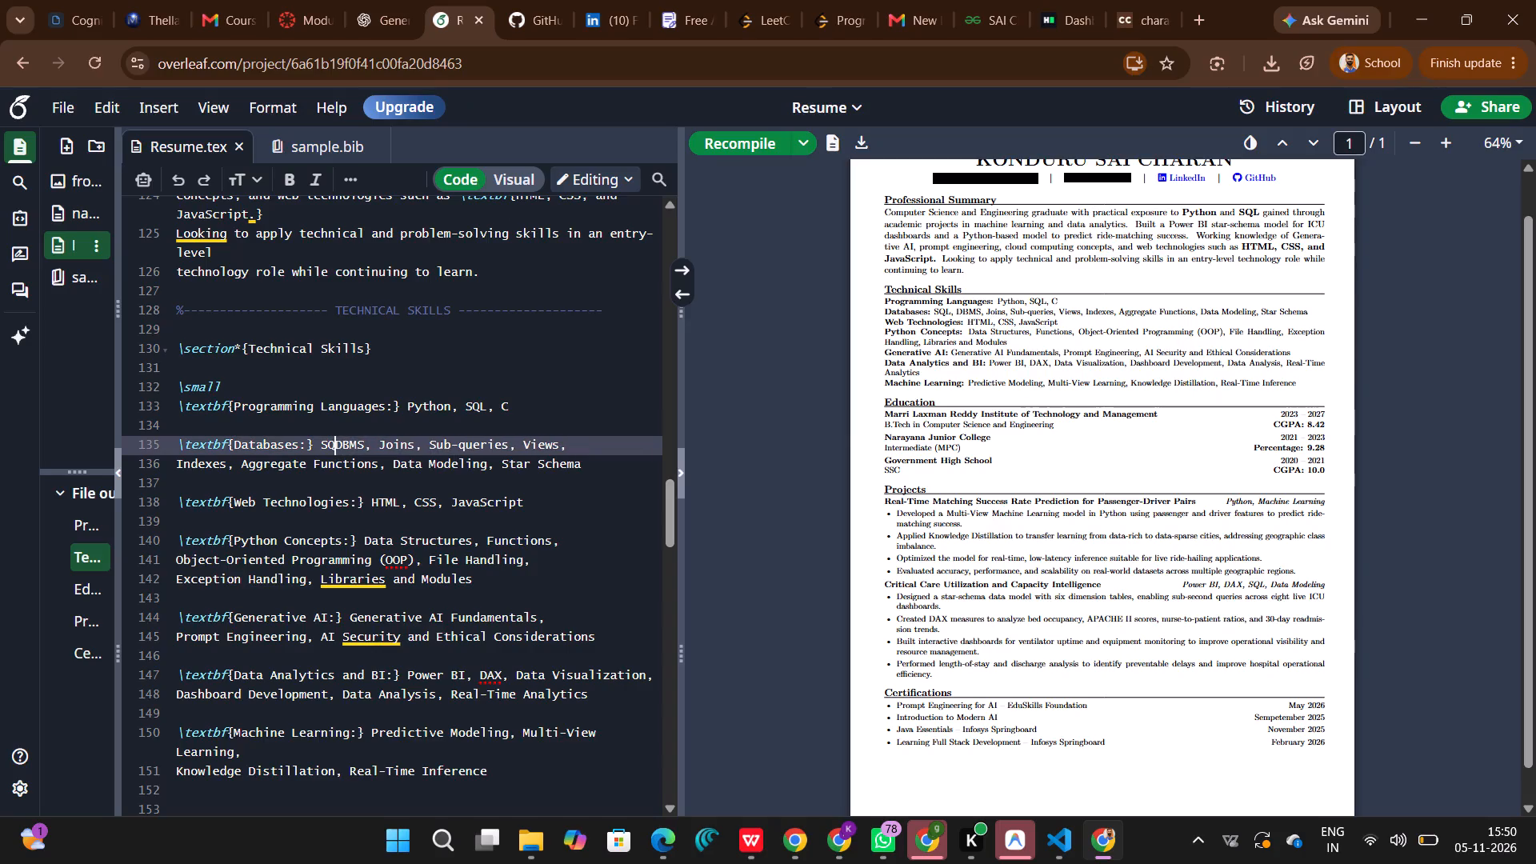
key(BackSpace)
key(BackSpace)
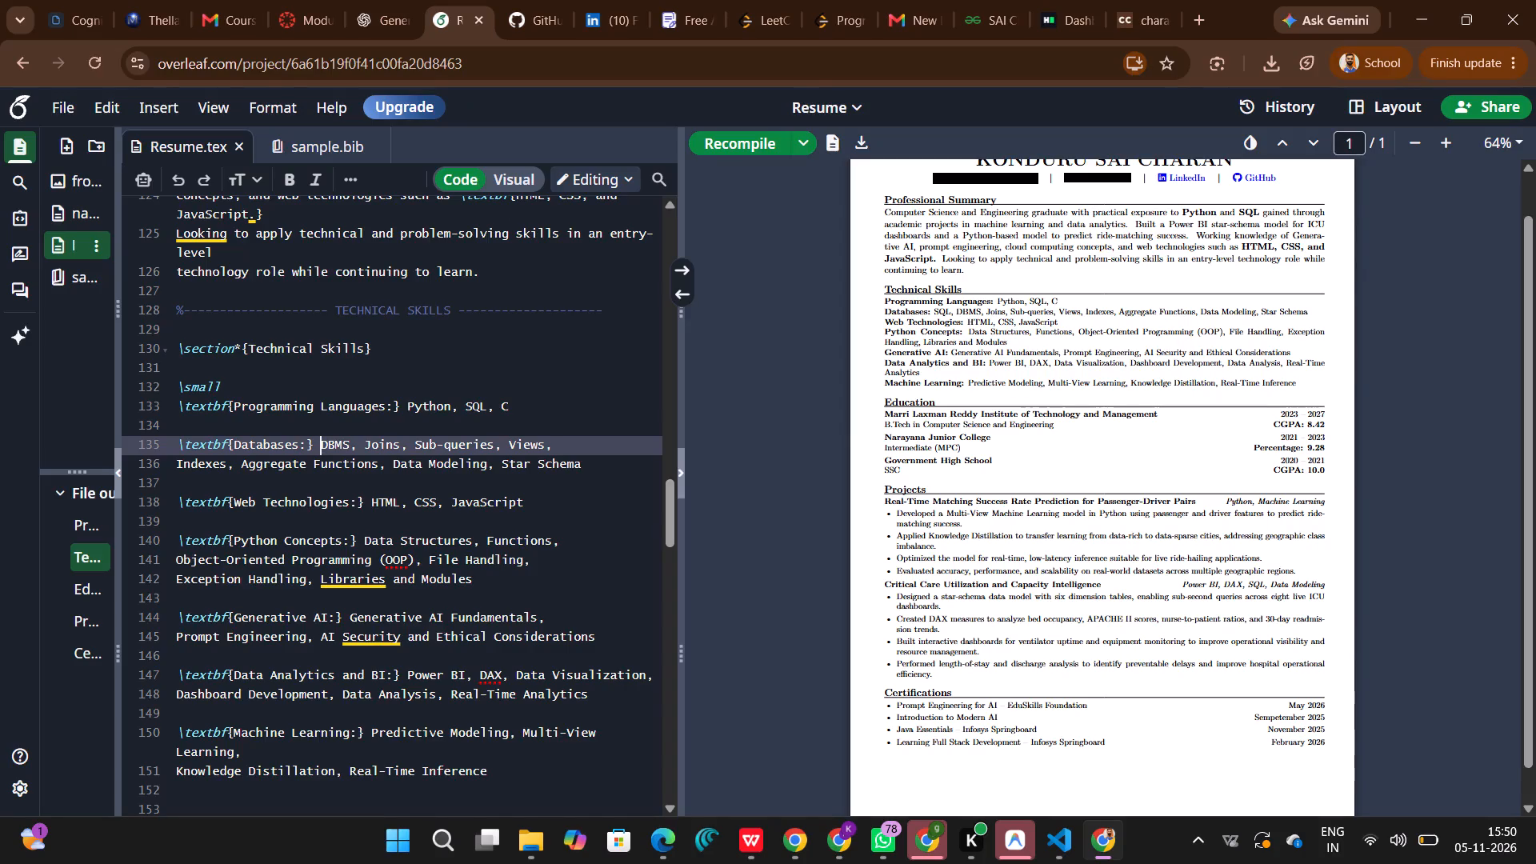
click(732, 145)
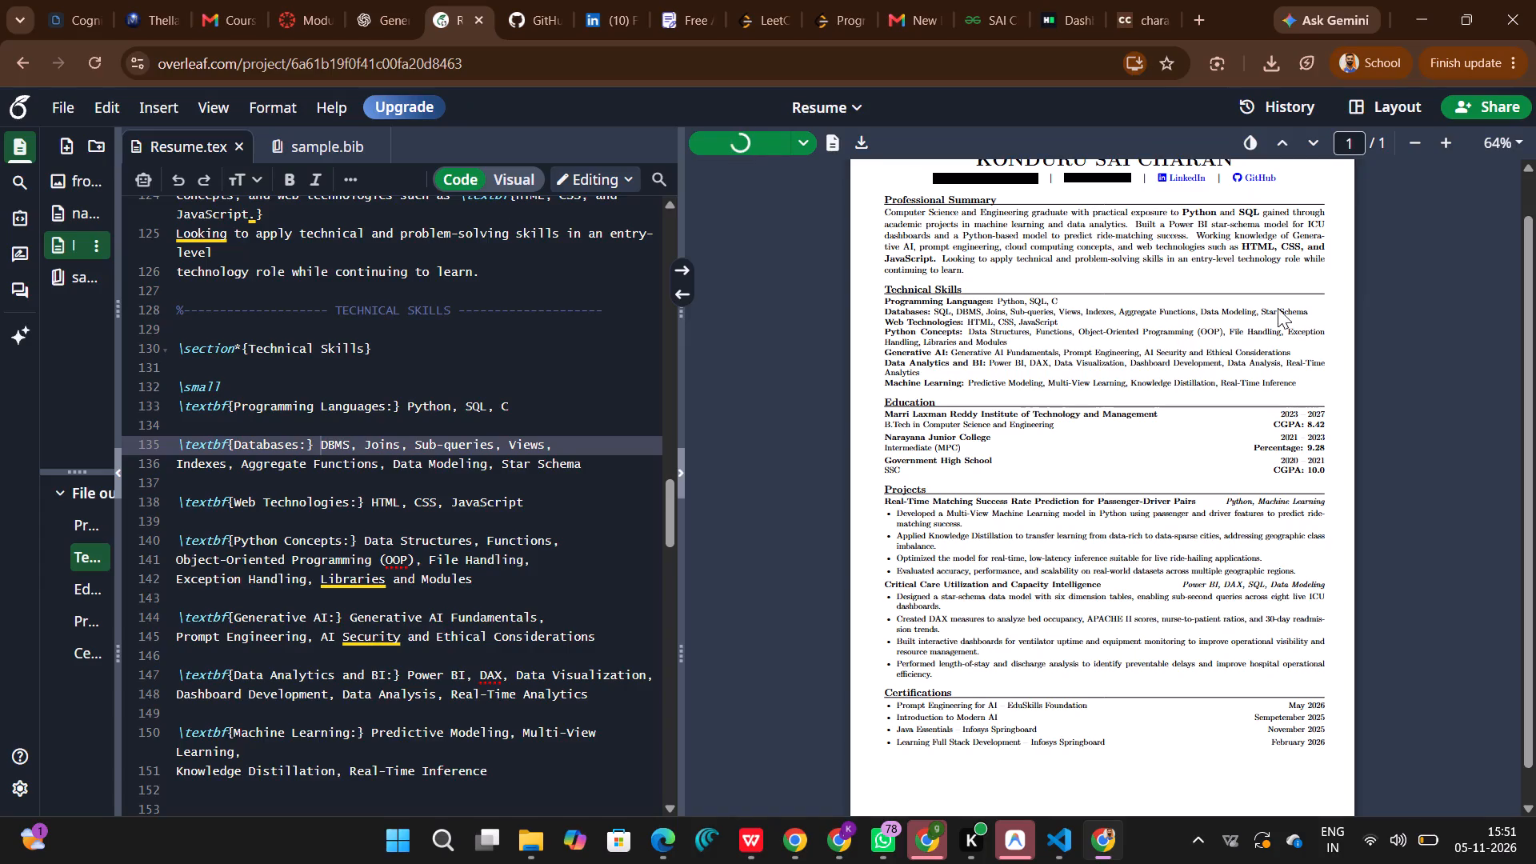
scroll(1130, 324, up, 1)
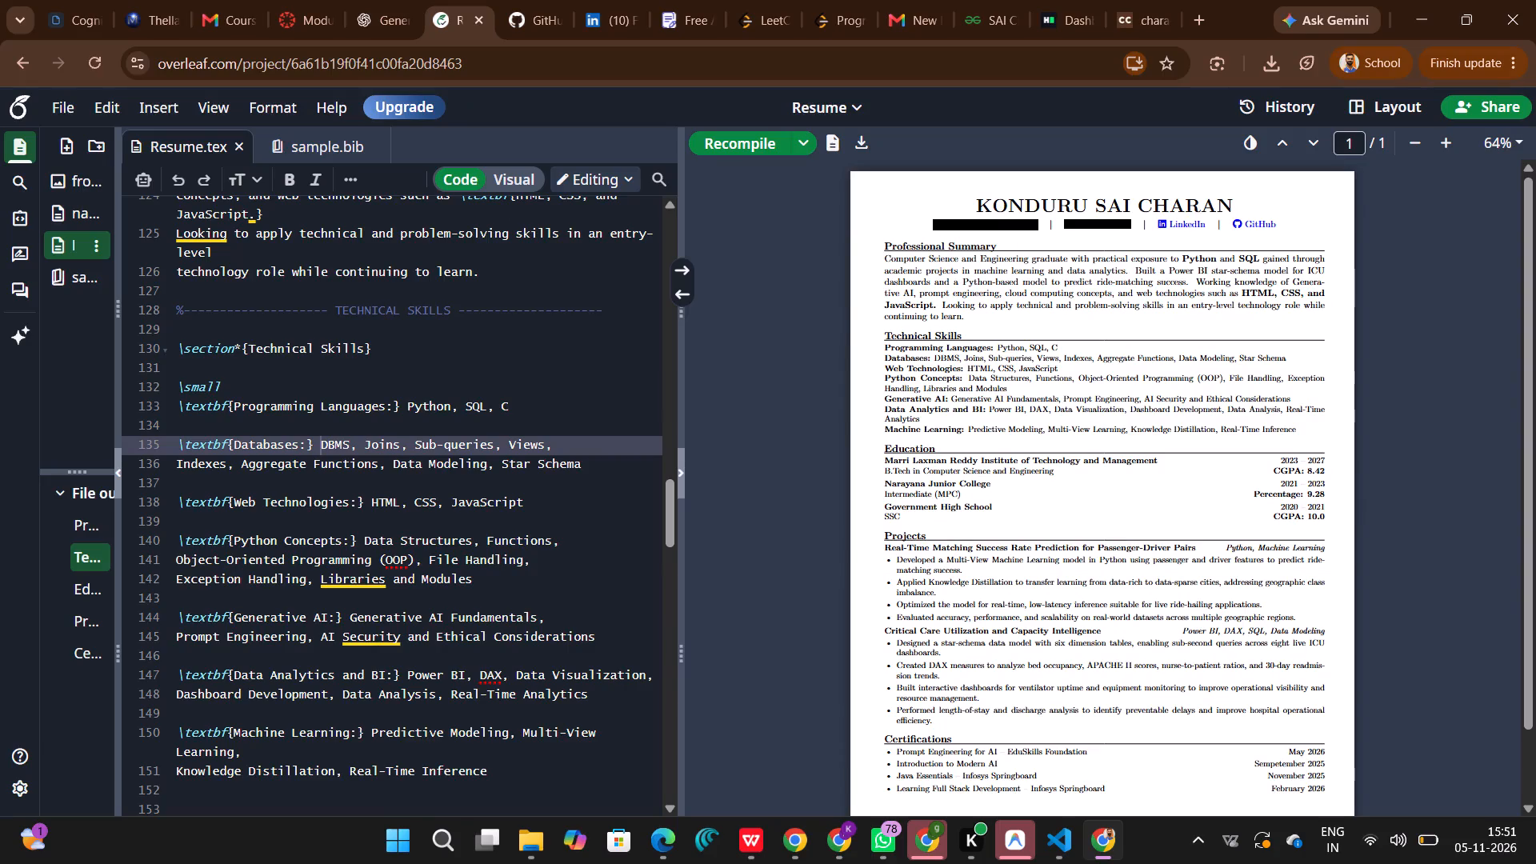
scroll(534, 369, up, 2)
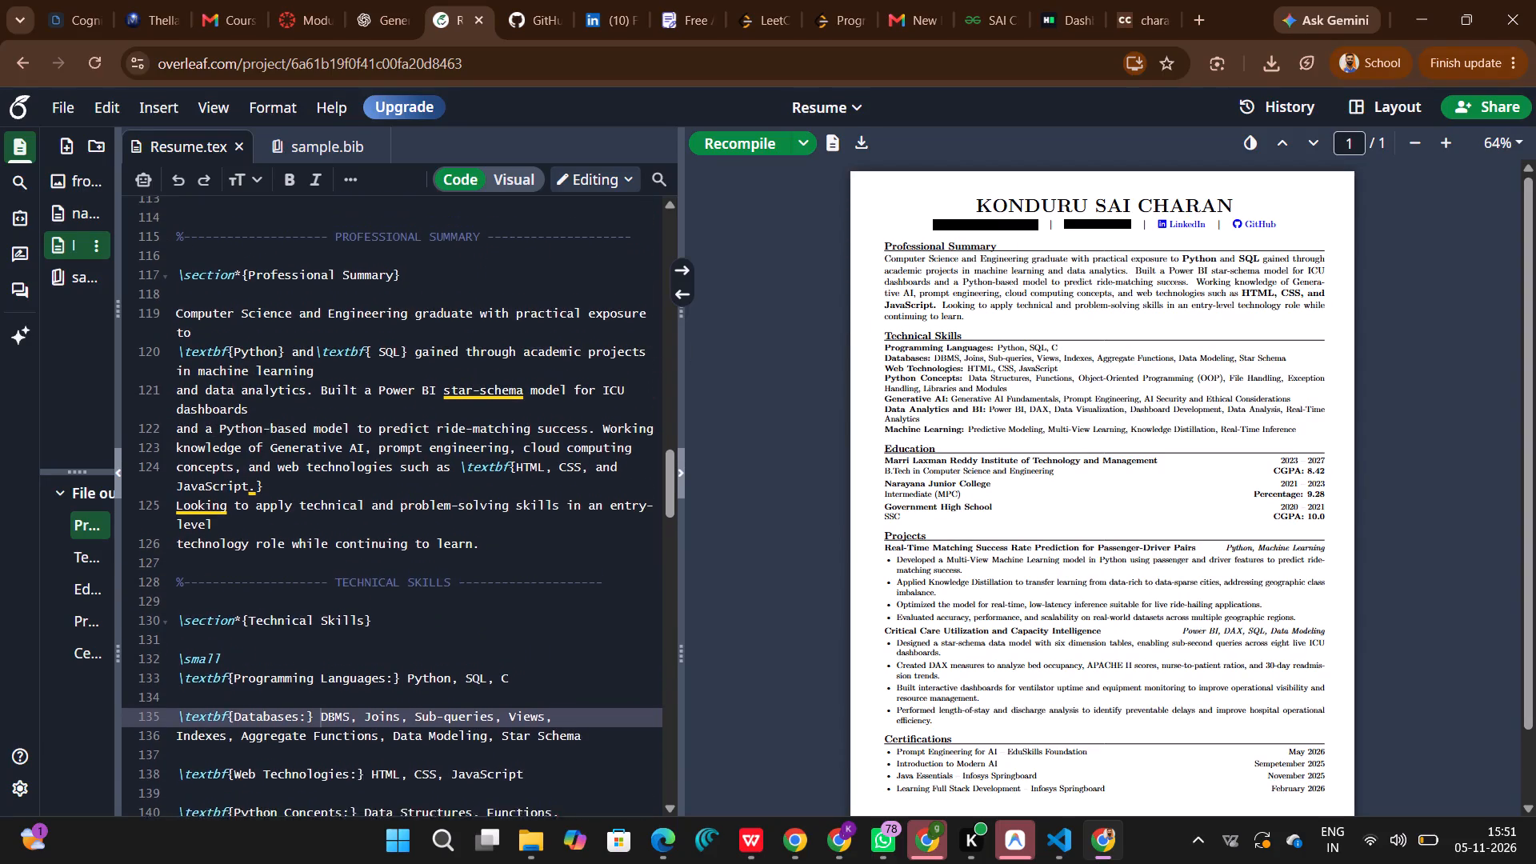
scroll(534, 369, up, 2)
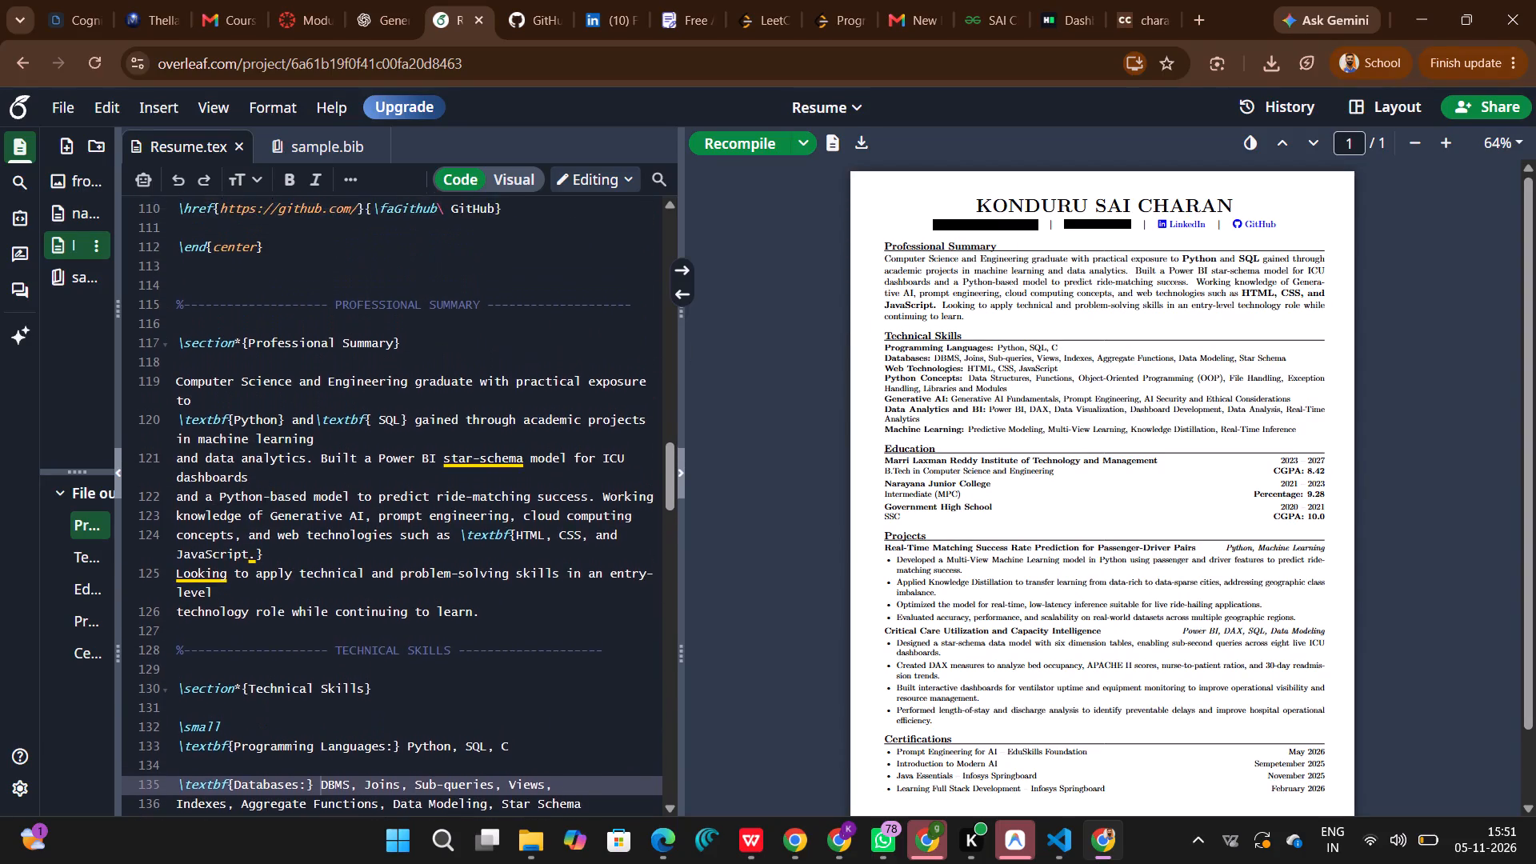
Bold "data analytics" and "machine learning" in the Professional Summary source and recompile the PDF.
scroll(534, 369, up, 1)
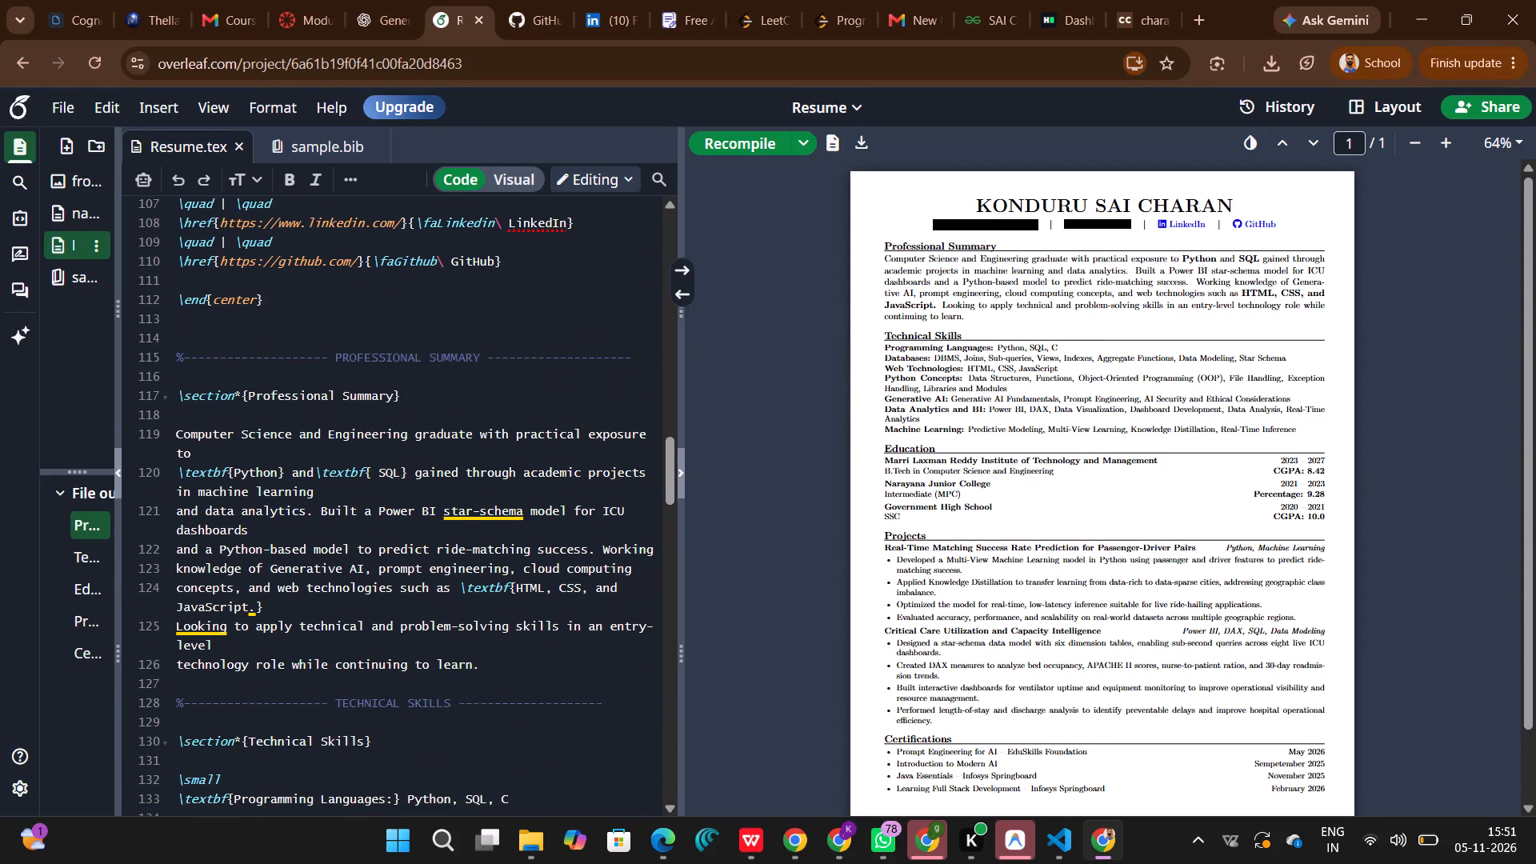
drag(302, 515, 262, 510)
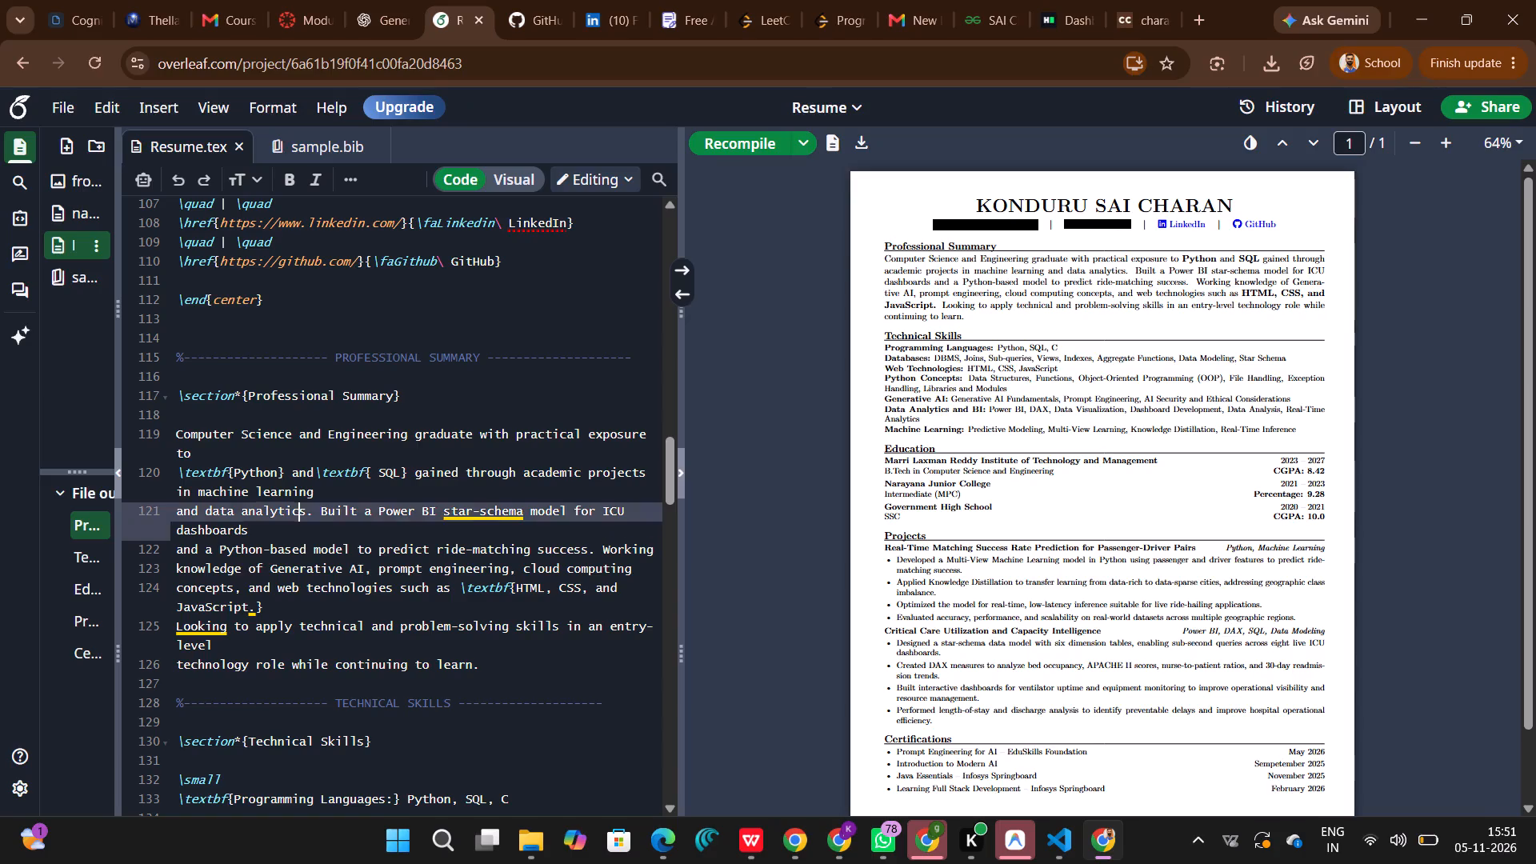
drag(262, 510, 201, 508)
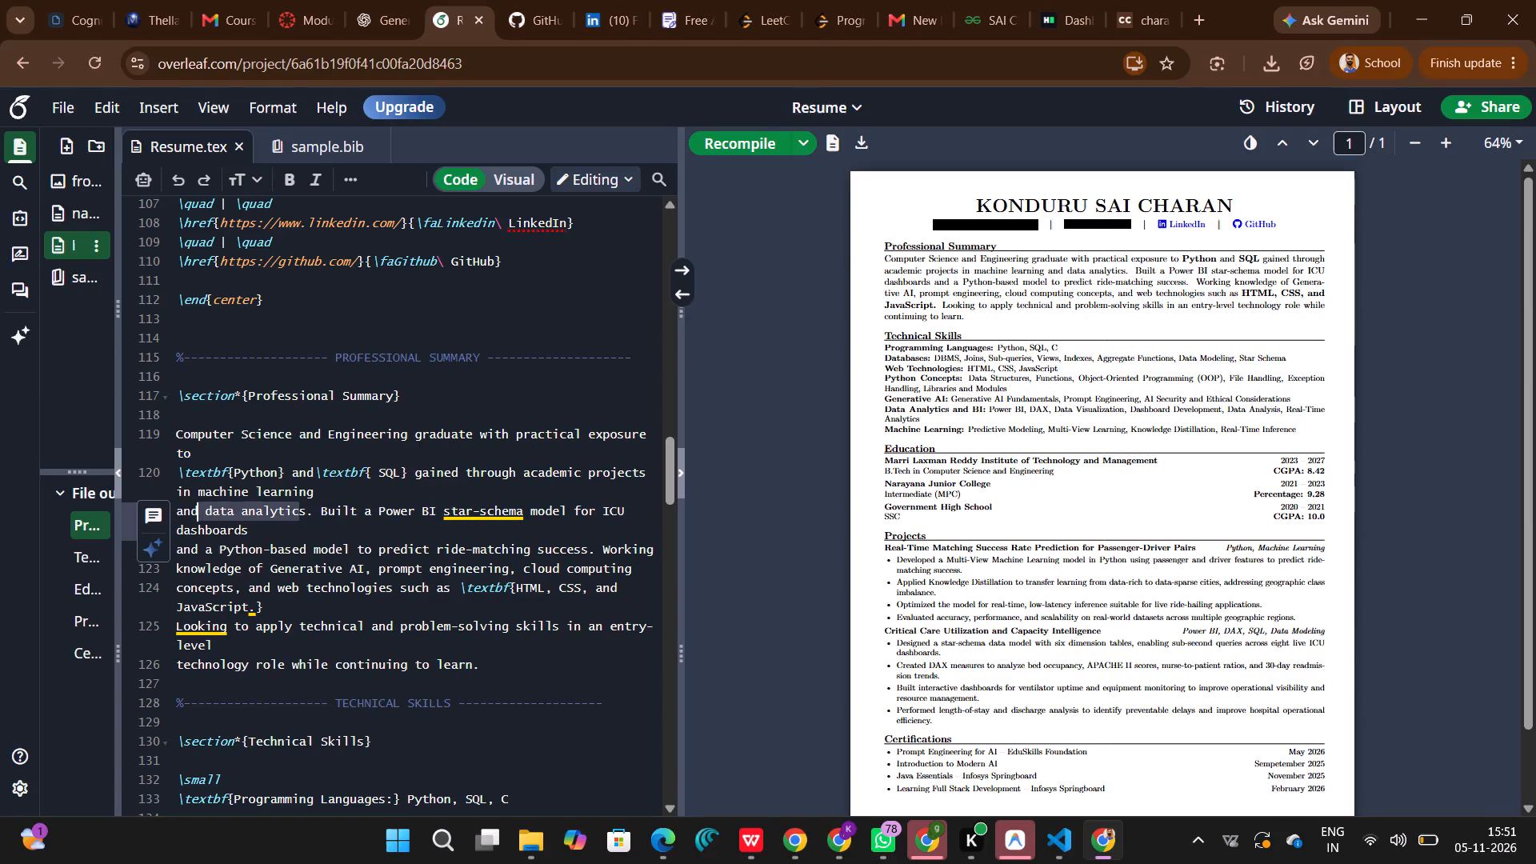
click(287, 177)
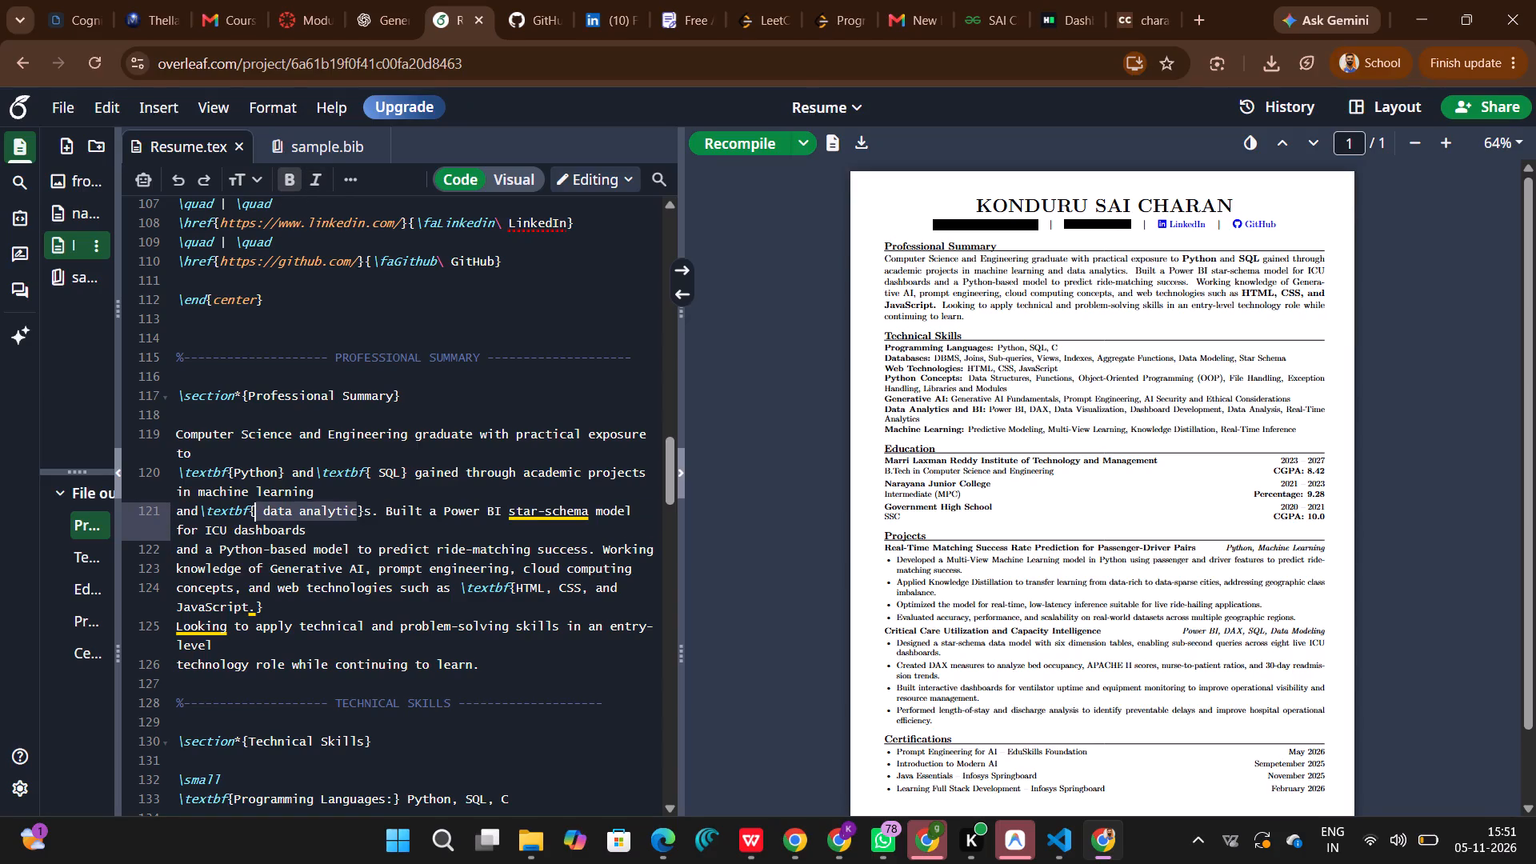
drag(321, 494, 216, 497)
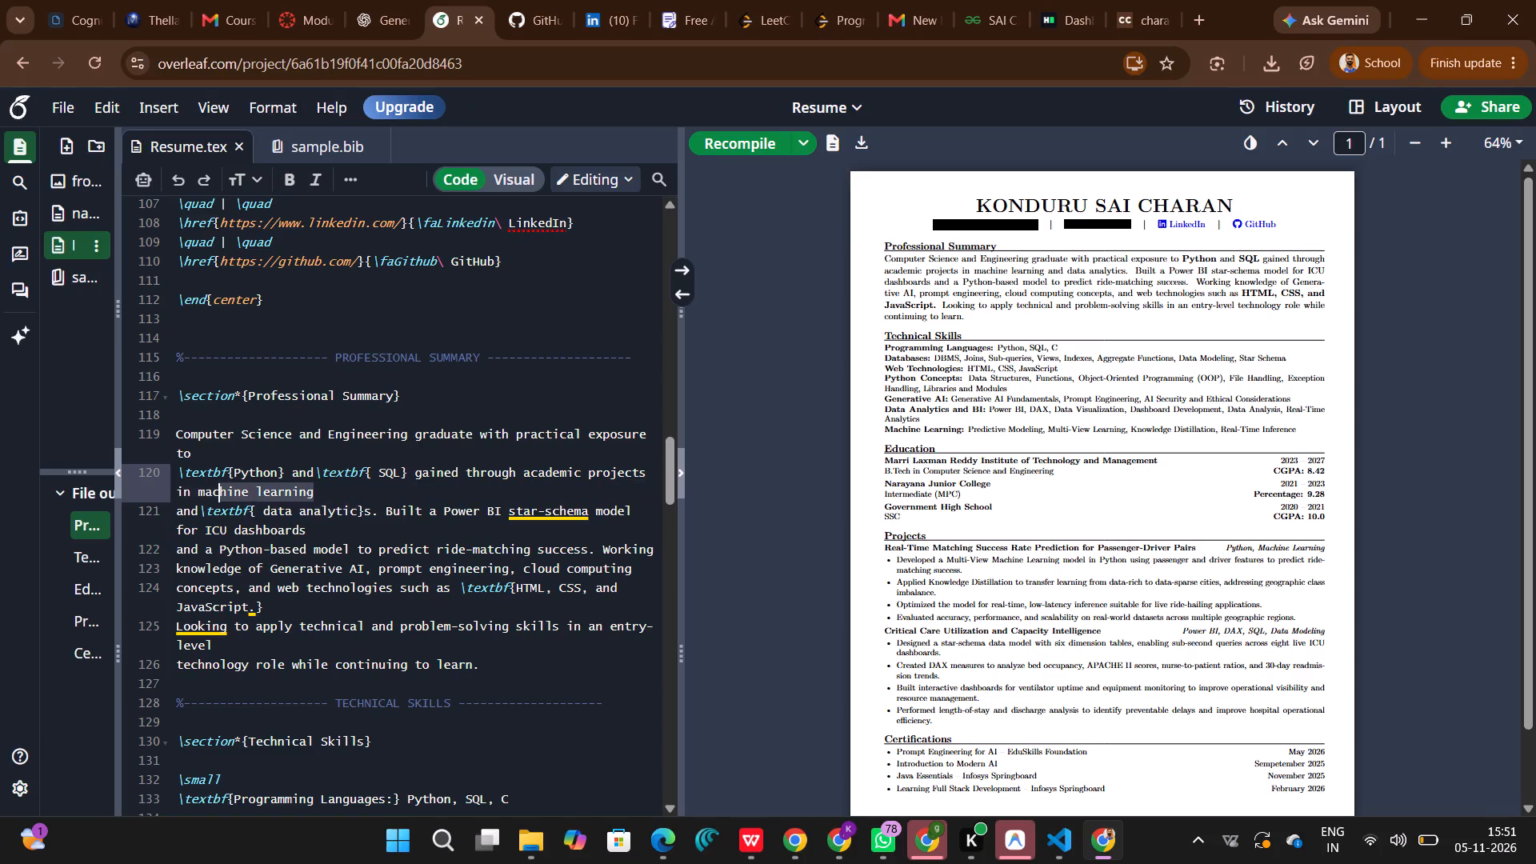
drag(216, 497, 199, 486)
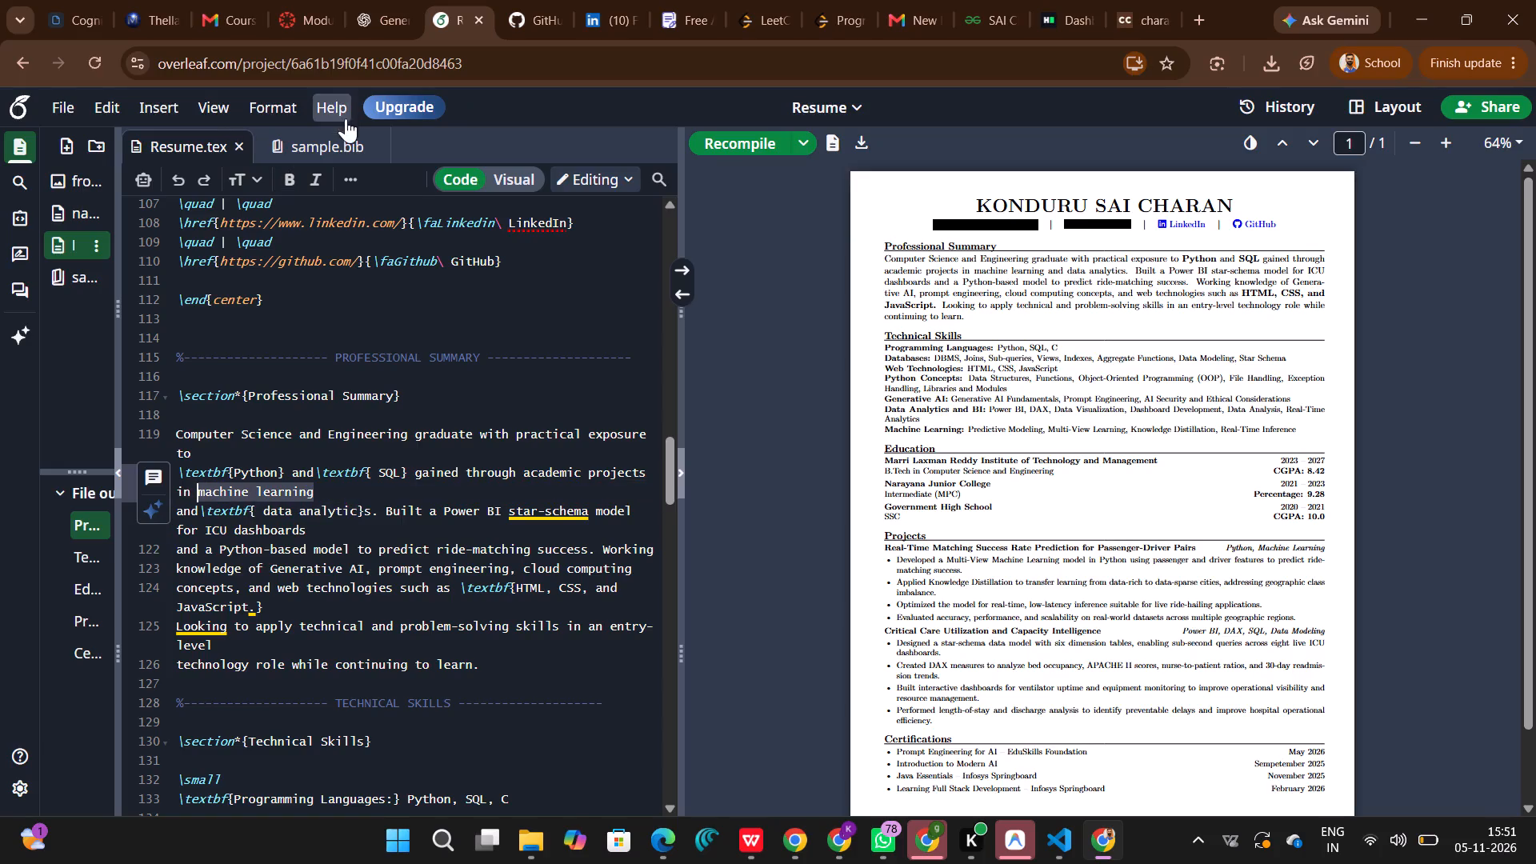
click(286, 173)
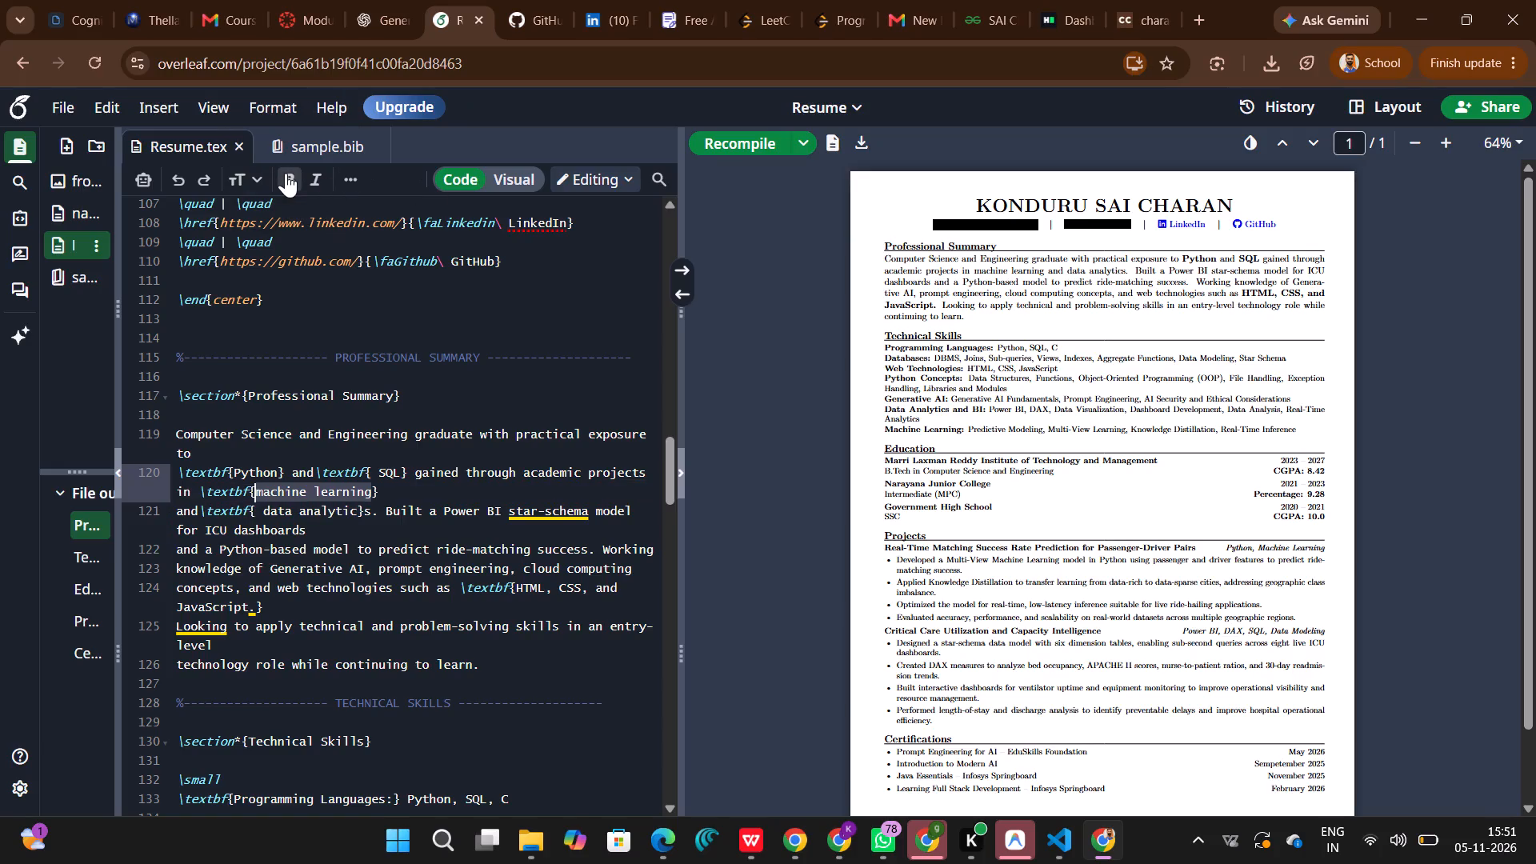
click(742, 138)
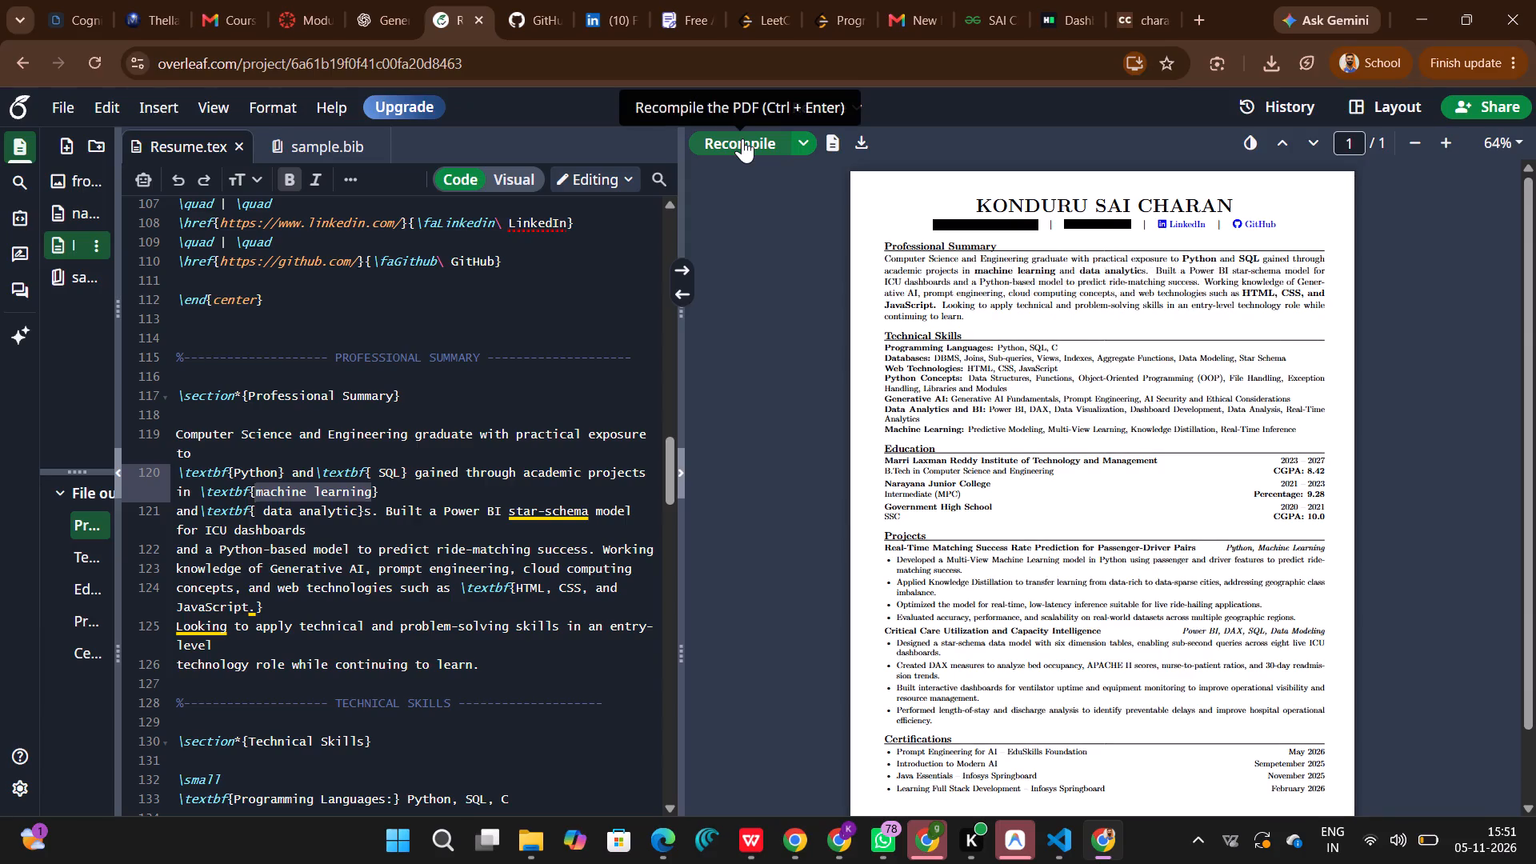
Switch to the cognizant resume project and copy the \textit Tech Stack line of the Power Trading Analytics project.
scroll(1067, 460, down, 1)
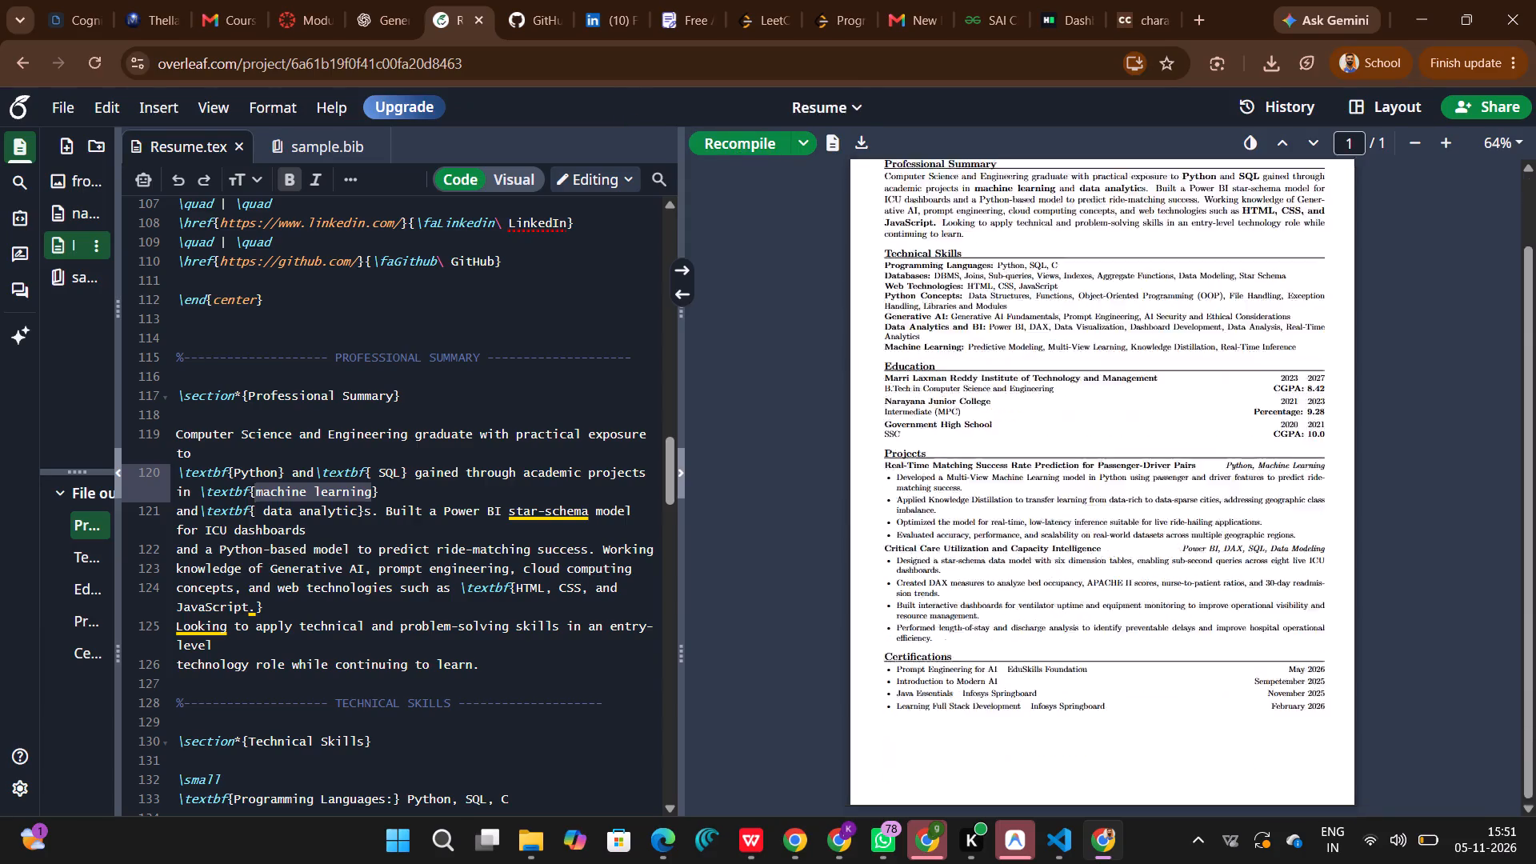
scroll(1067, 460, down, 1)
scroll(1067, 460, up, 1)
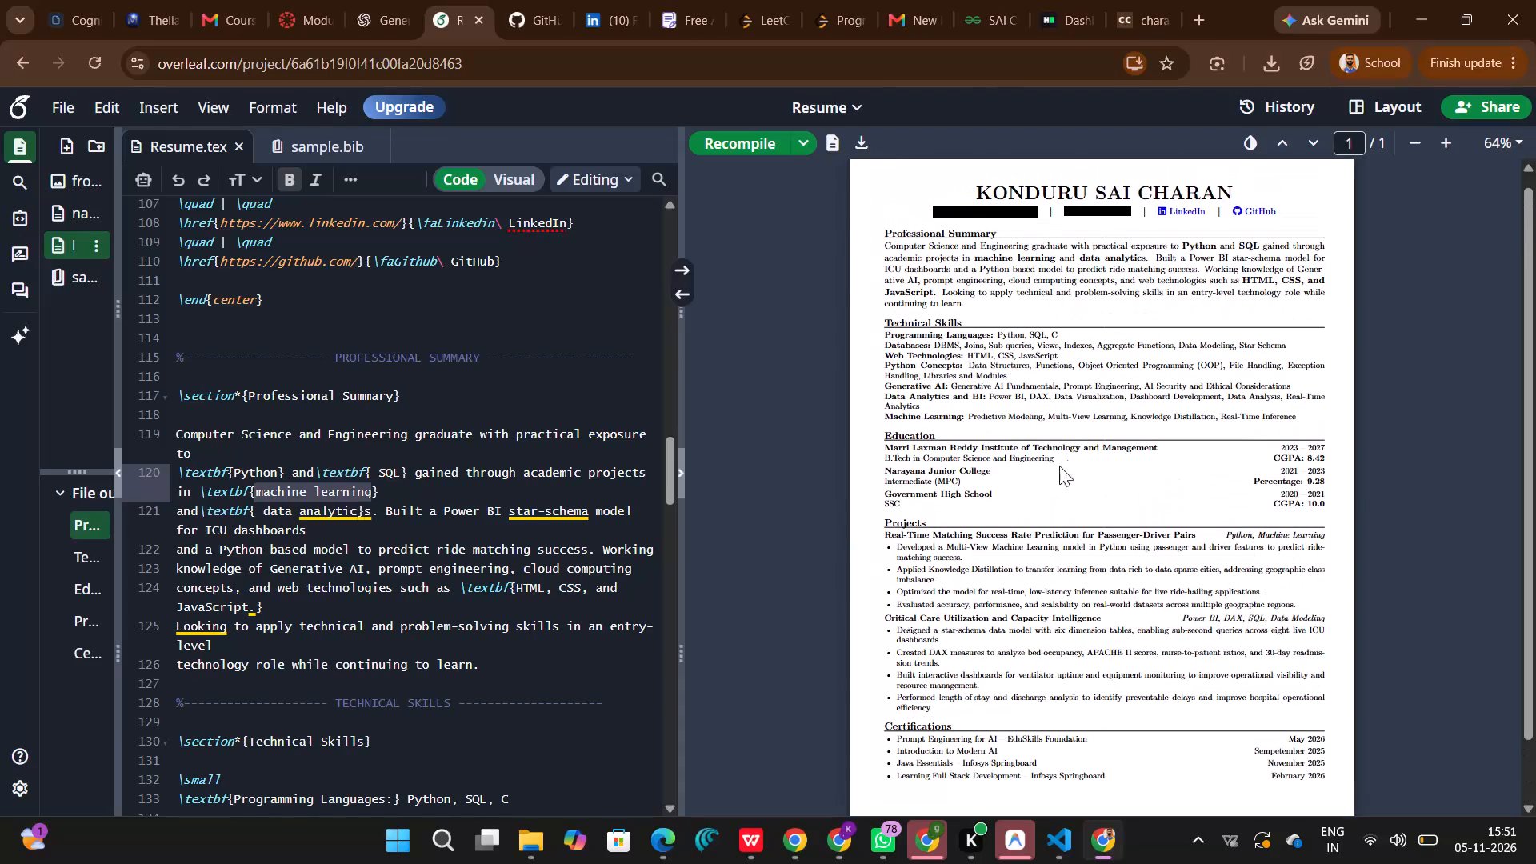
scroll(266, 570, down, 2)
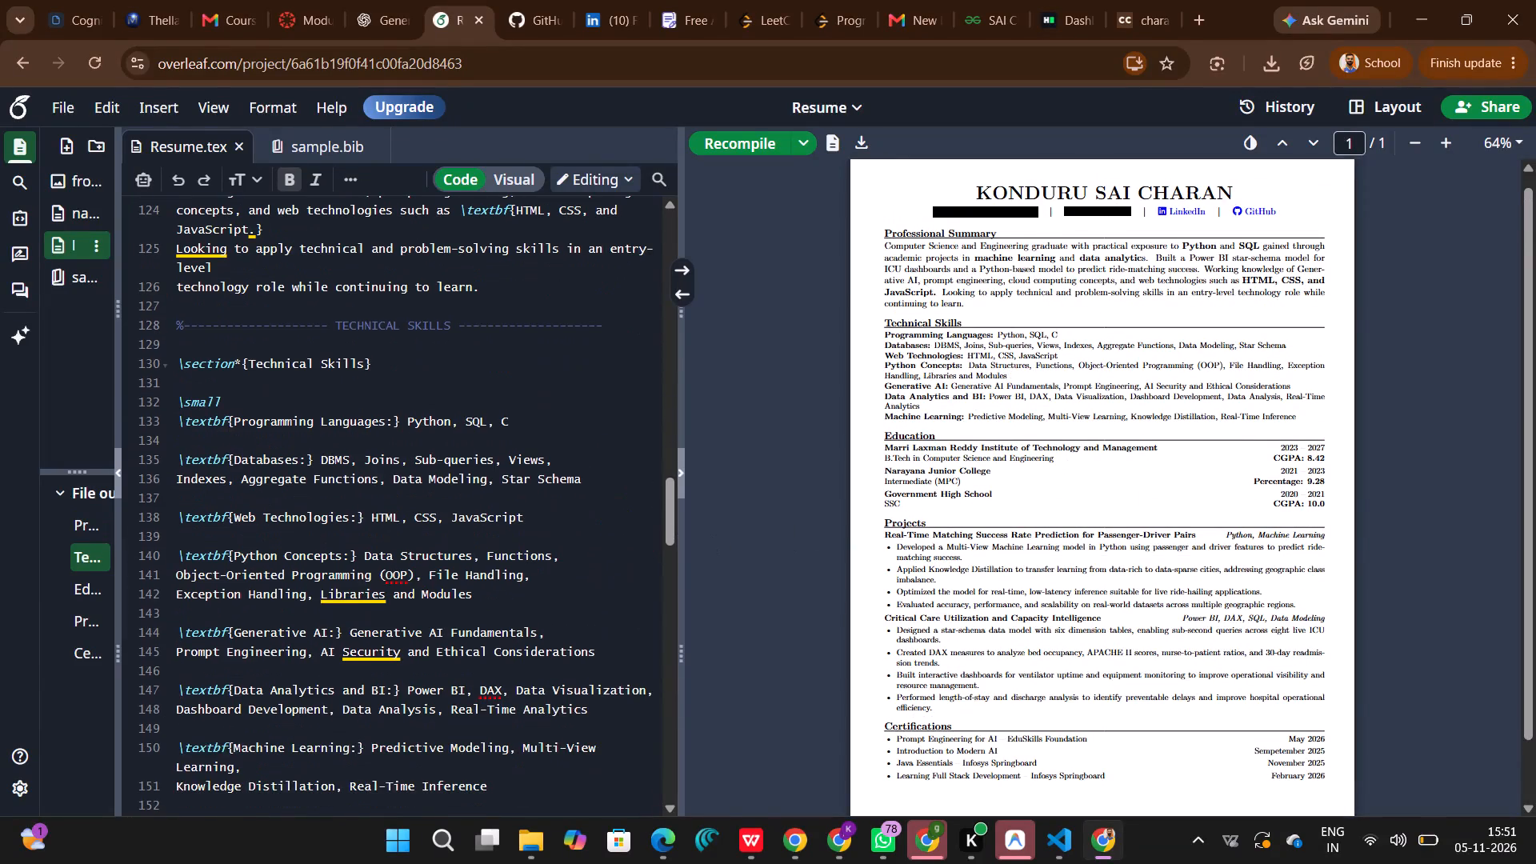
scroll(346, 574, down, 3)
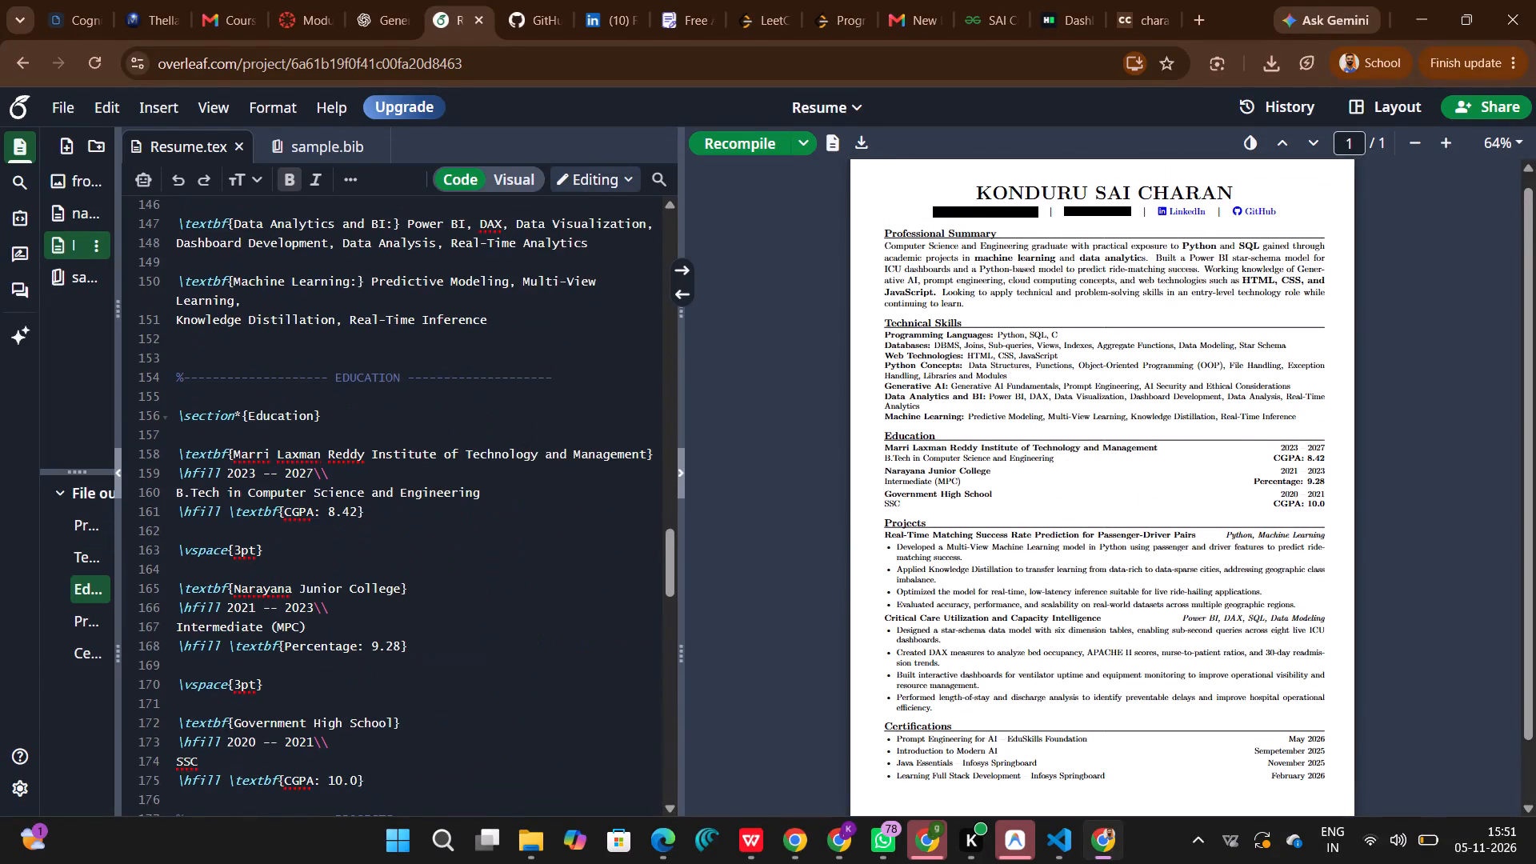
scroll(346, 574, down, 3)
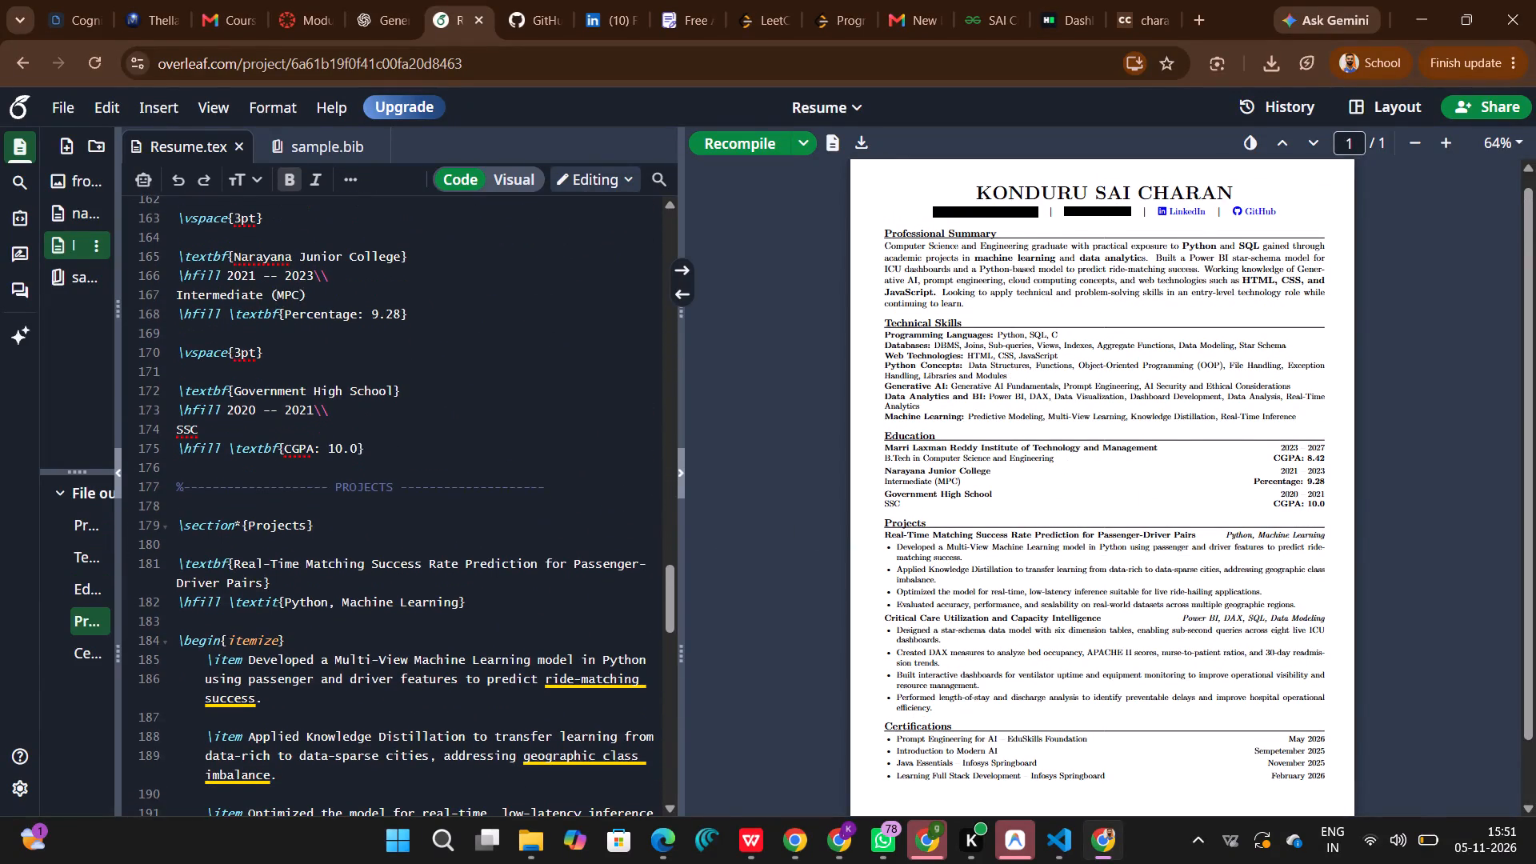
click(277, 602)
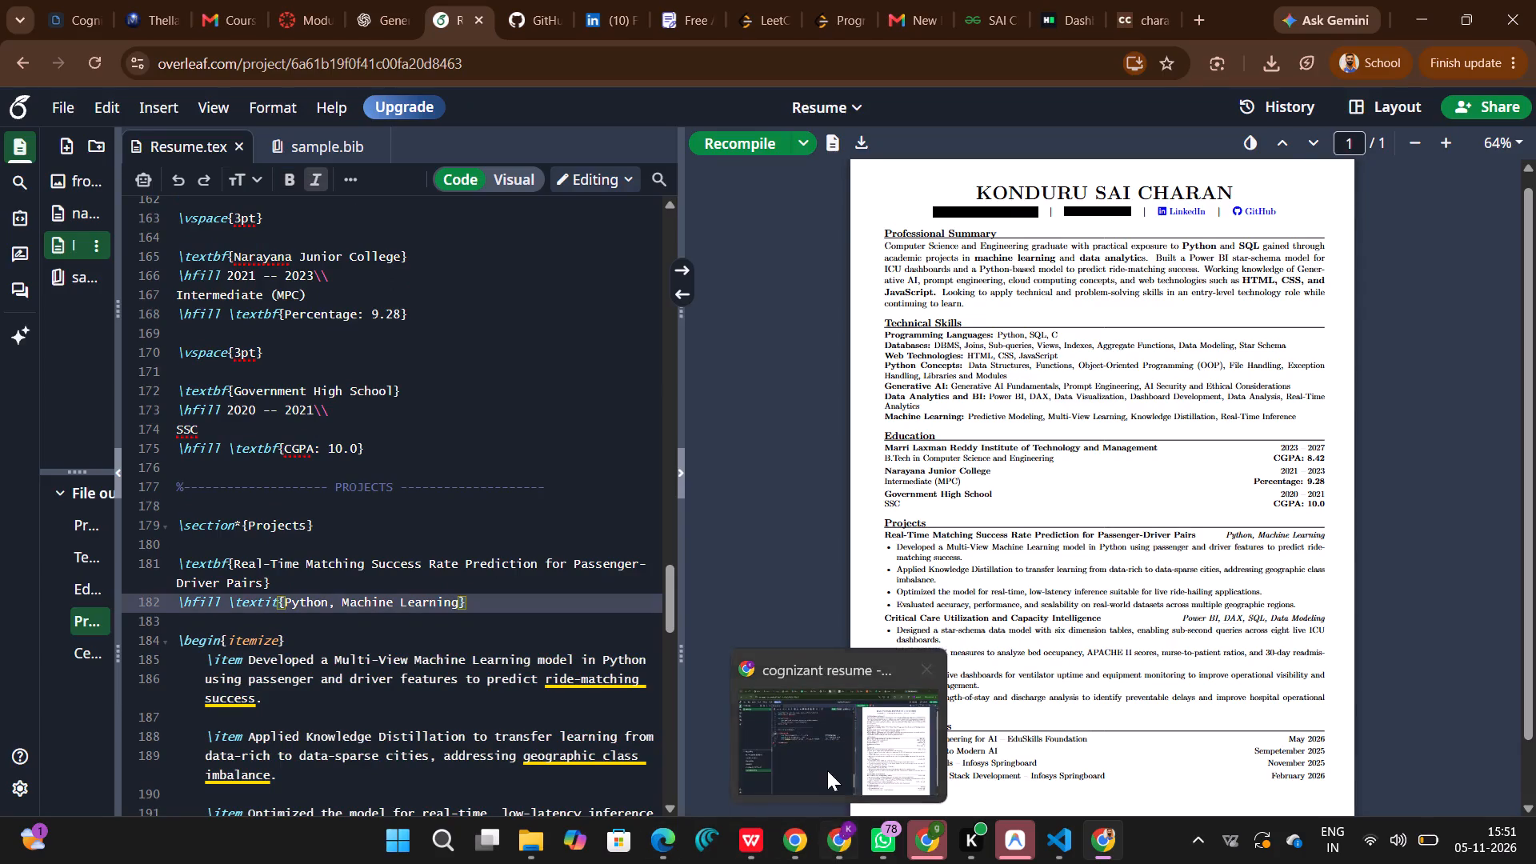
click(823, 757)
scroll(730, 541, up, 2)
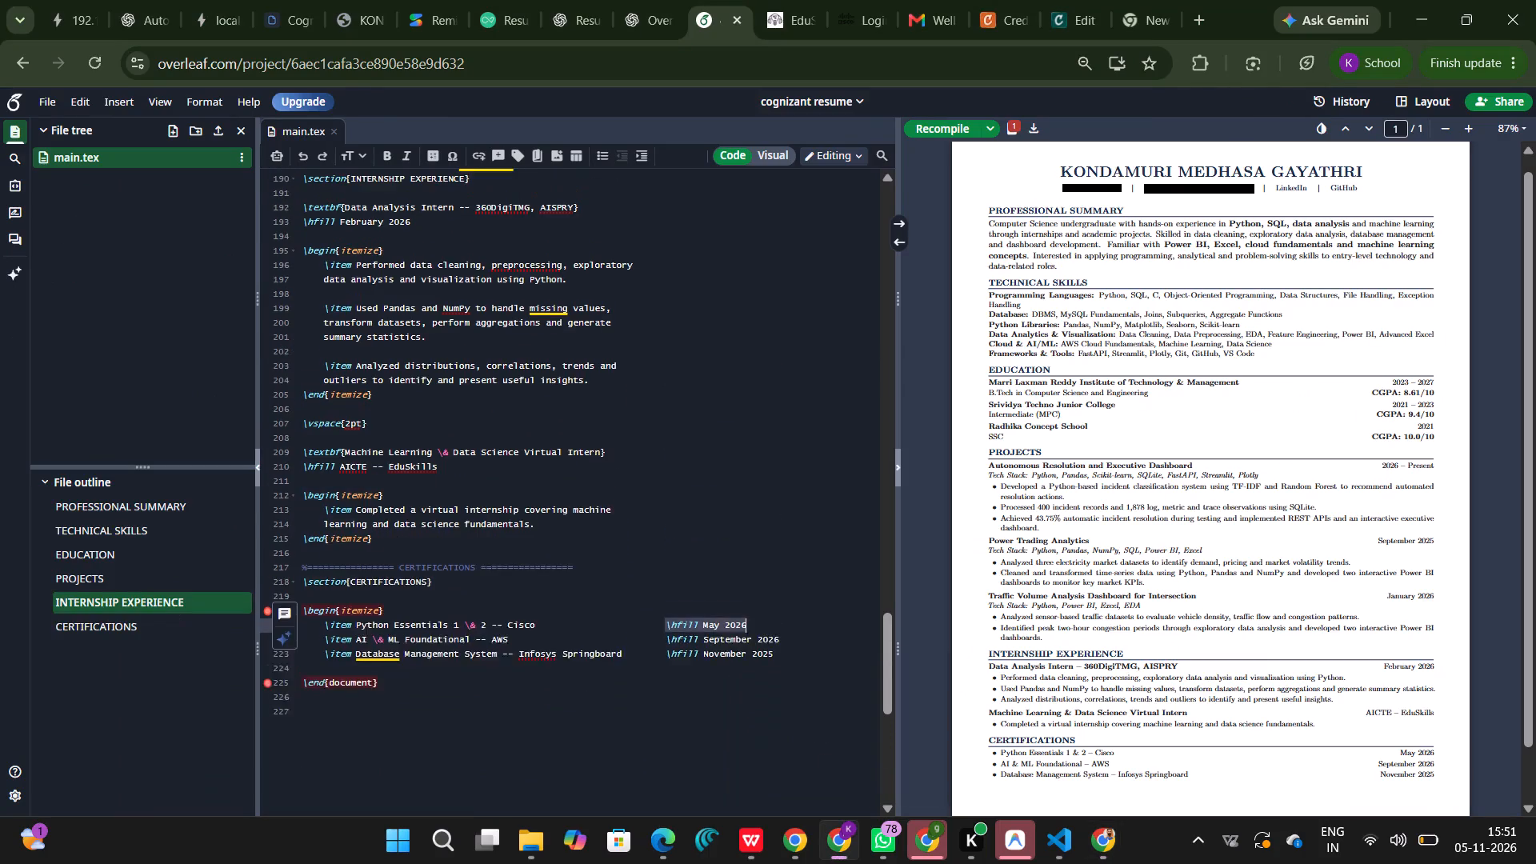
scroll(730, 541, up, 2)
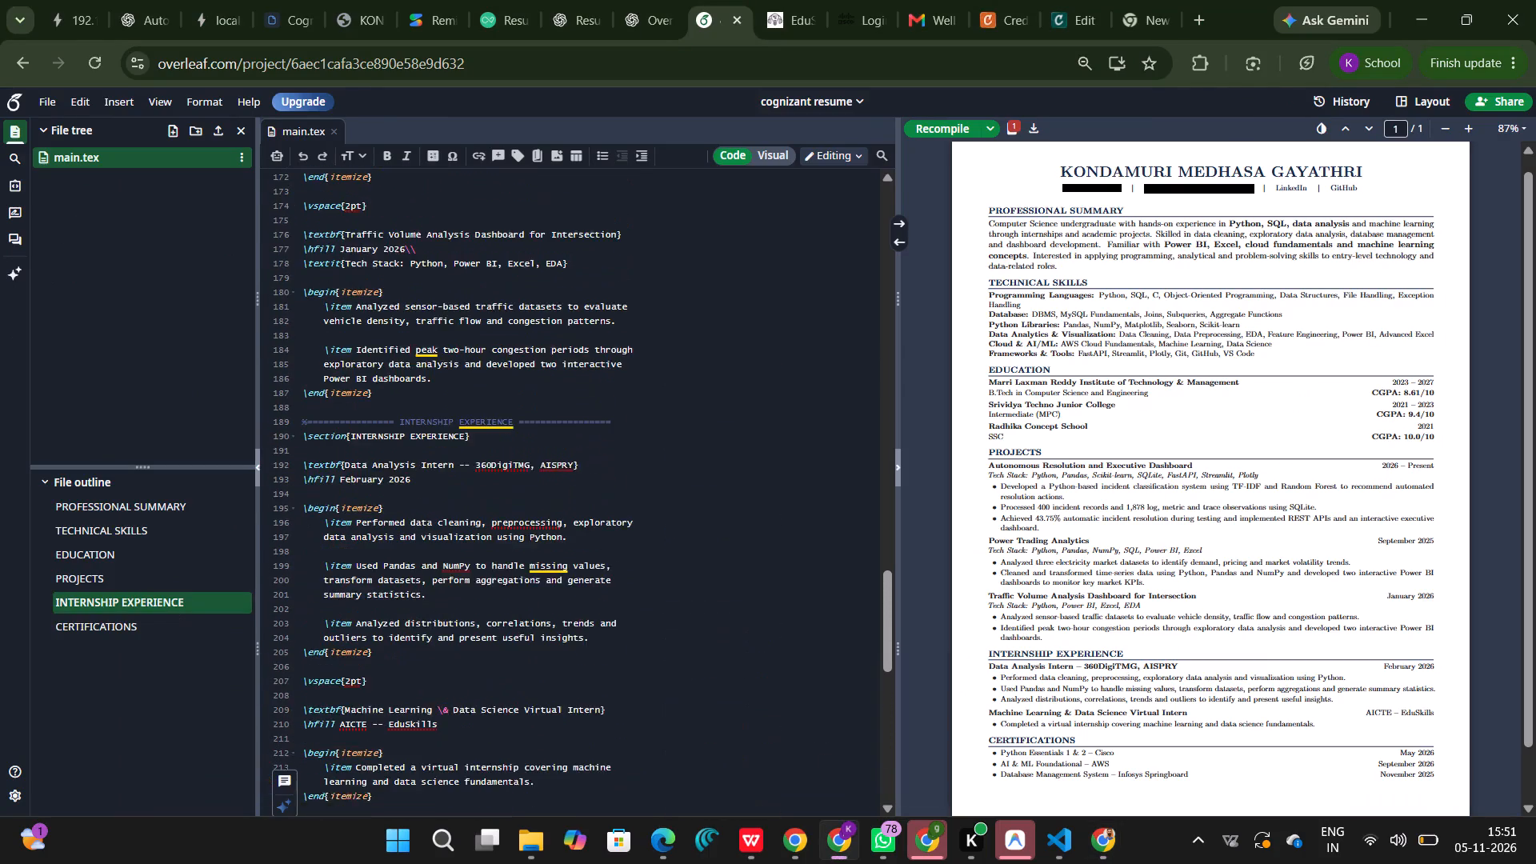
scroll(730, 541, up, 2)
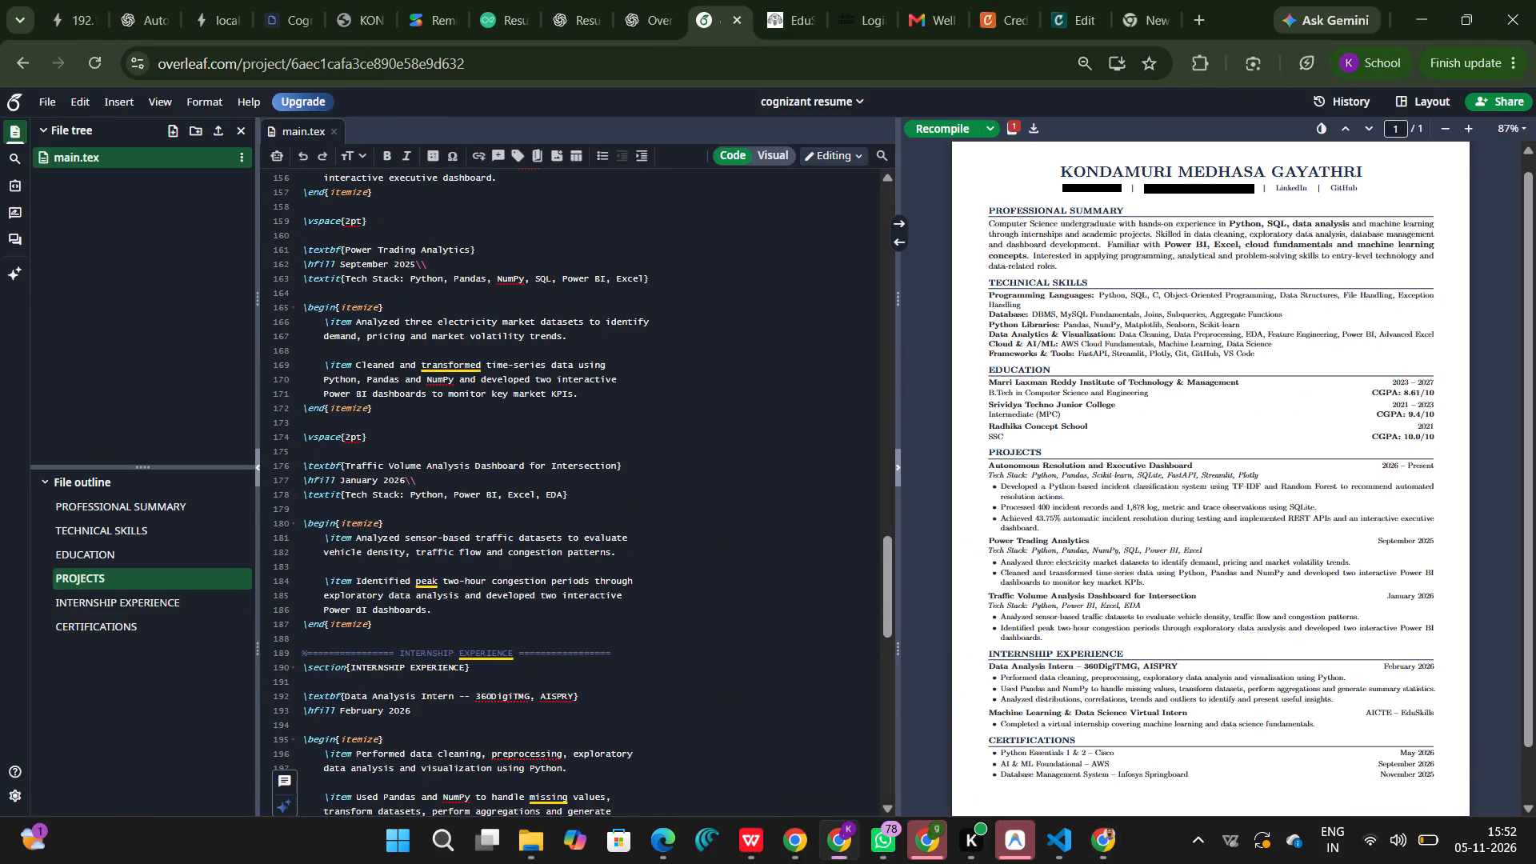
scroll(730, 541, up, 1)
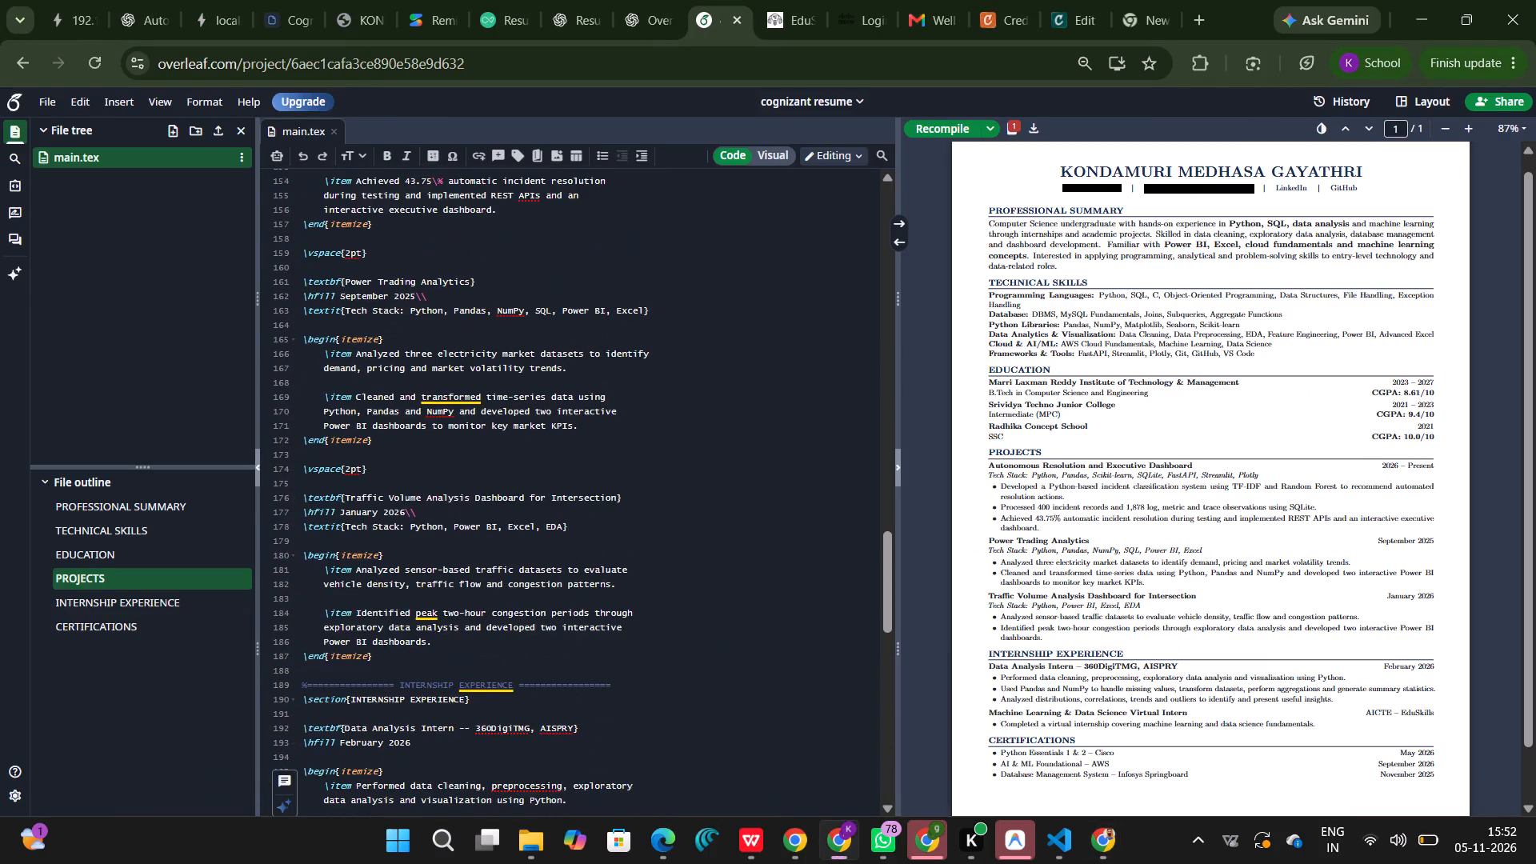
drag(653, 309, 442, 304)
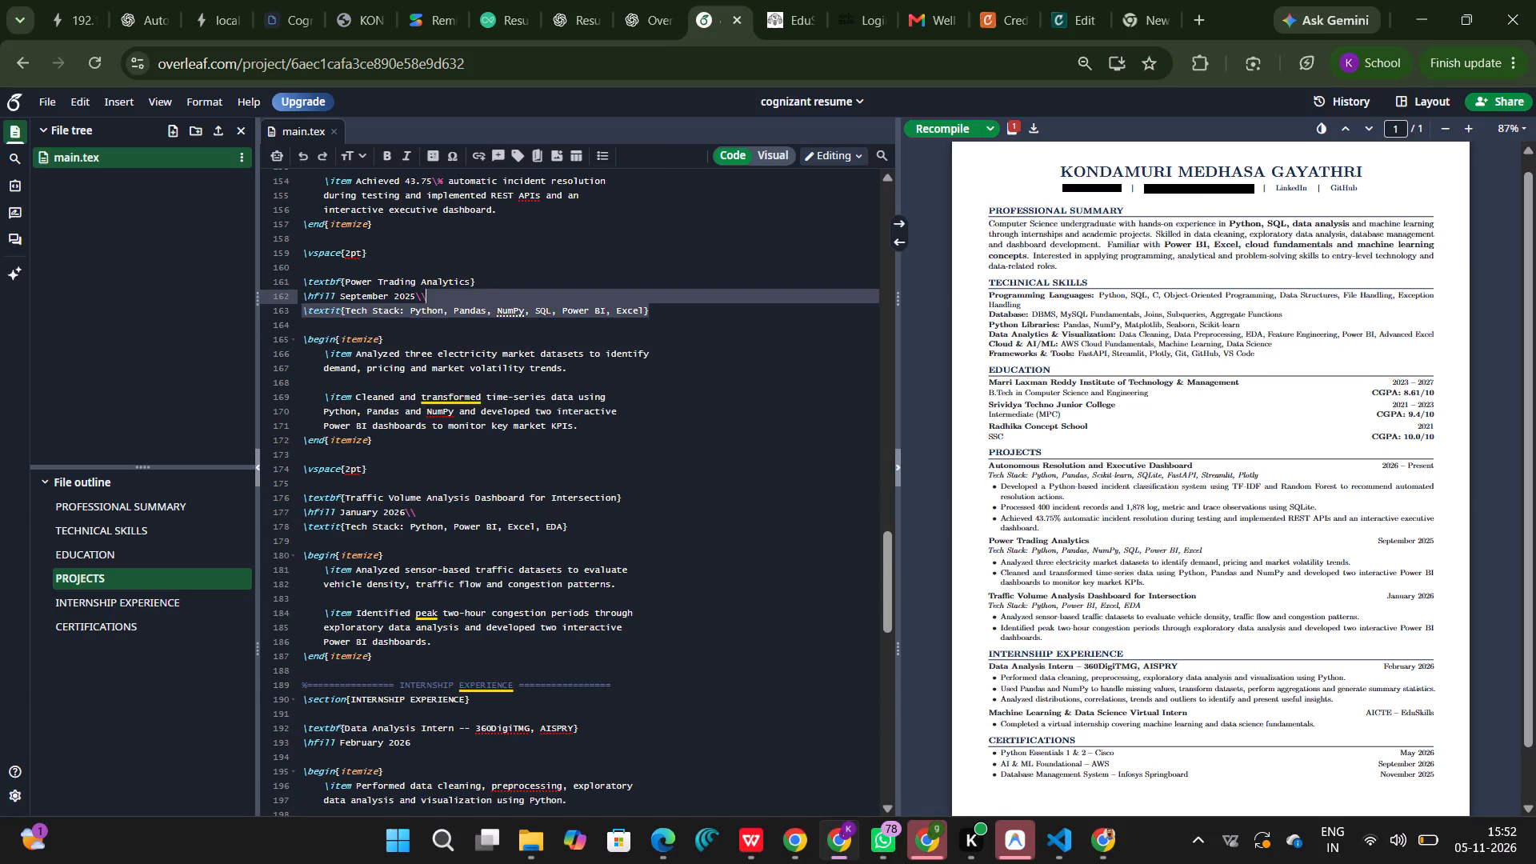
drag(442, 304, 302, 312)
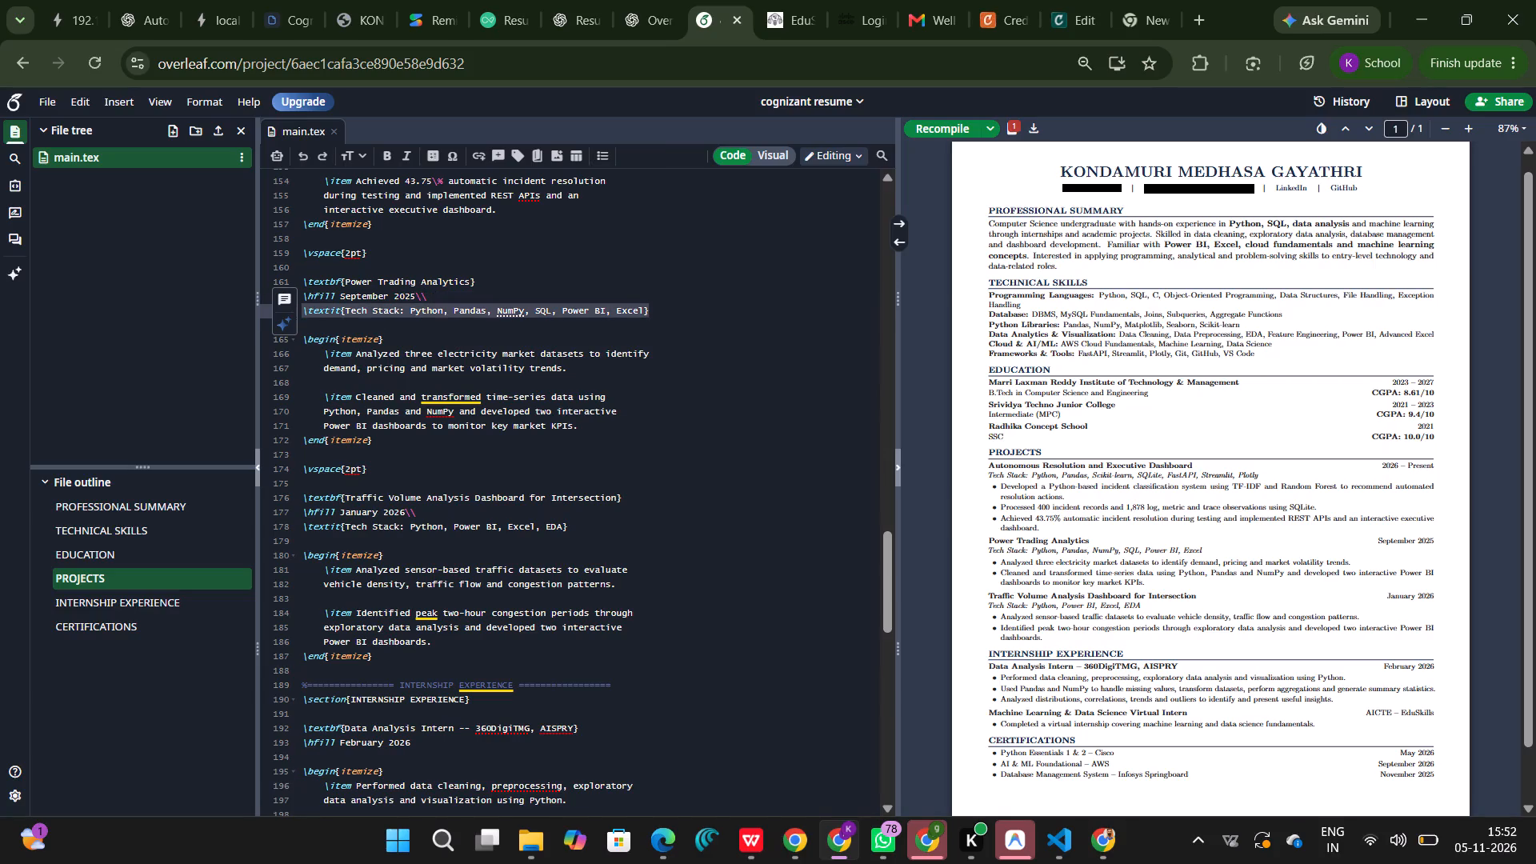
key(ctrl+c)
key(ctrl+c)
Back in the Resume project, paste the Tech Stack line on a new line below the Real-Time Matching project's \hfill \textit line.
click(1085, 765)
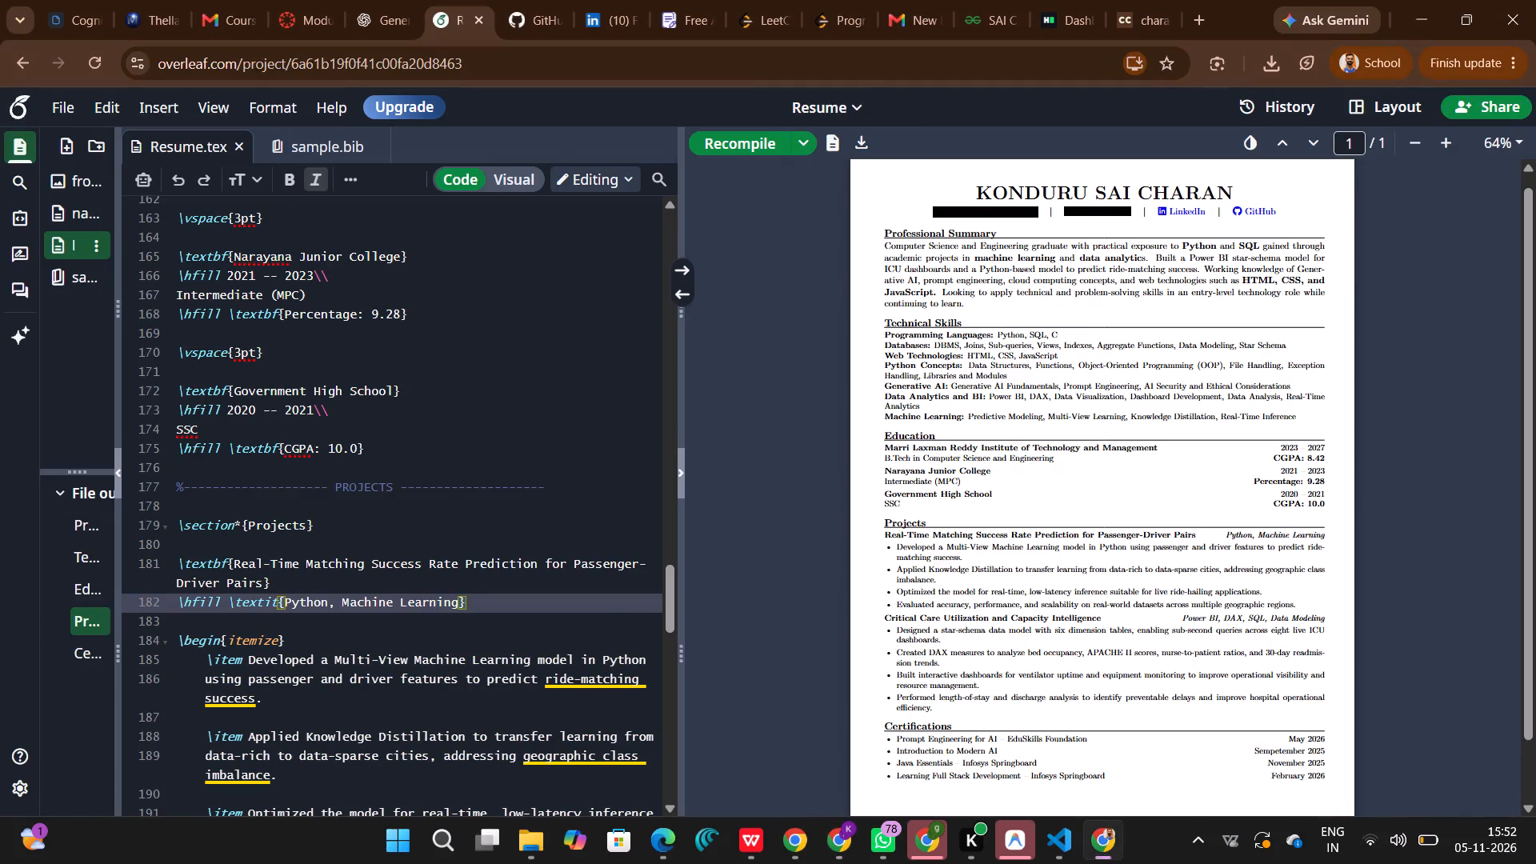
click(475, 605)
key(Return)
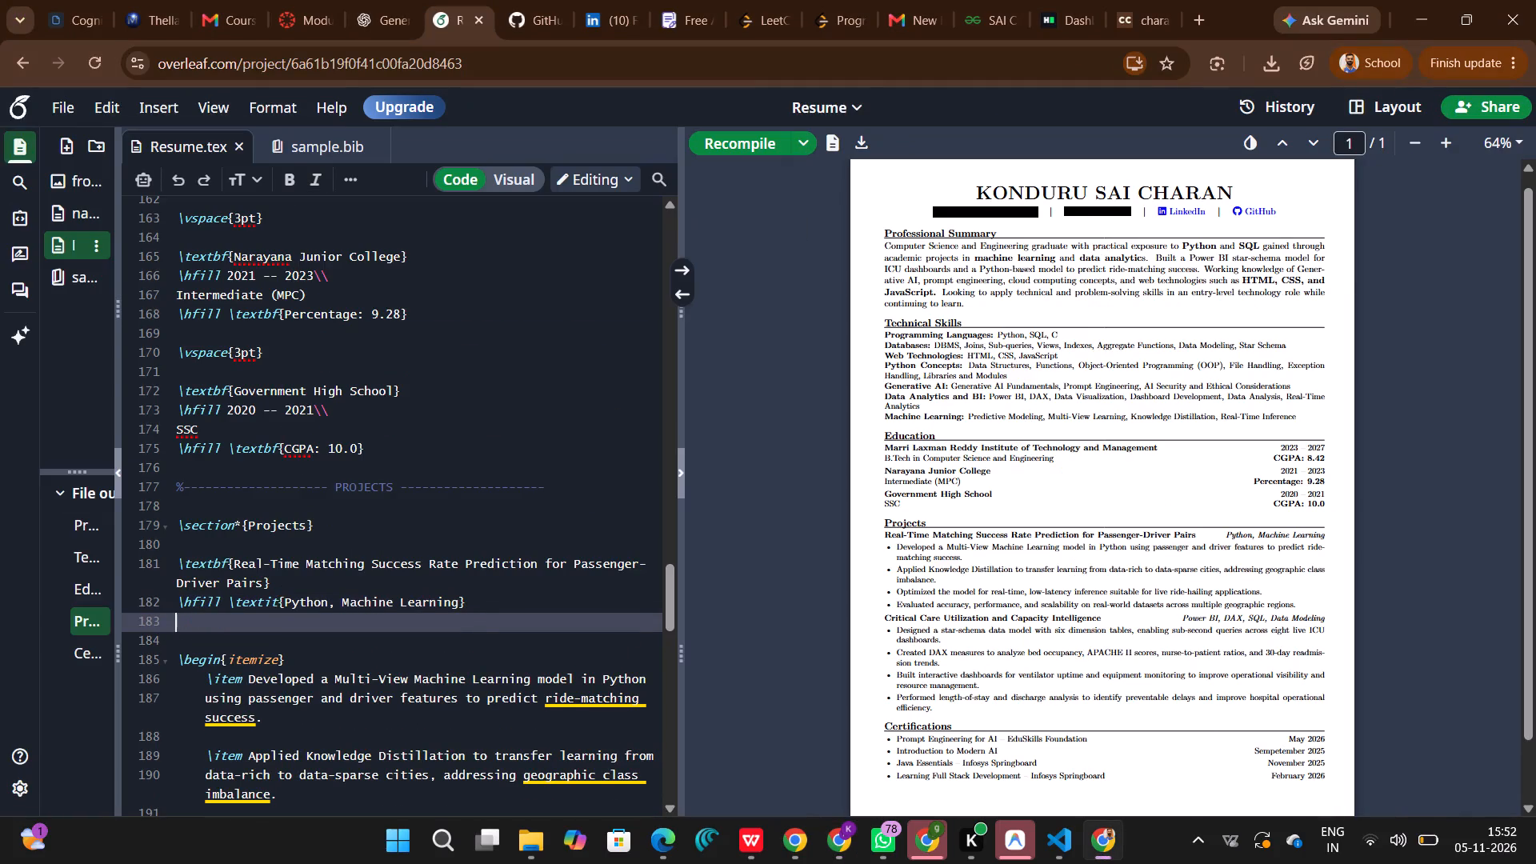
key(ctrl+v)
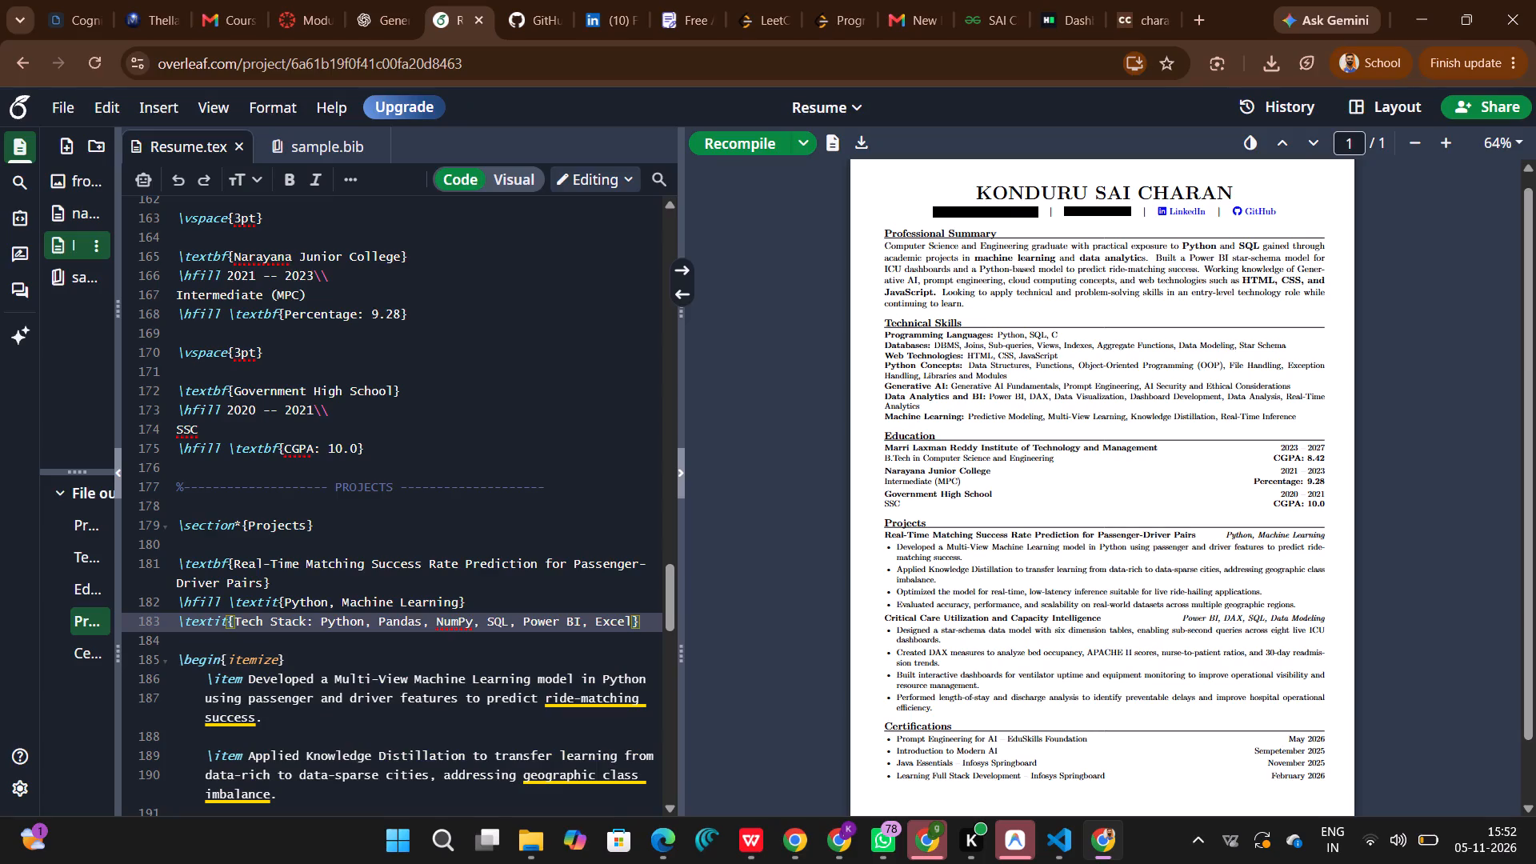
Trim the pasted Tech Stack line by deleting Pandas, NumPy, SQL, Power BI and Excel, keeping only "Python,".
click(634, 620)
key(BackSpace)
key(BackSpace)
key(BackSpace)
key(BackSpace)
key(BackSpace)
key(BackSpace)
key(BackSpace)
key(BackSpace)
key(BackSpace)
key(BackSpace)
key(BackSpace)
key(BackSpace)
key(BackSpace)
key(BackSpace)
key(BackSpace)
key(BackSpace)
key(BackSpace)
key(BackSpace)
key(BackSpace)
key(BackSpace)
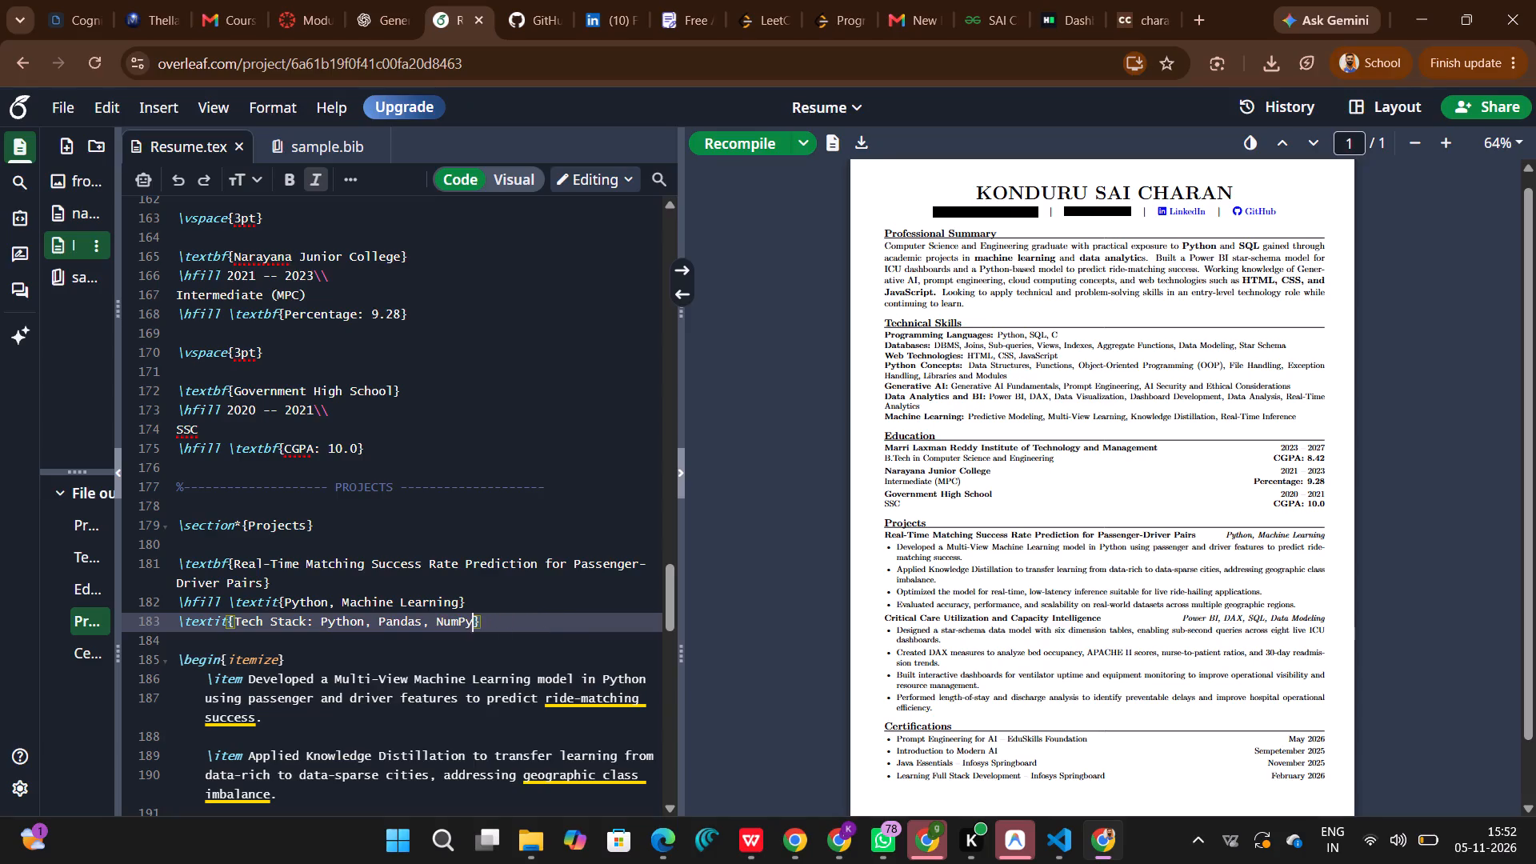
key(BackSpace)
key(BackSpace)
key(BackSpace)
key(BackSpace)
key(BackSpace)
key(BackSpace)
key(BackSpace)
key(BackSpace)
key(BackSpace)
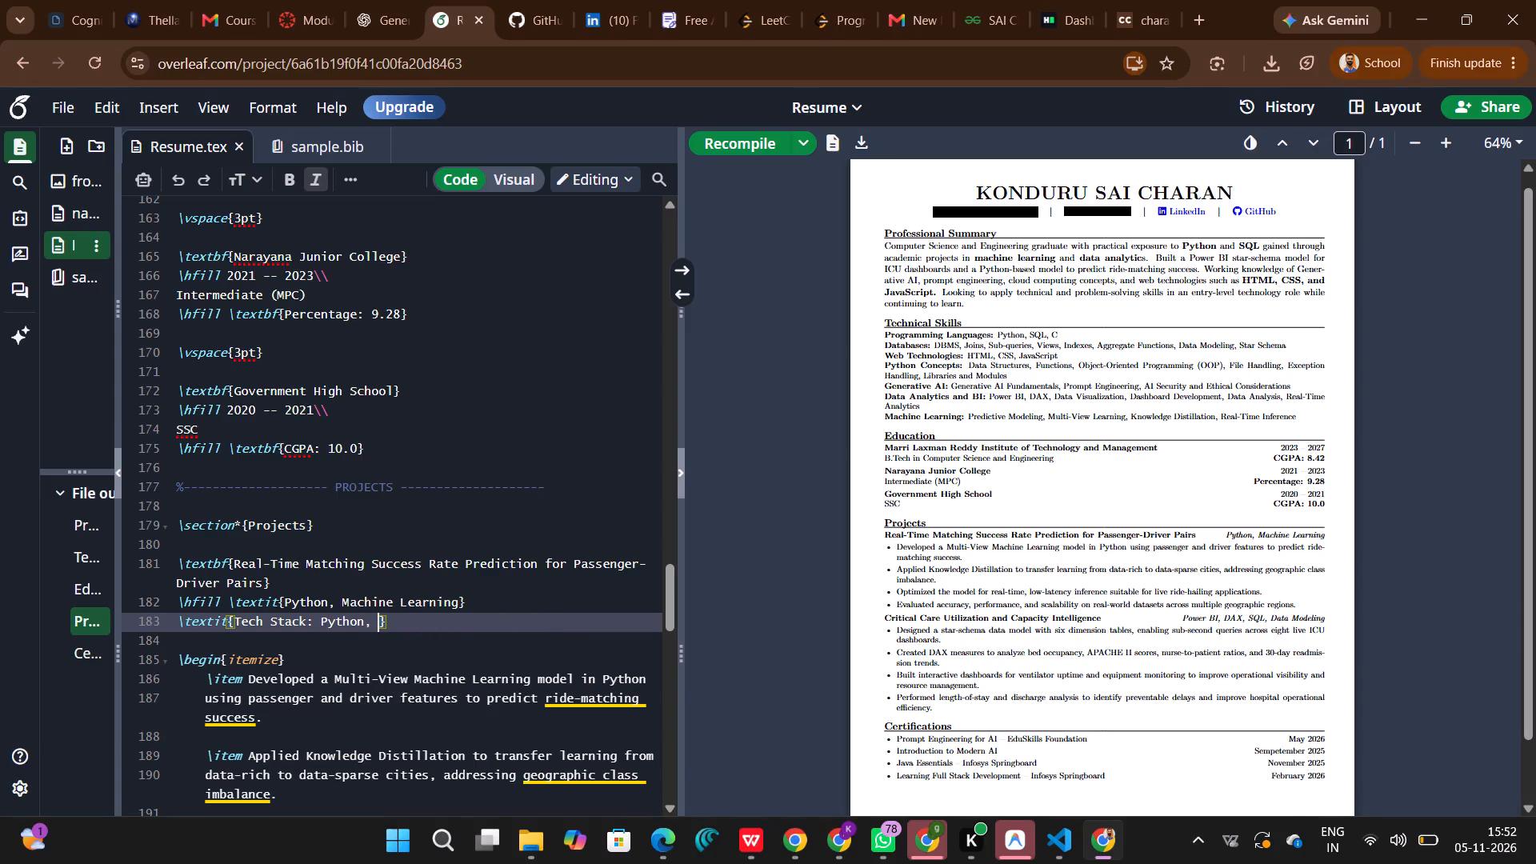
Copy "Machine Learning" from the \hfill \textit line into the Tech Stack line, making it read "Tech Stack: Python,Machine Learning".
drag(340, 597, 411, 607)
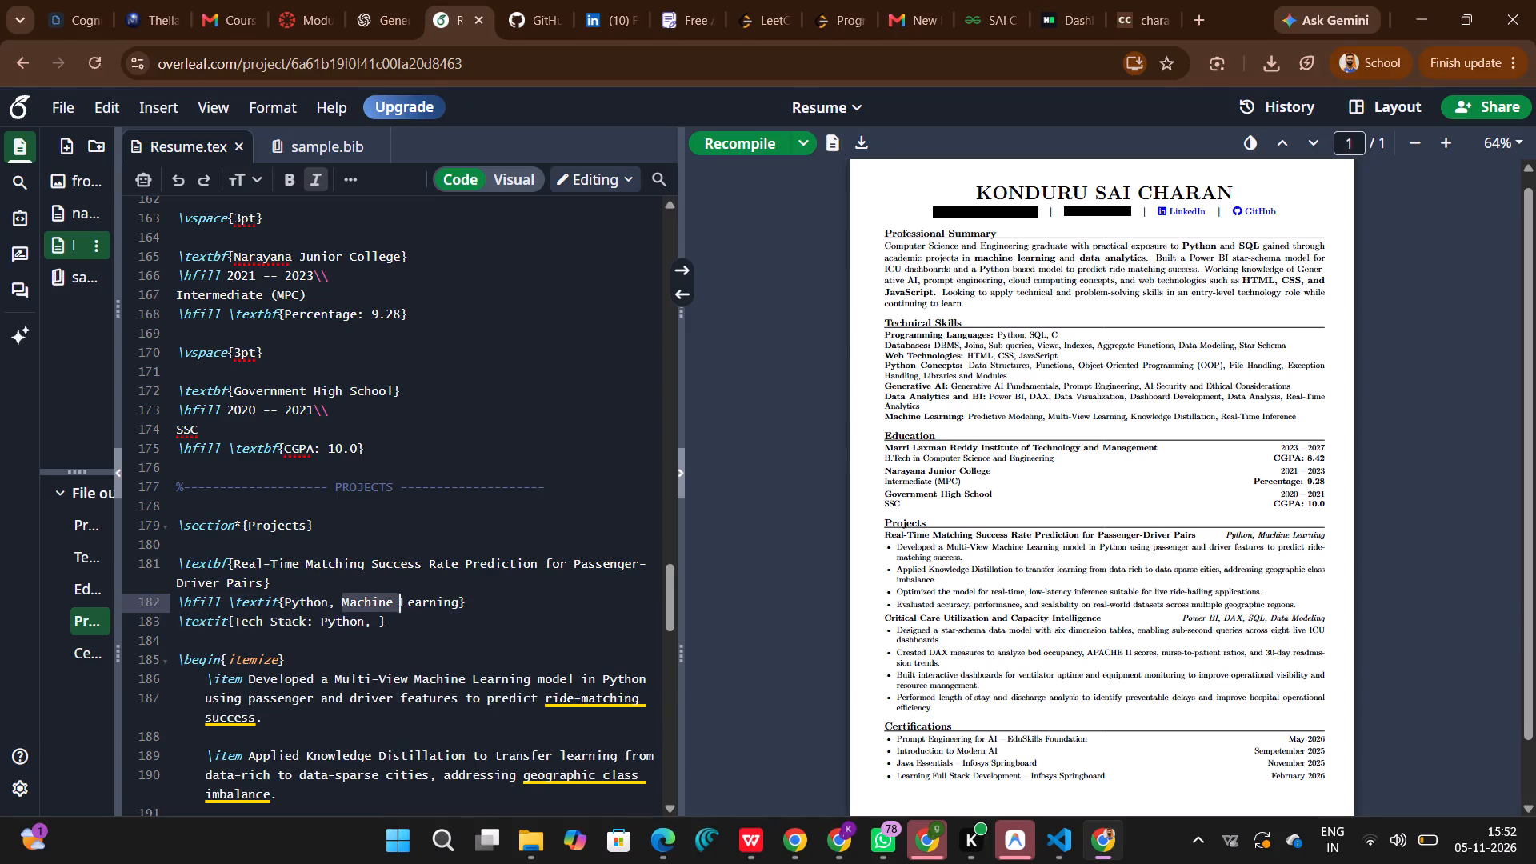
drag(411, 607, 459, 606)
key(ctrl+c)
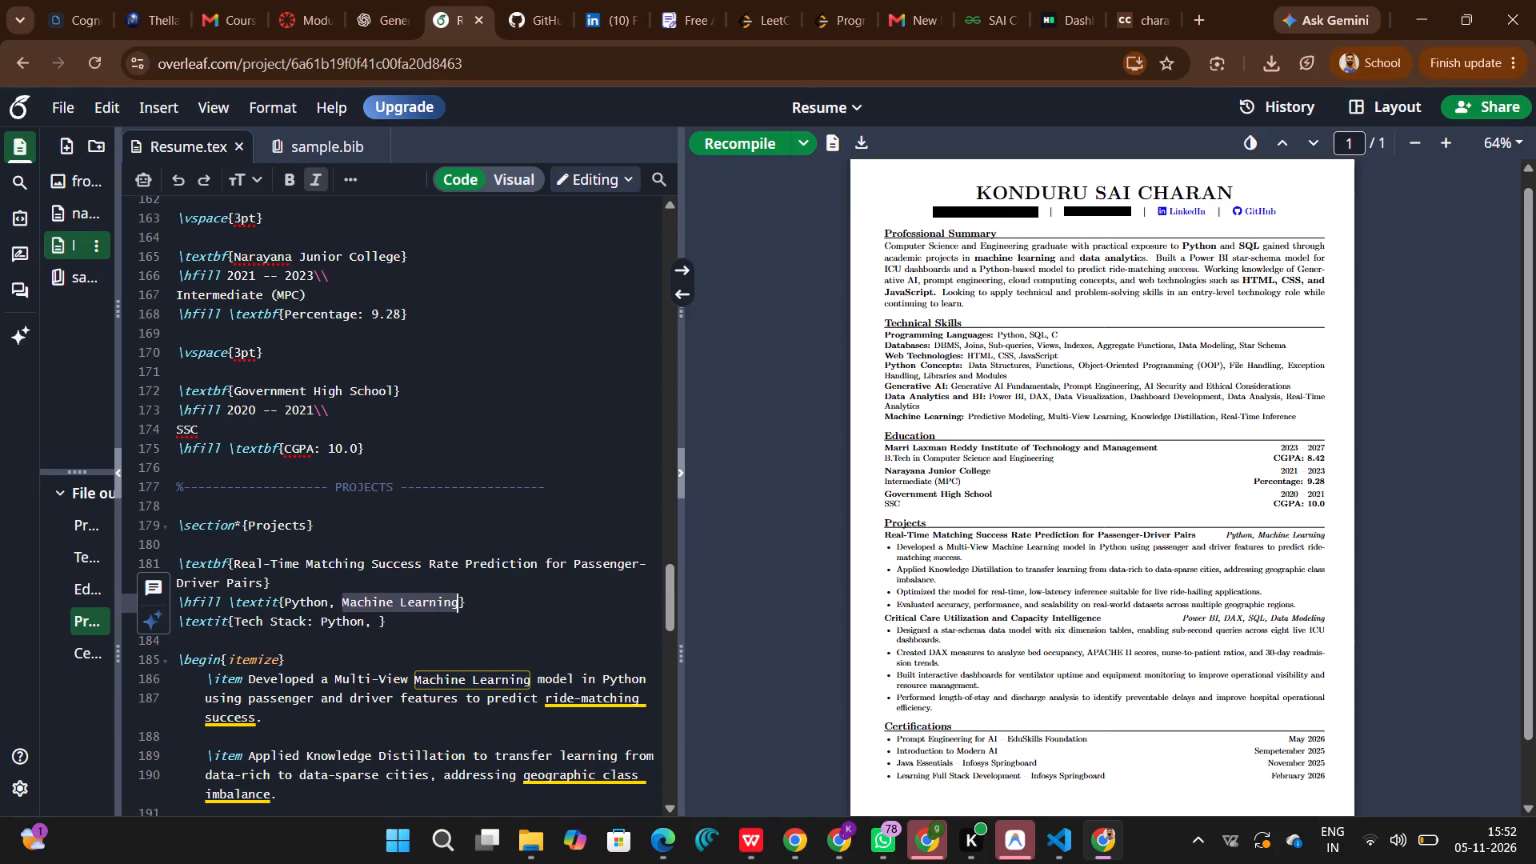
click(369, 621)
key(space)
key(ctrl+v)
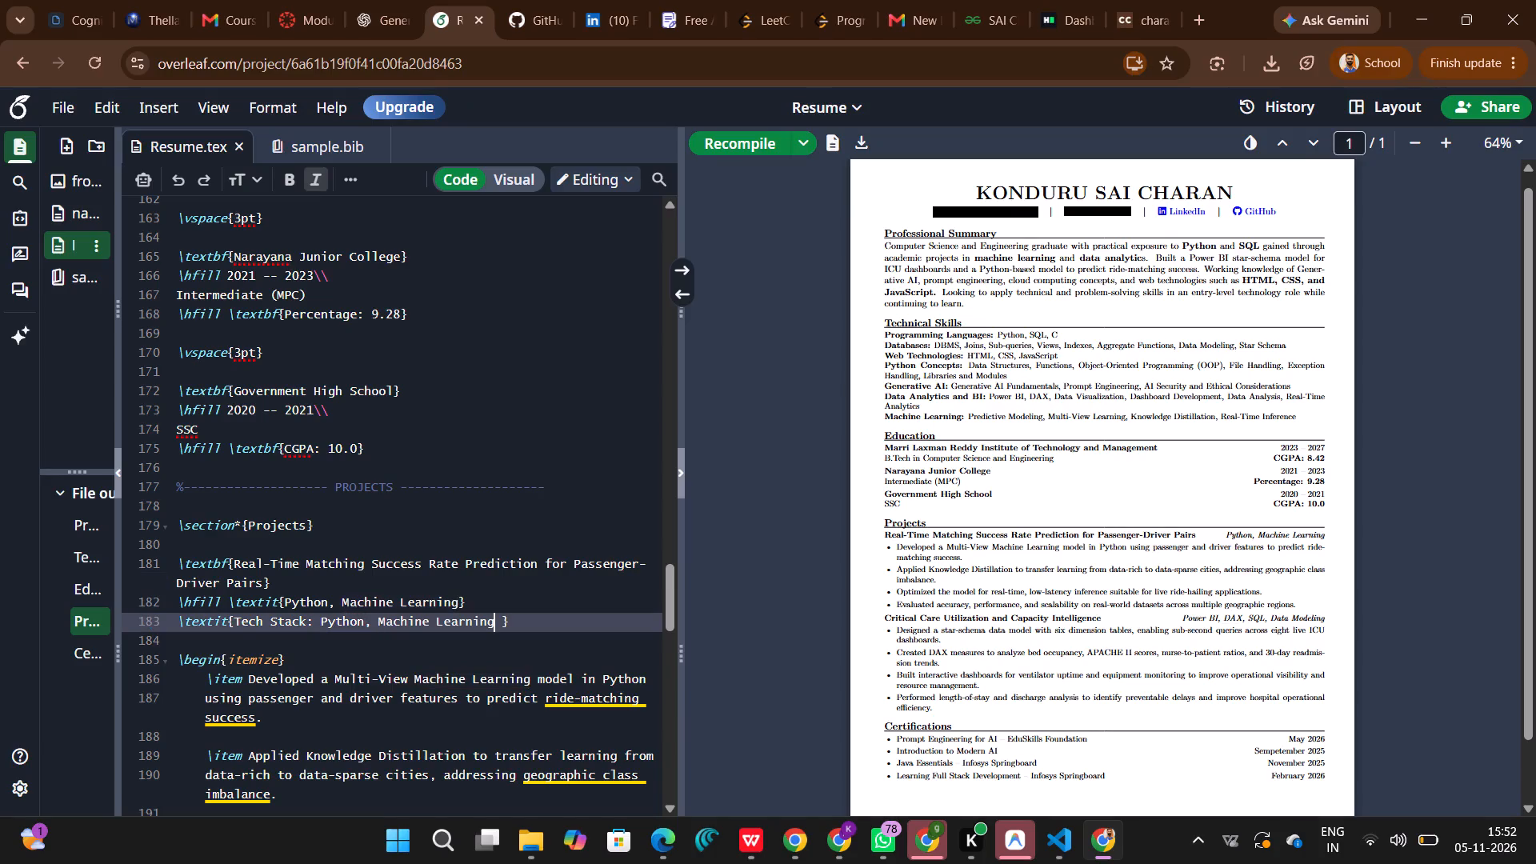
click(458, 602)
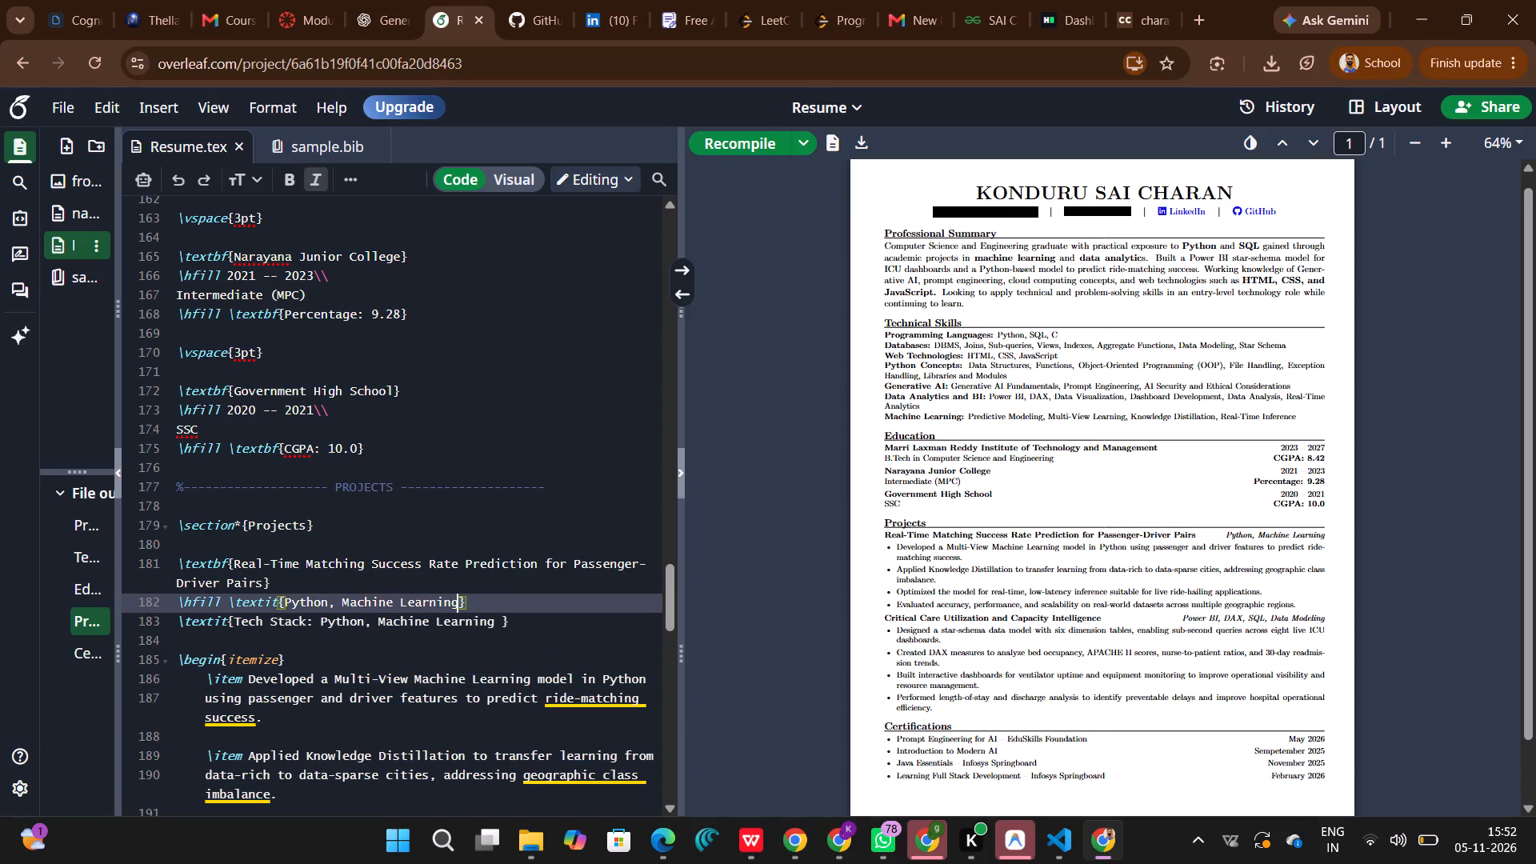
click(377, 616)
key(BackSpace)
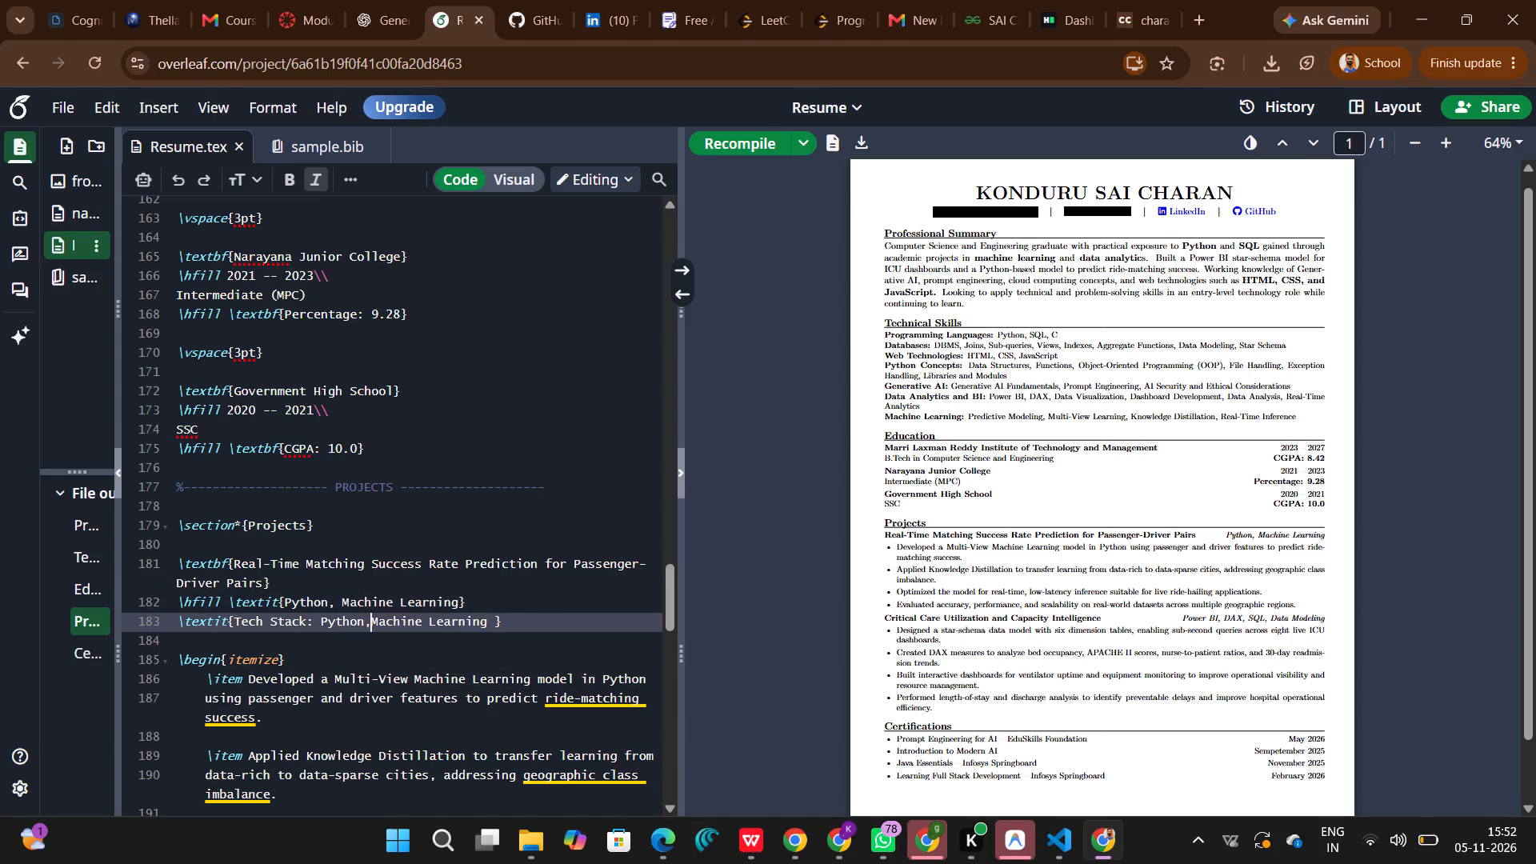
click(495, 619)
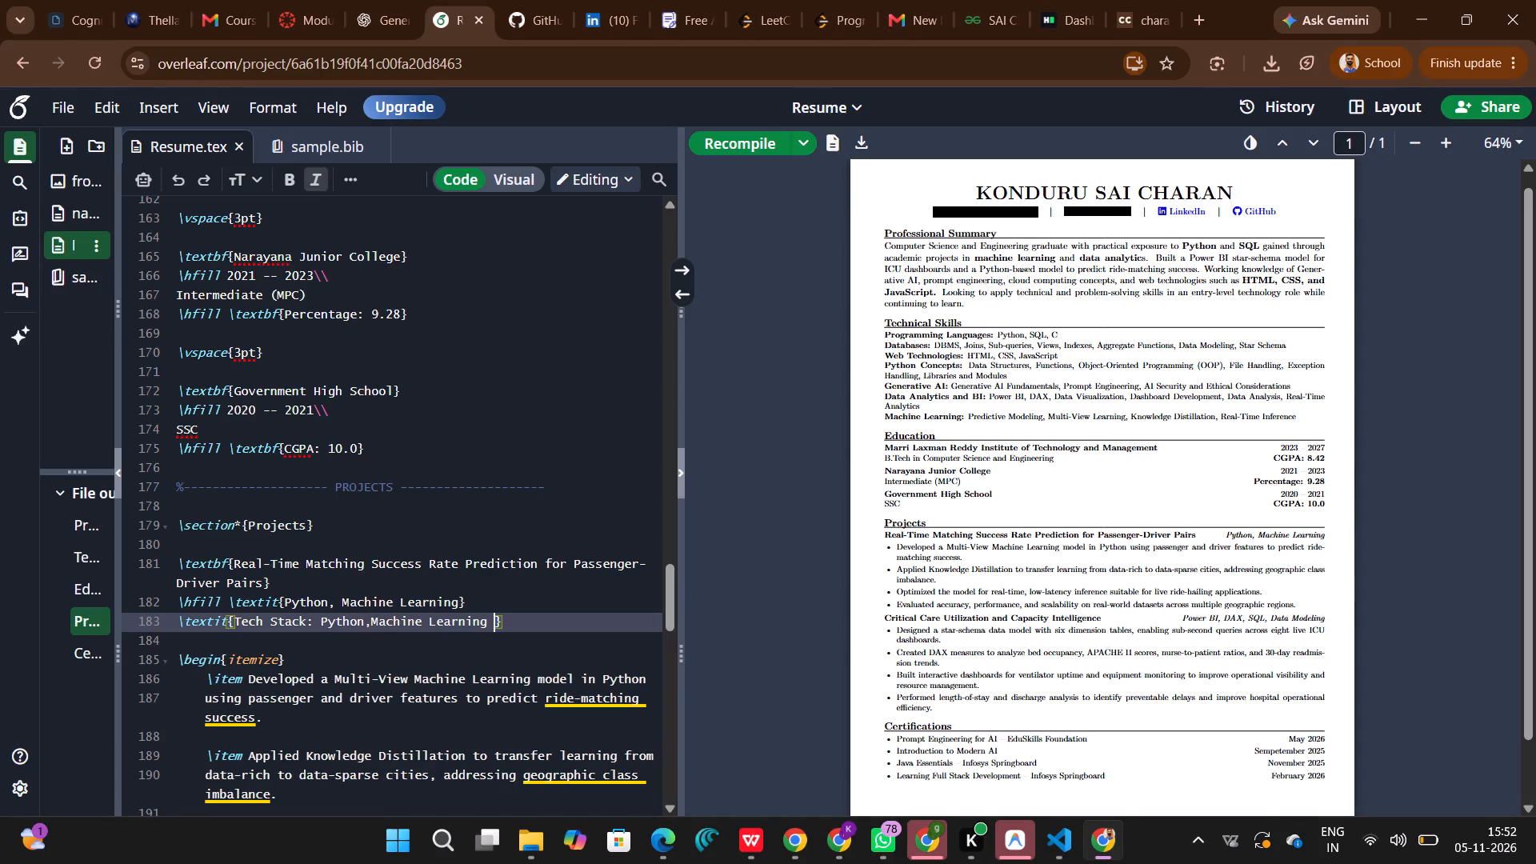
key(BackSpace)
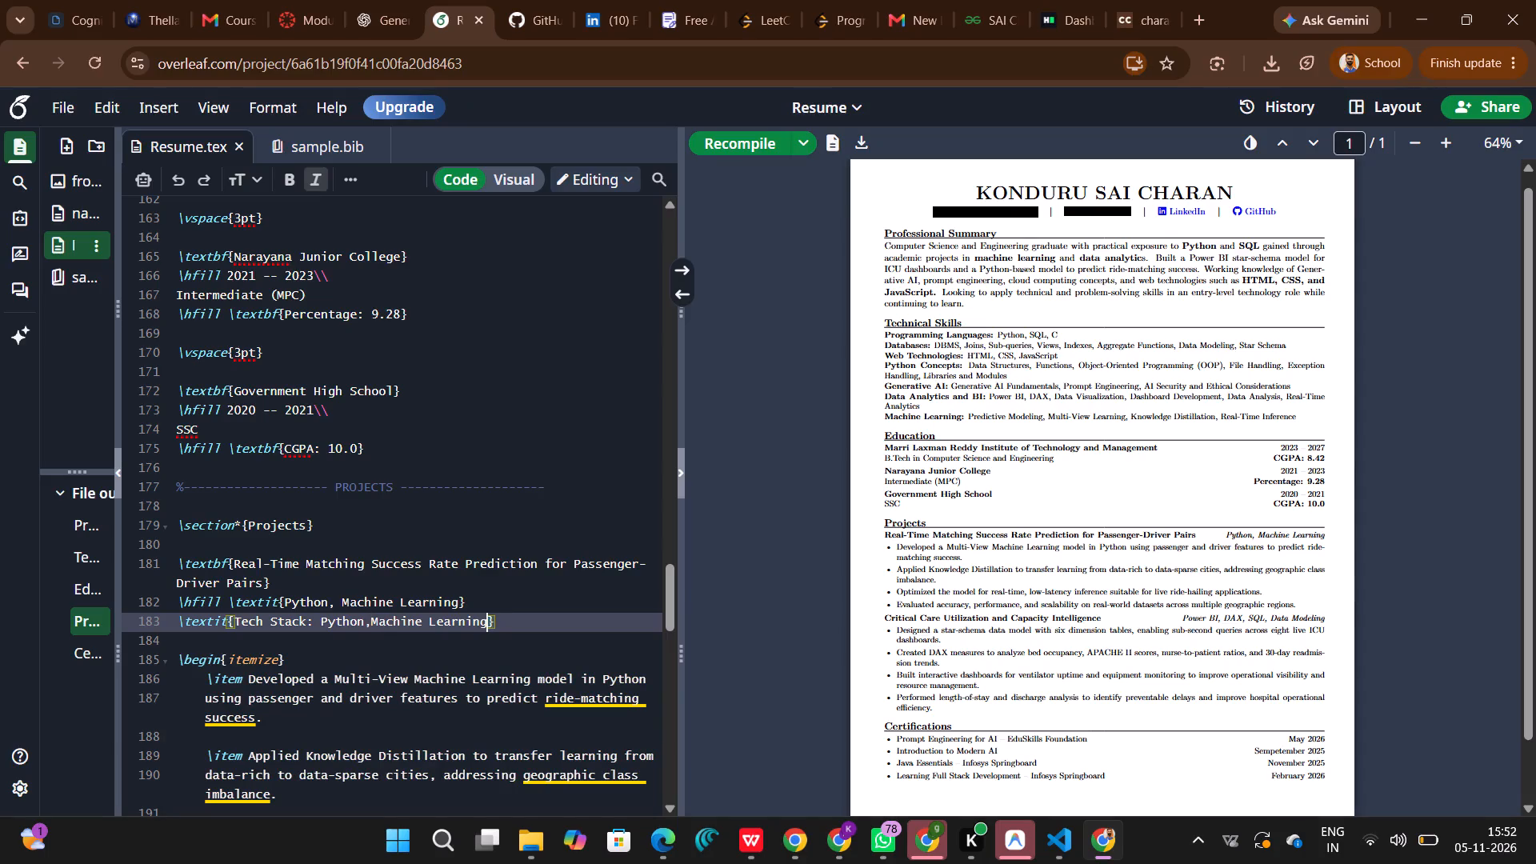
Replace "Python, Machine Learning" in the Real-Time Matching project's \hfill \textit line with "October 2025" and recompile the resume.
click(457, 605)
key(BackSpace)
key(BackSpace)
key(BackSpace)
key(BackSpace)
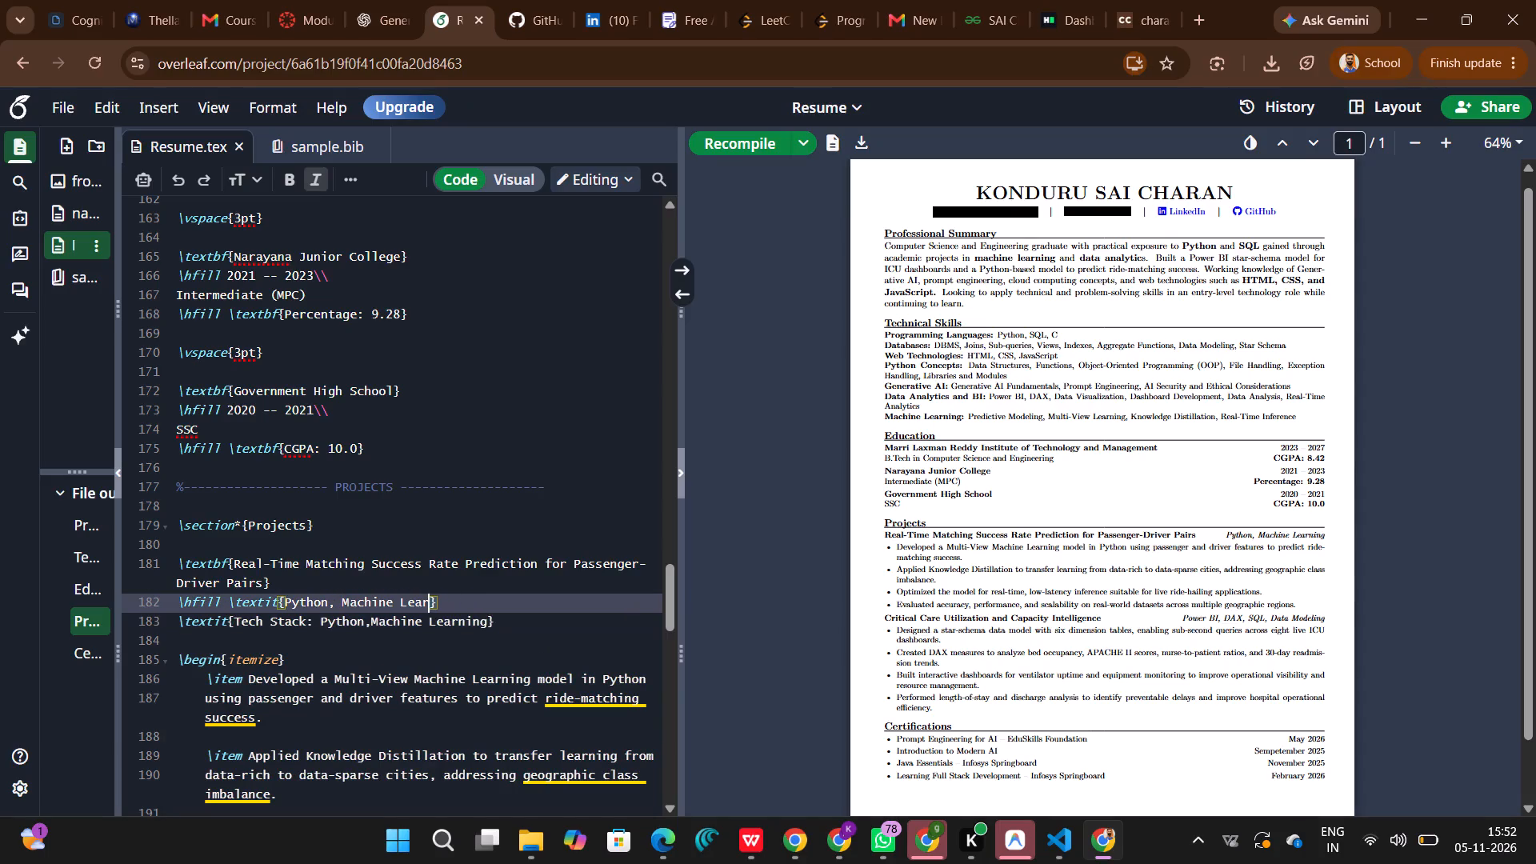
key(BackSpace)
key(BackSpace)
key(BackSpace)
key(BackSpace)
key(BackSpace)
key(BackSpace)
key(BackSpace)
key(BackSpace)
key(BackSpace)
key(BackSpace)
key(BackSpace)
key(BackSpace)
key(BackSpace)
key(BackSpace)
key(BackSpace)
key(BackSpace)
key(BackSpace)
key(BackSpace)
key(BackSpace)
key(BackSpace)
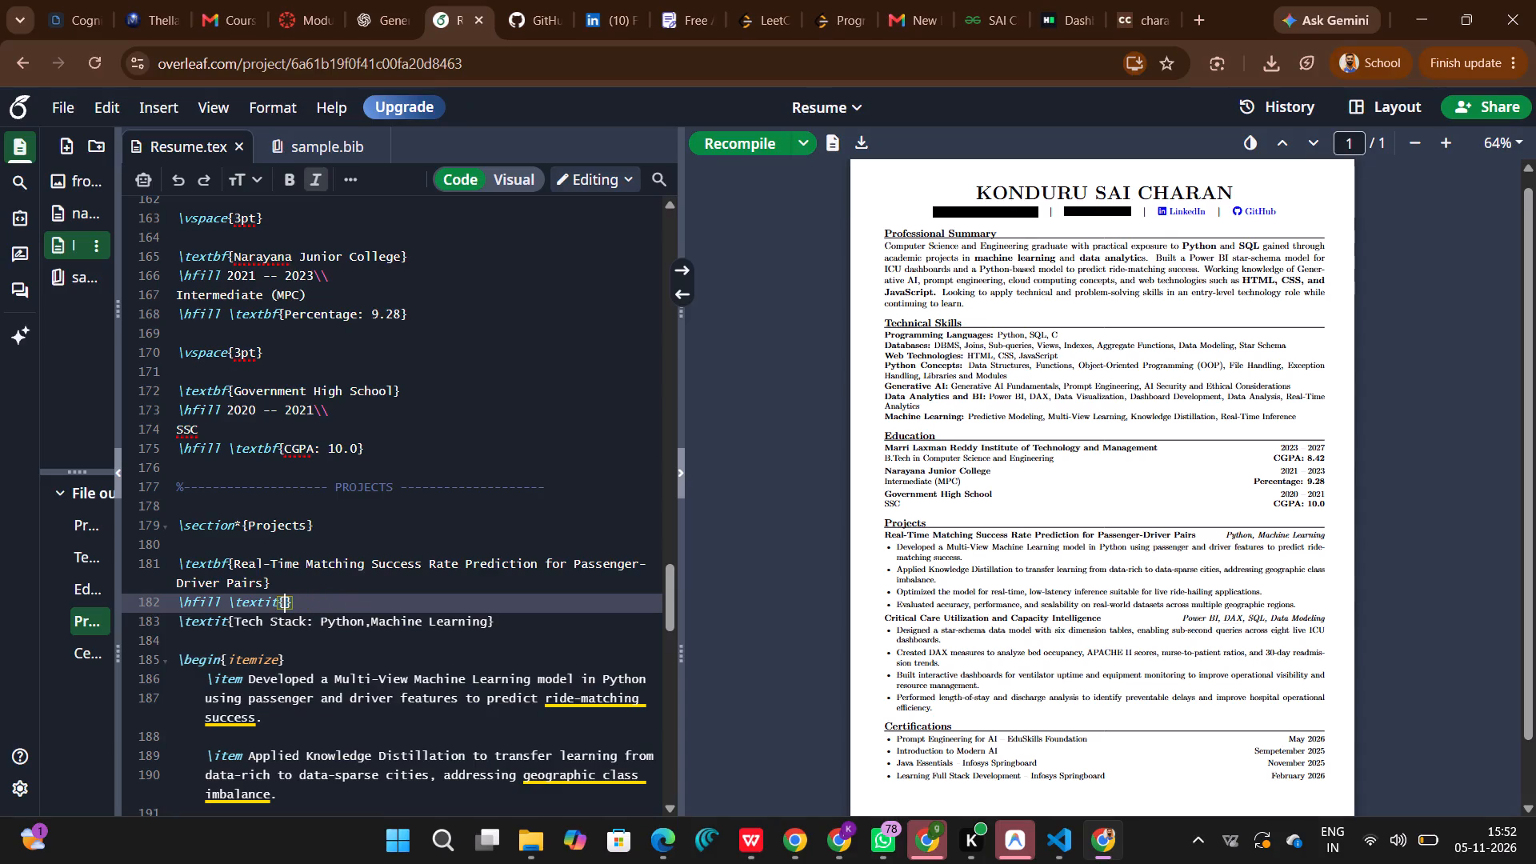
key(space)
click(286, 602)
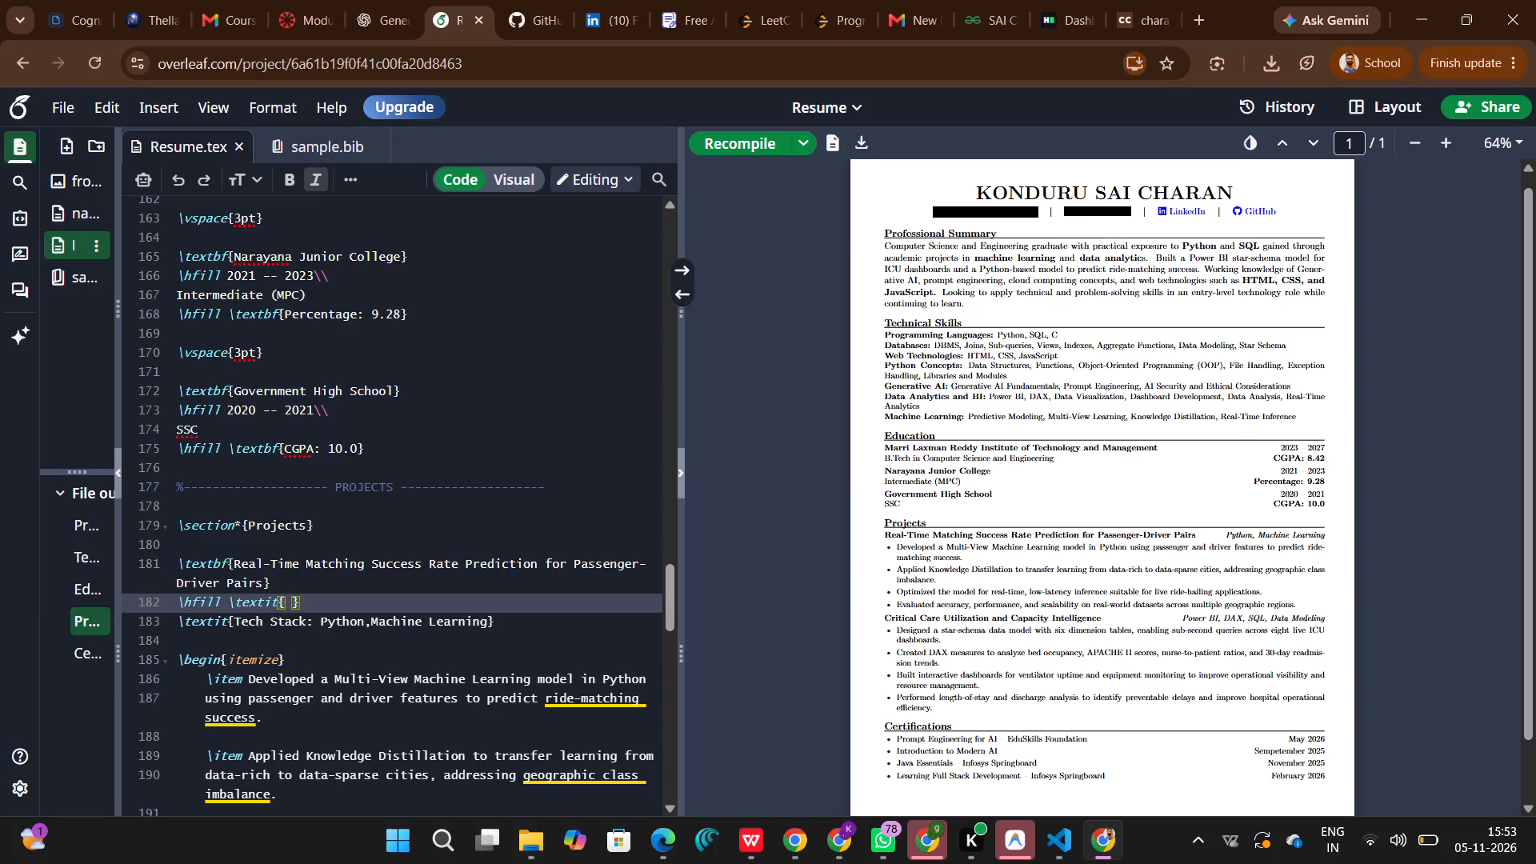
text(October 2025)
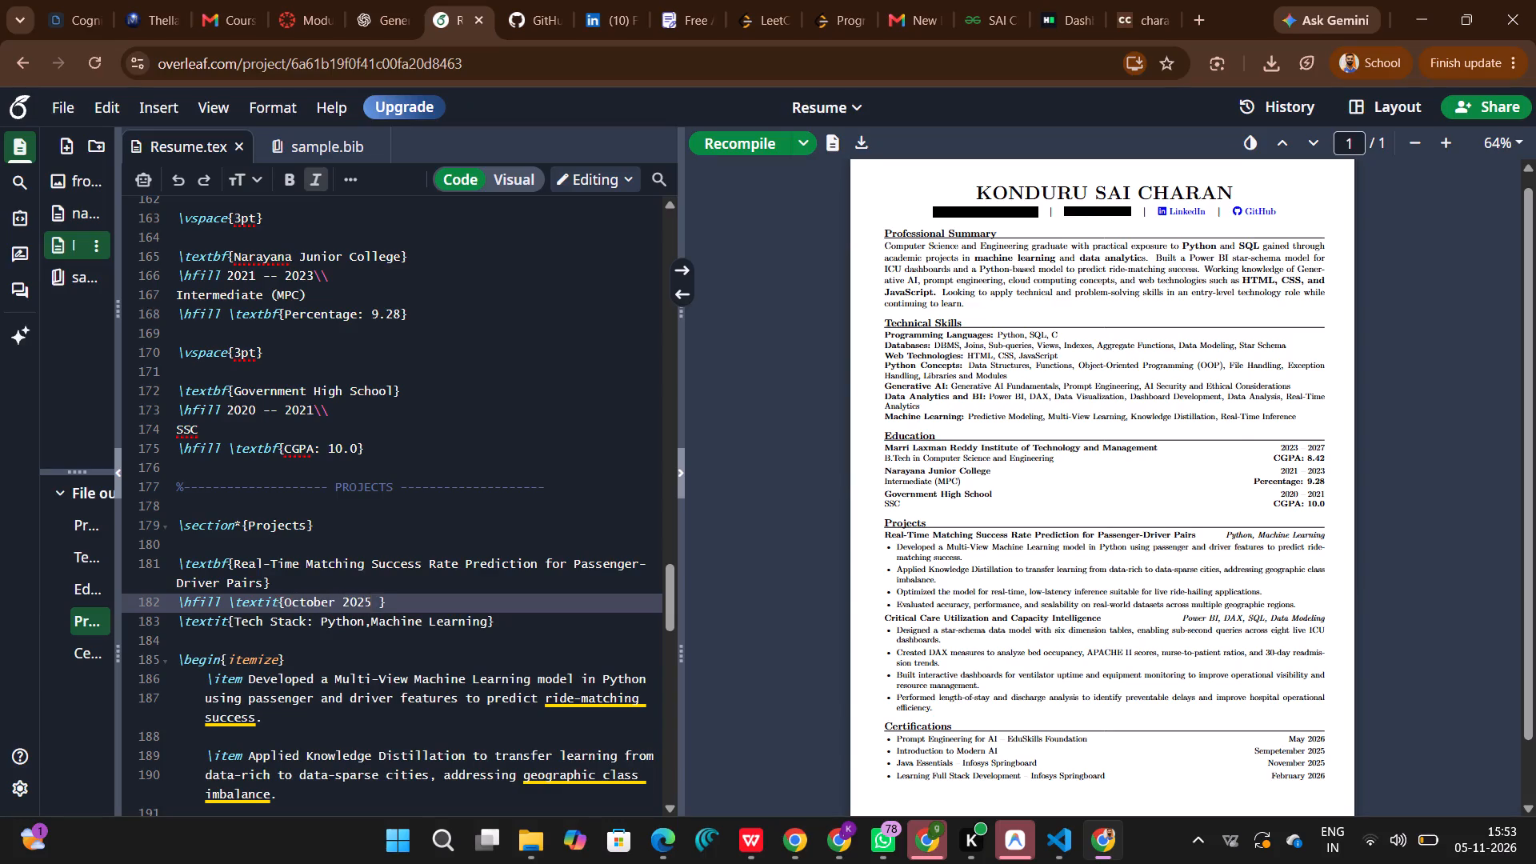
click(746, 144)
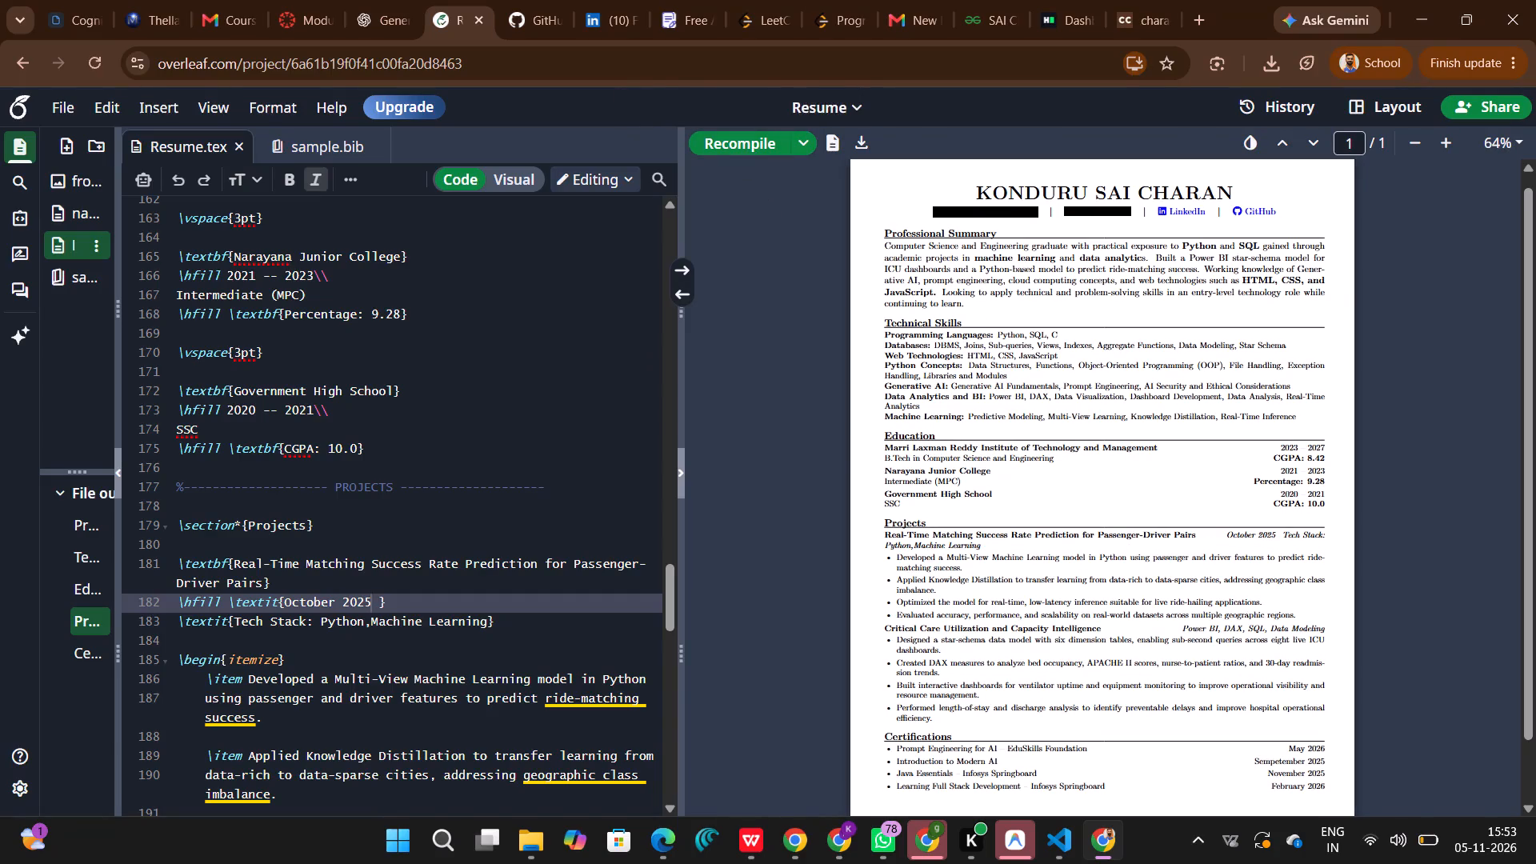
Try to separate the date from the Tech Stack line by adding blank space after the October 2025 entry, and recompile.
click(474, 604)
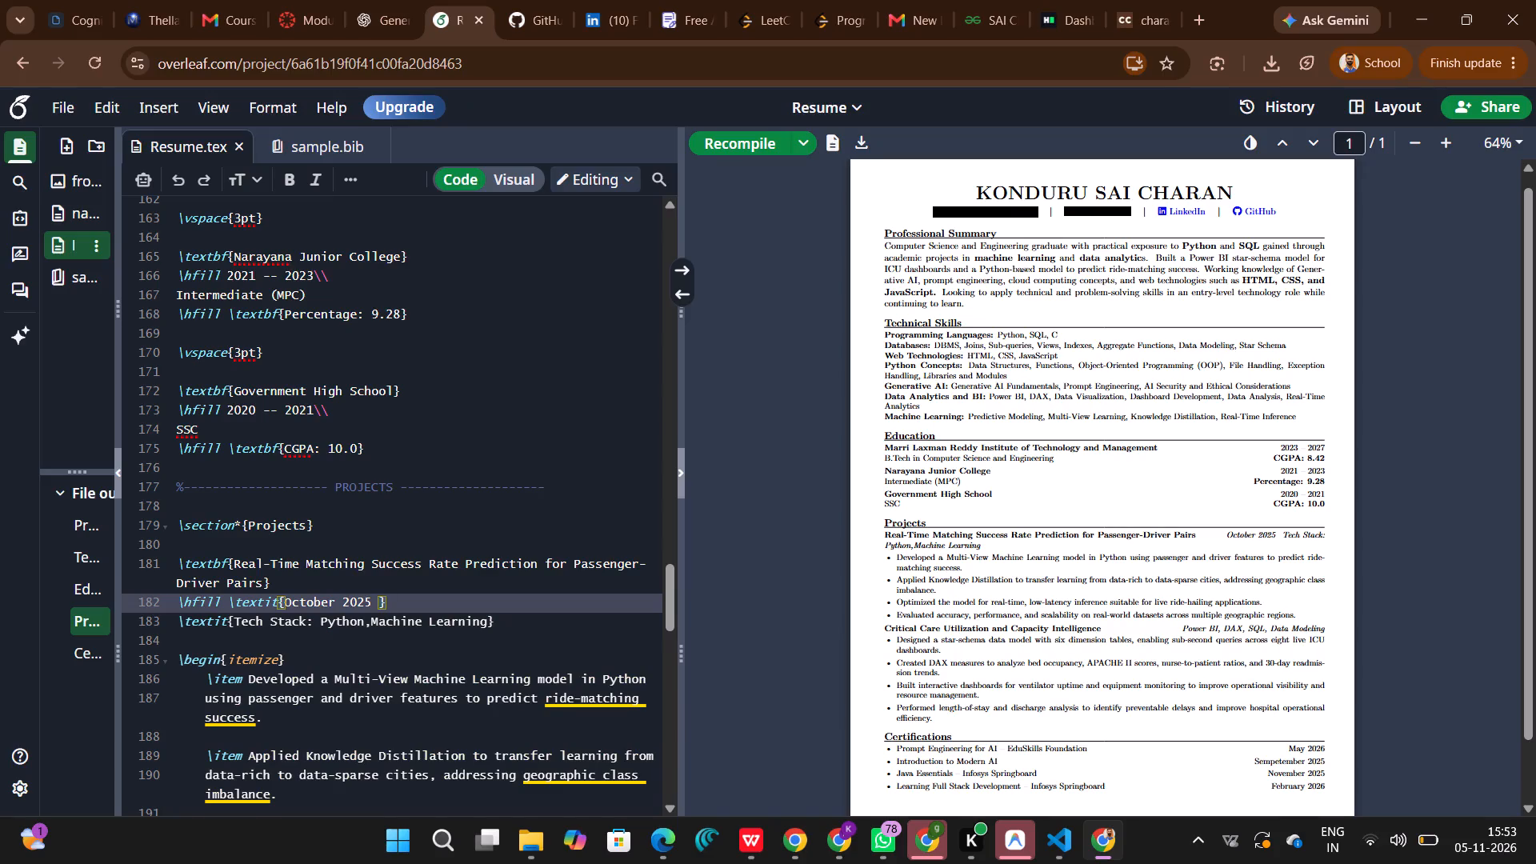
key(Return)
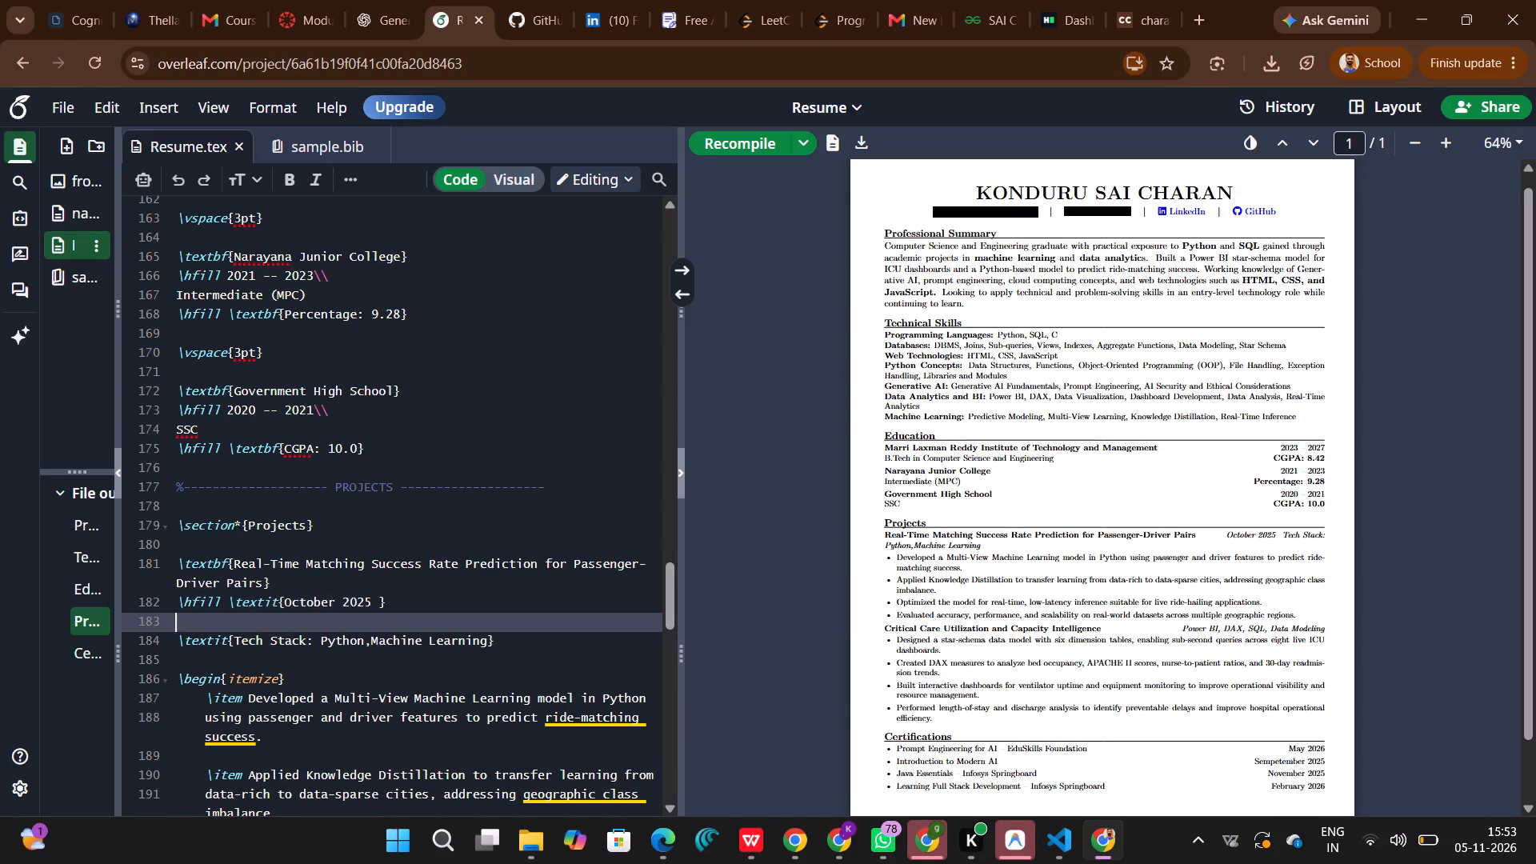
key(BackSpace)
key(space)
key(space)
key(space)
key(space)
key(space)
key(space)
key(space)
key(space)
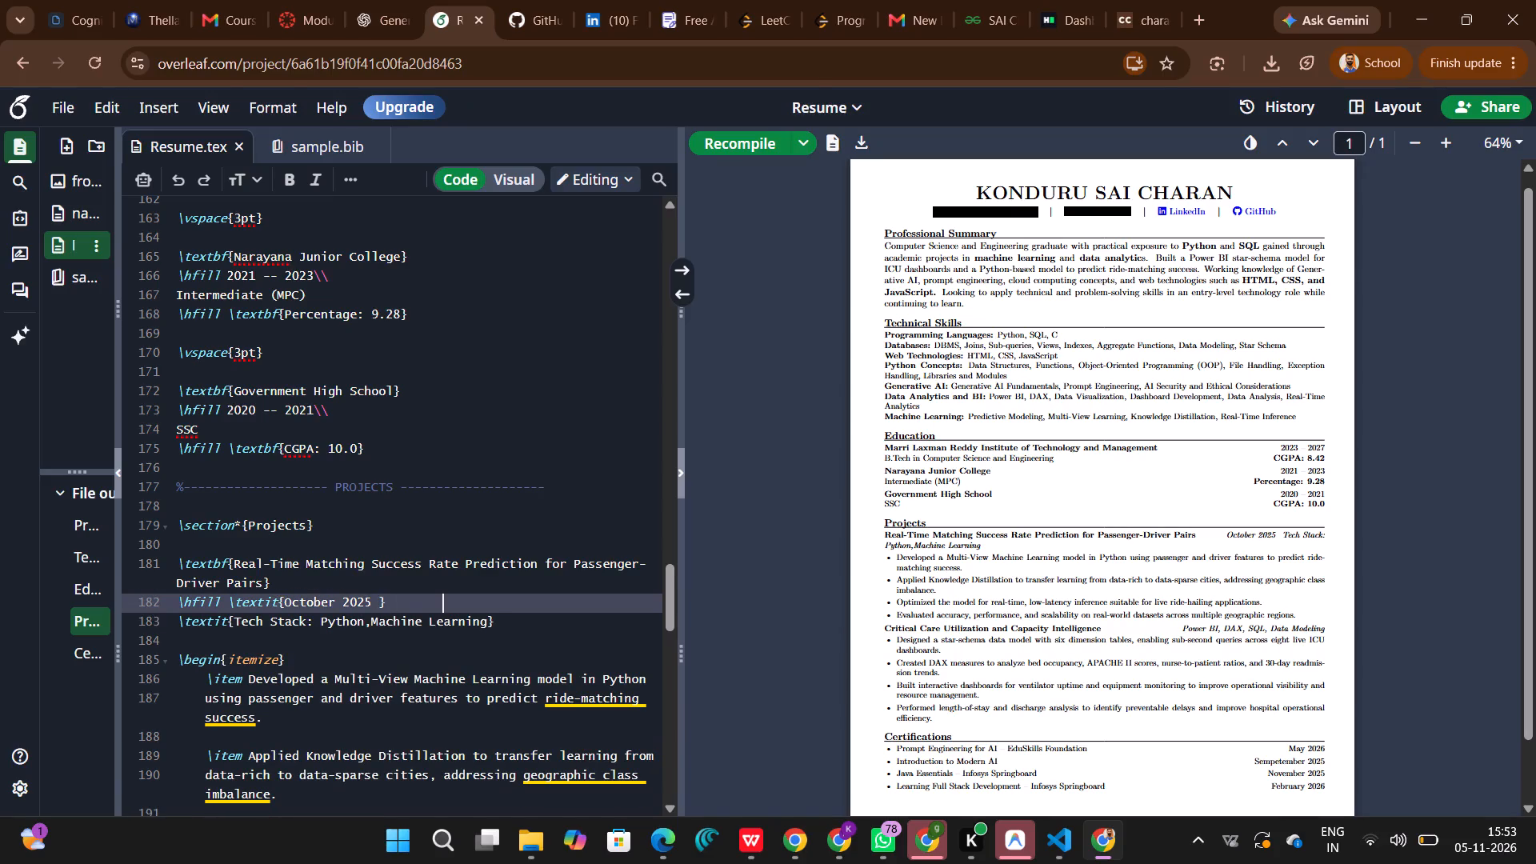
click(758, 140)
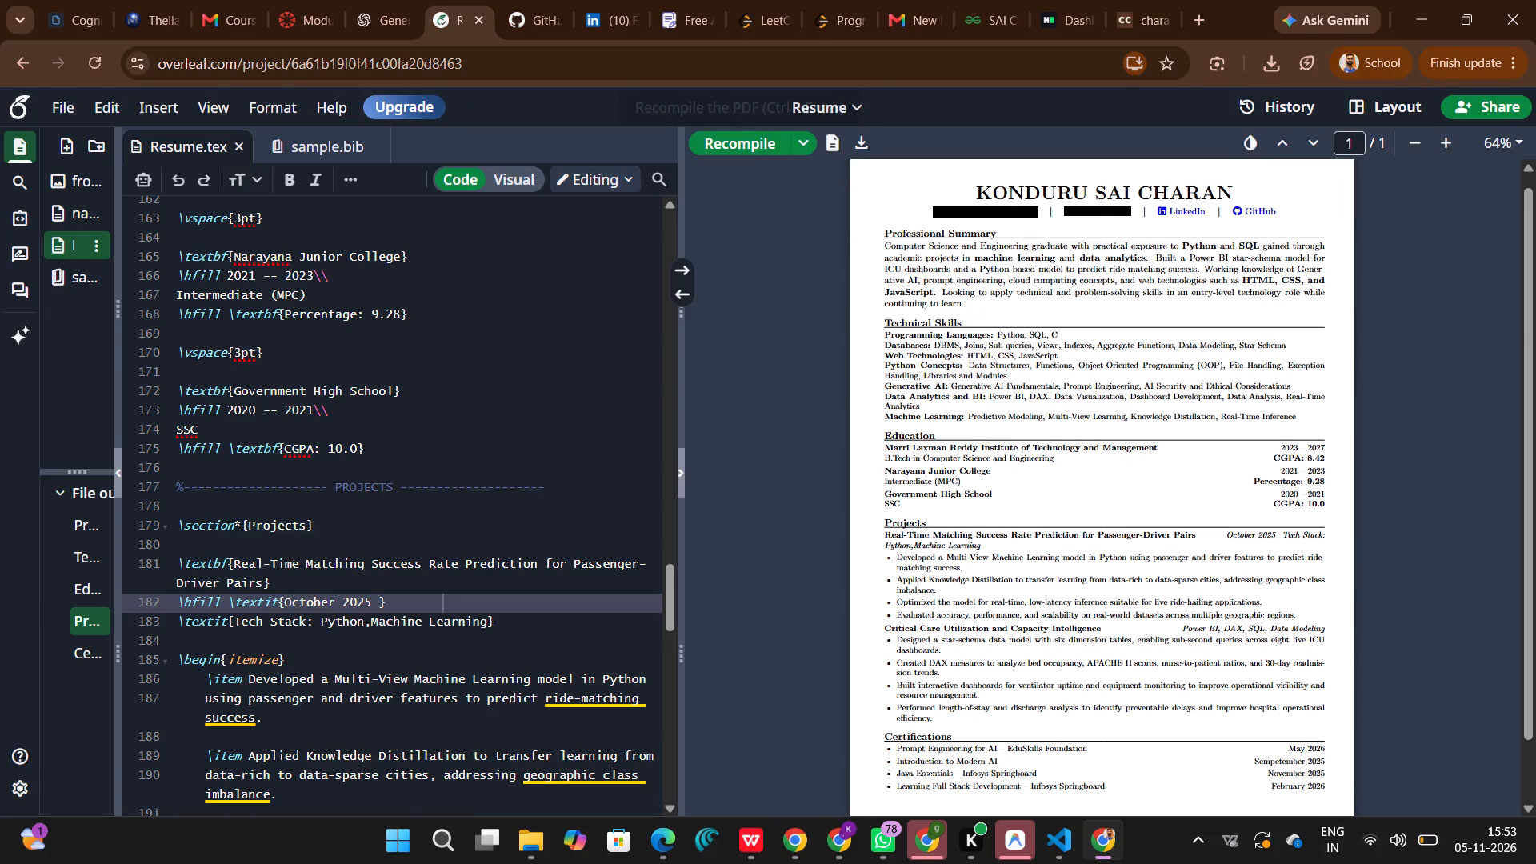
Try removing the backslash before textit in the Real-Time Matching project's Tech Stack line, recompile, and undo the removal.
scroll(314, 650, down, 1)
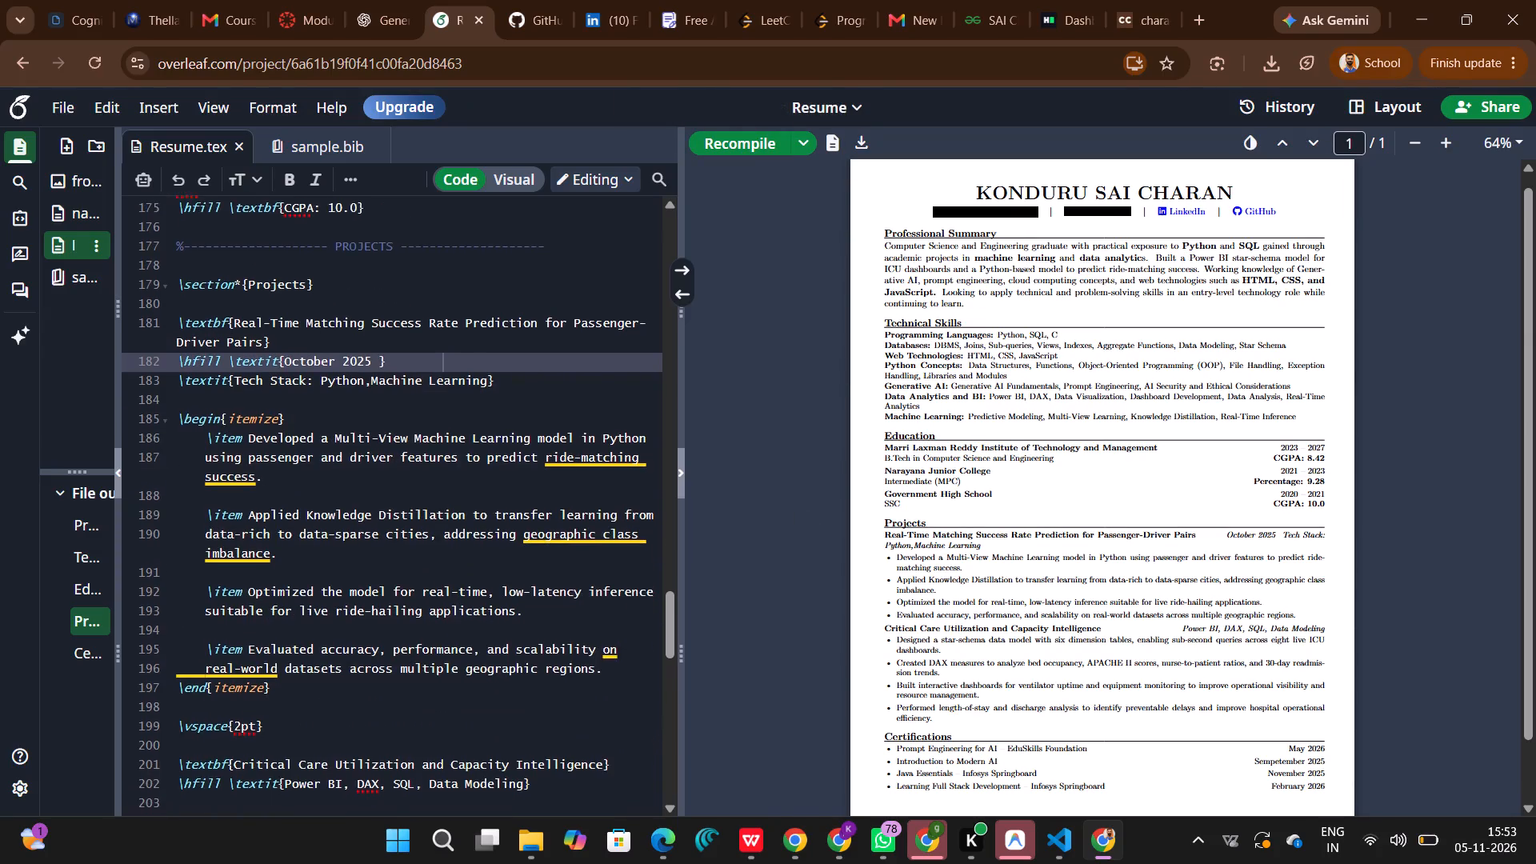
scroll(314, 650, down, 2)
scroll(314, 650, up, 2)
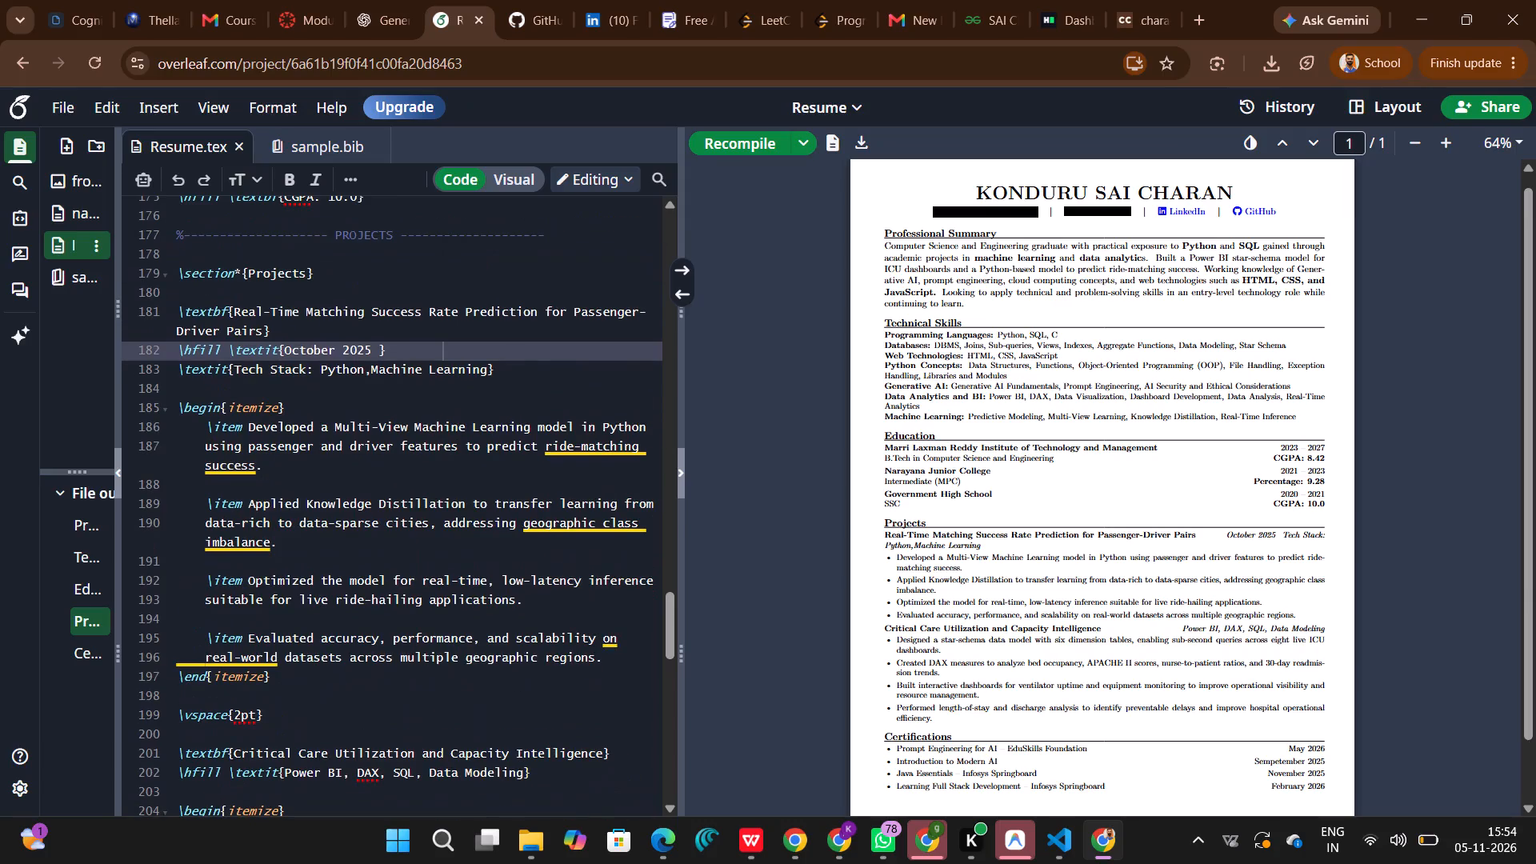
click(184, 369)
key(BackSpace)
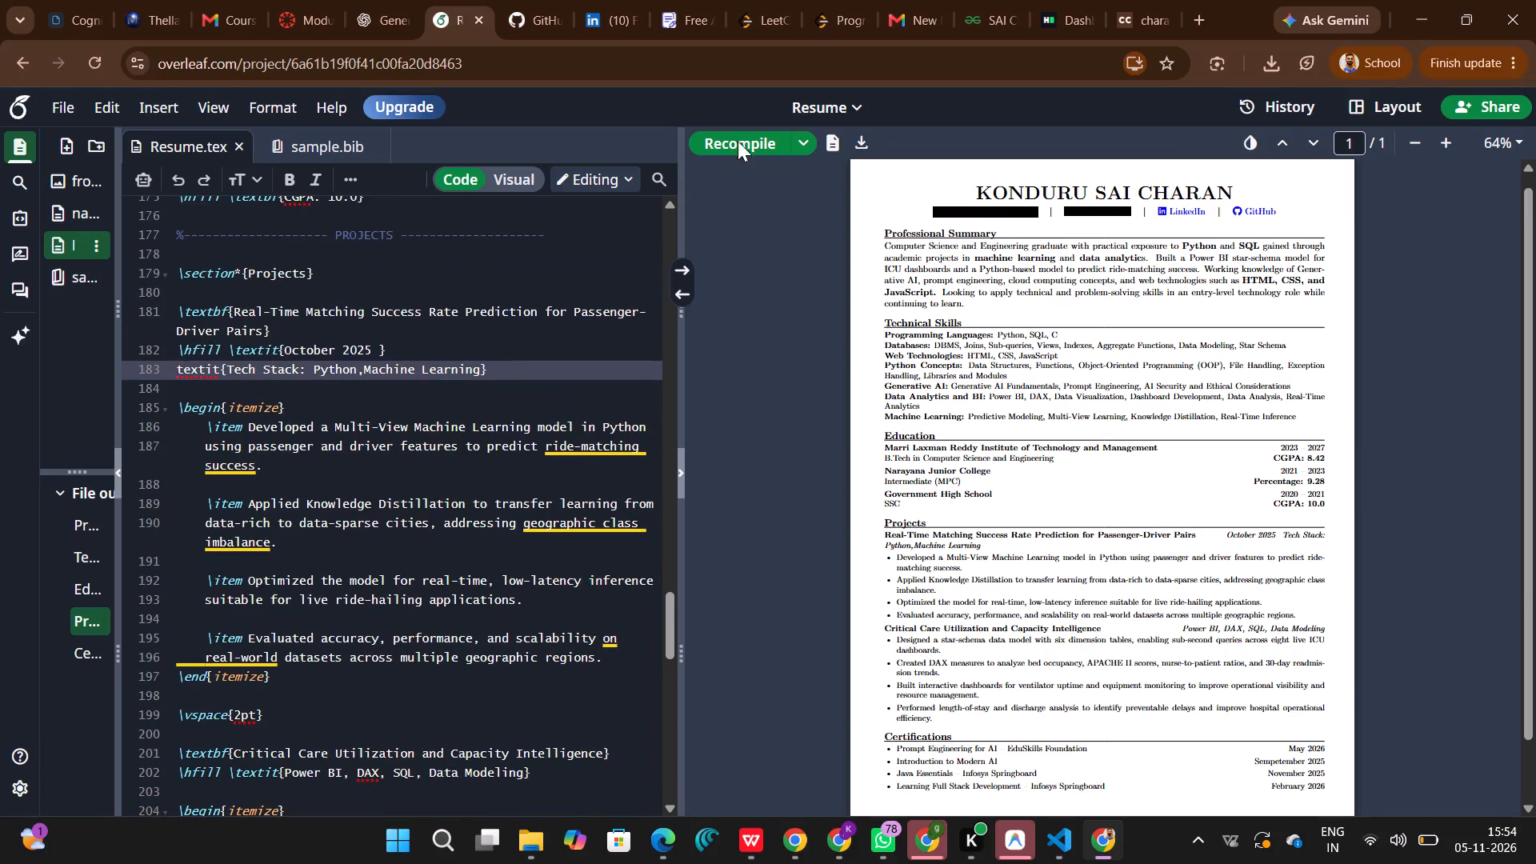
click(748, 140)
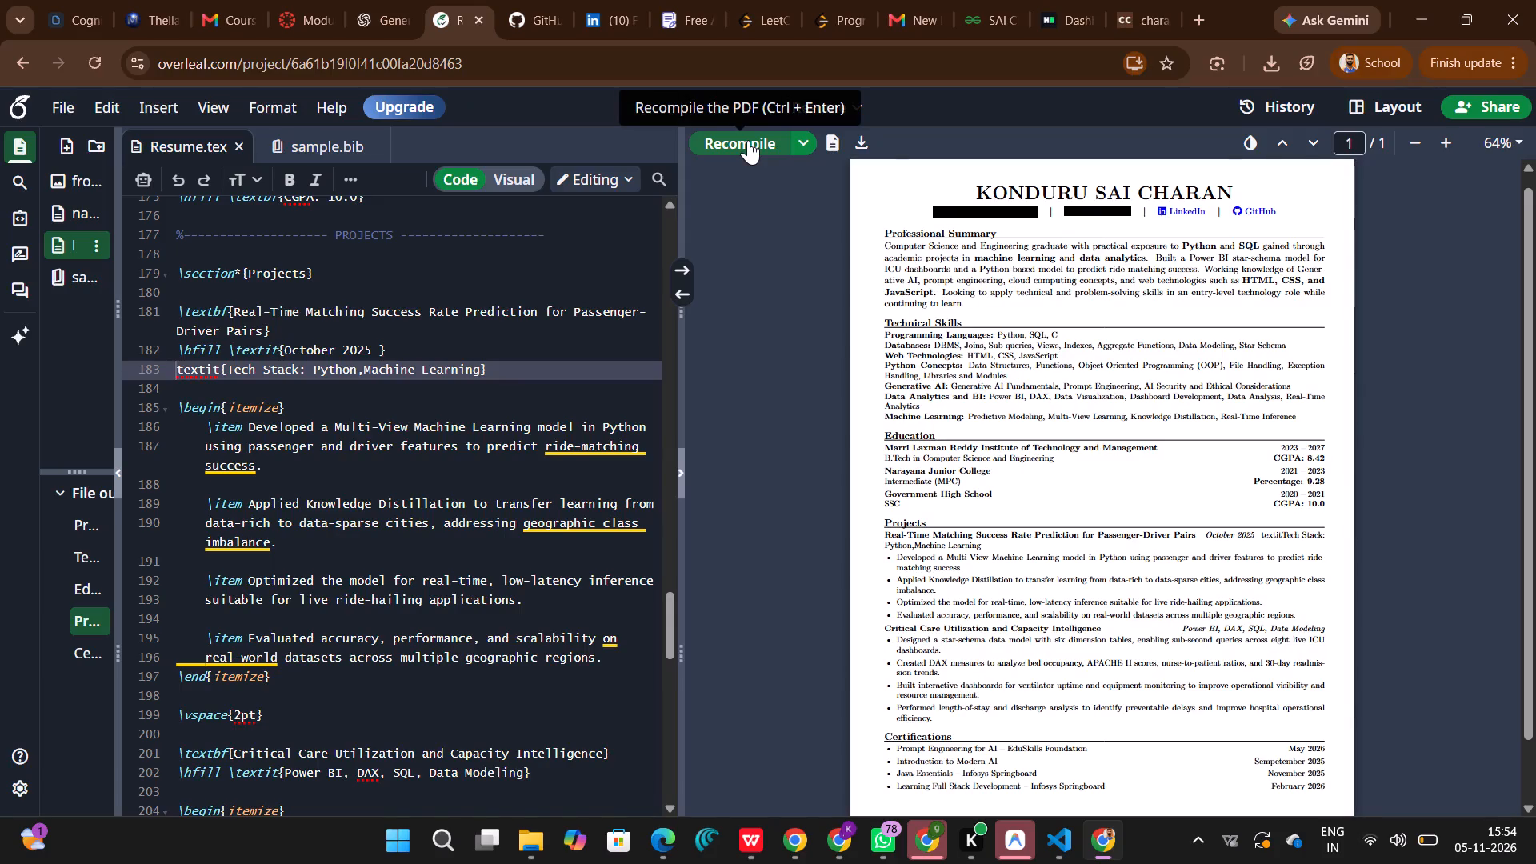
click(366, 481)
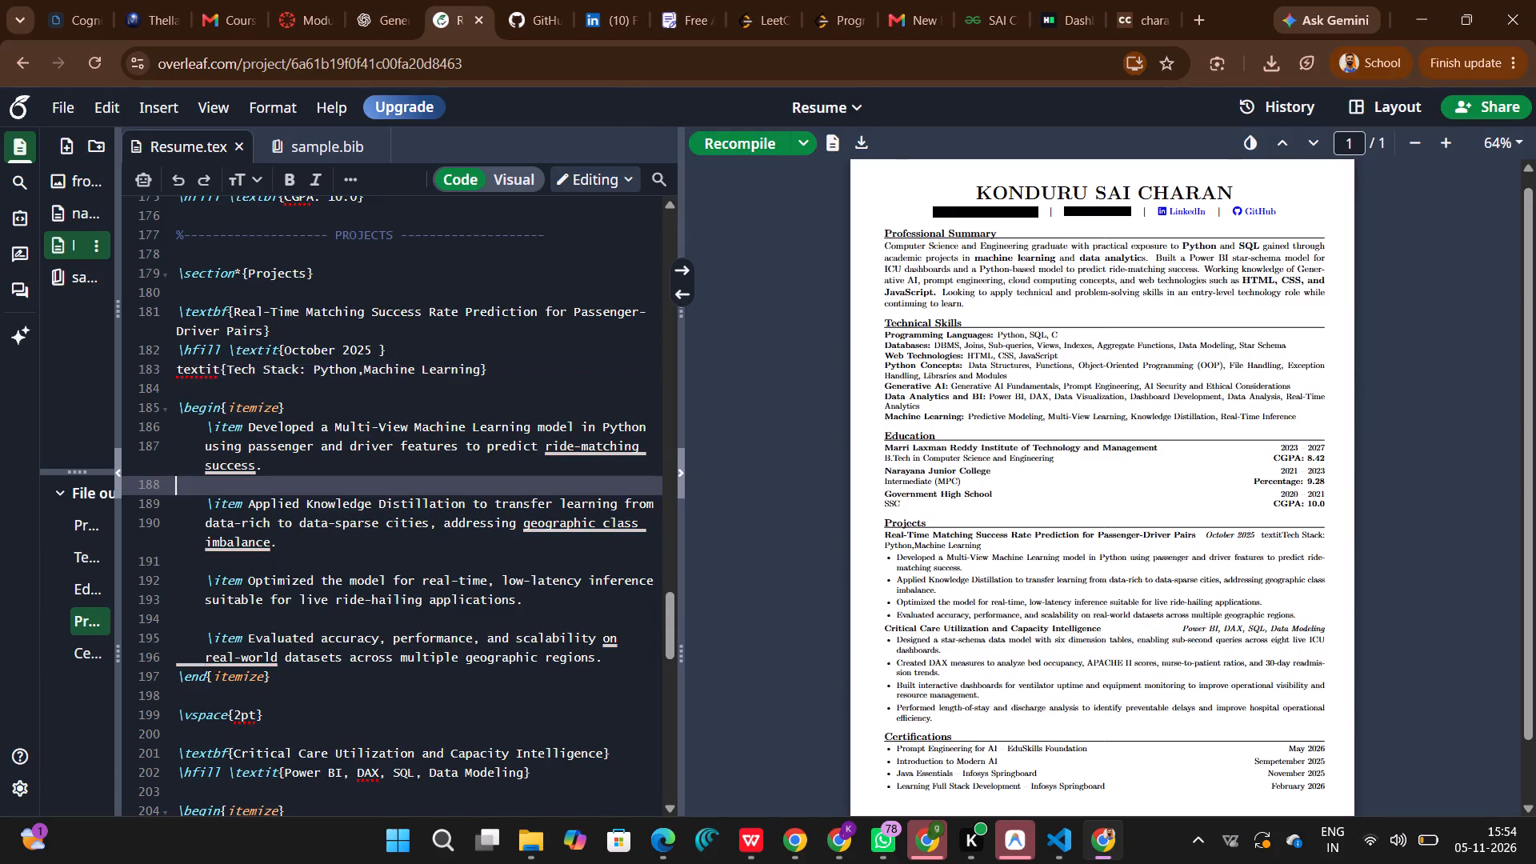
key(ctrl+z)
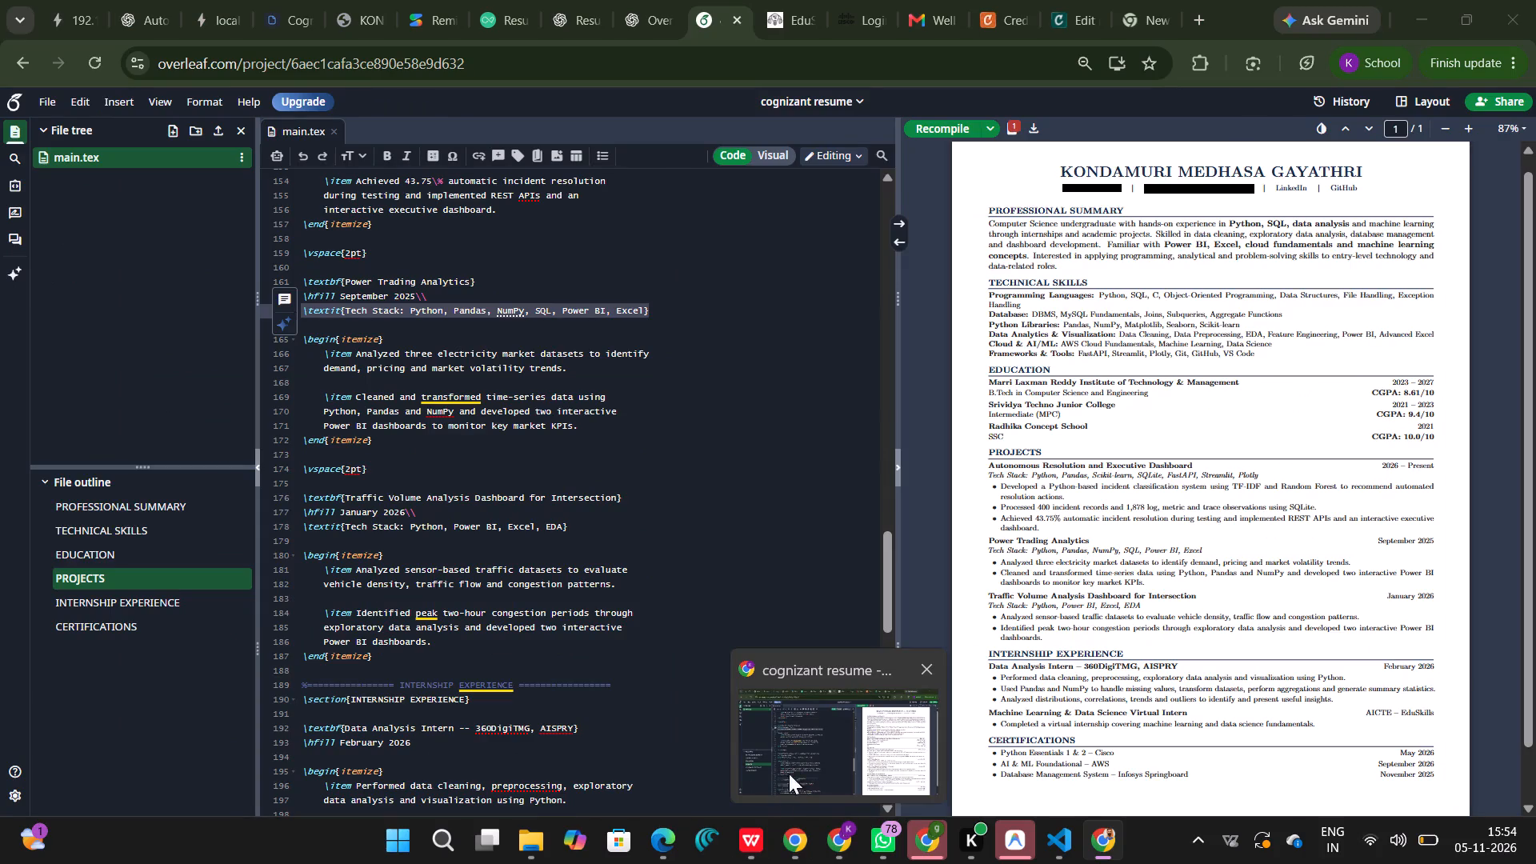
Following the cognizant resume's date-line format, end the Real-Time Matching project's October 2025 line with \\ instead of spaces and recompile.
click(804, 729)
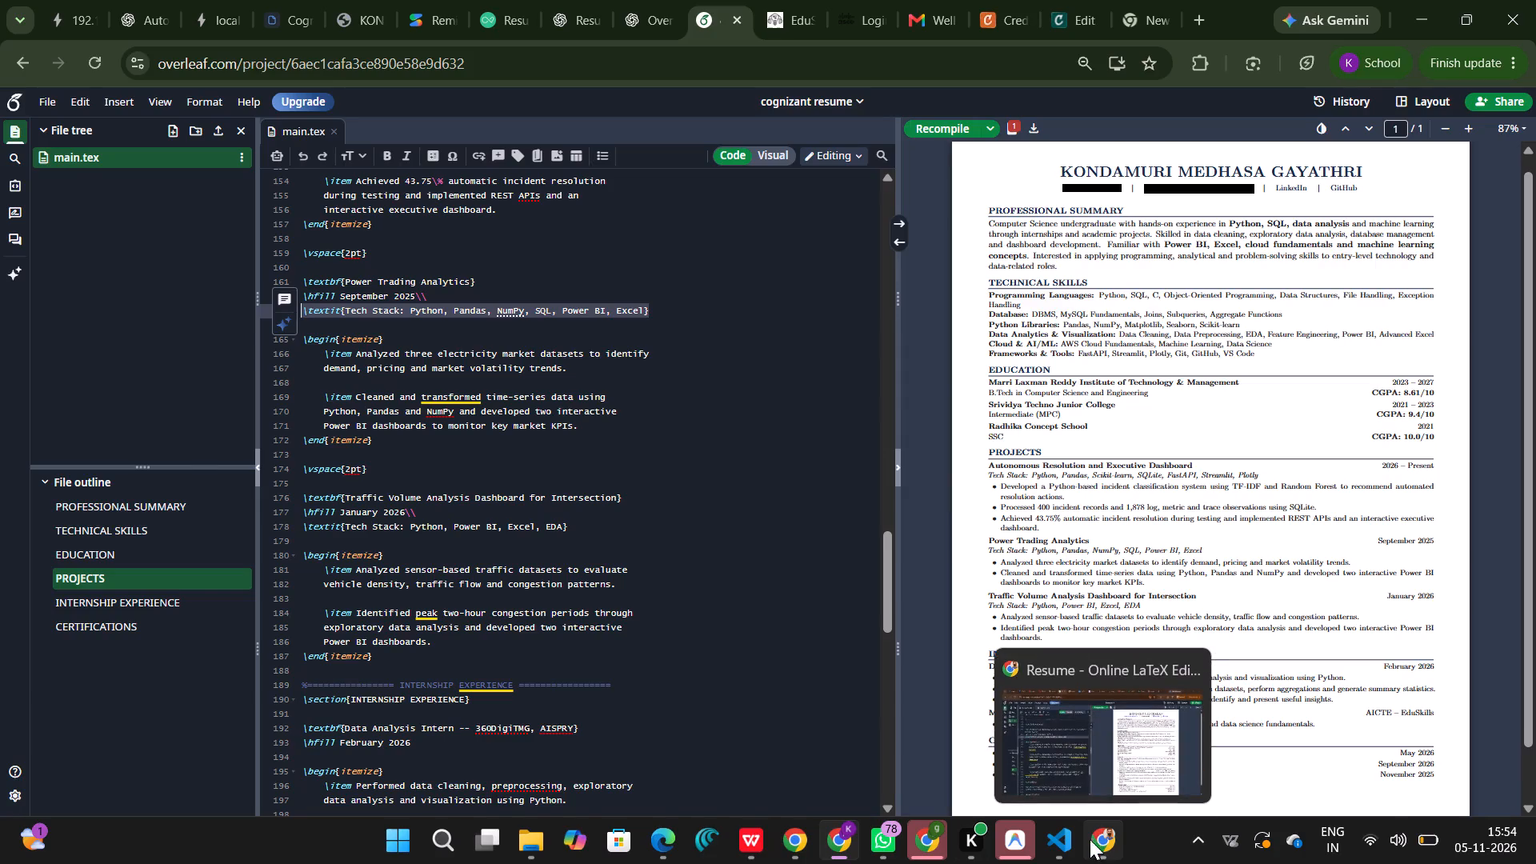
click(1055, 742)
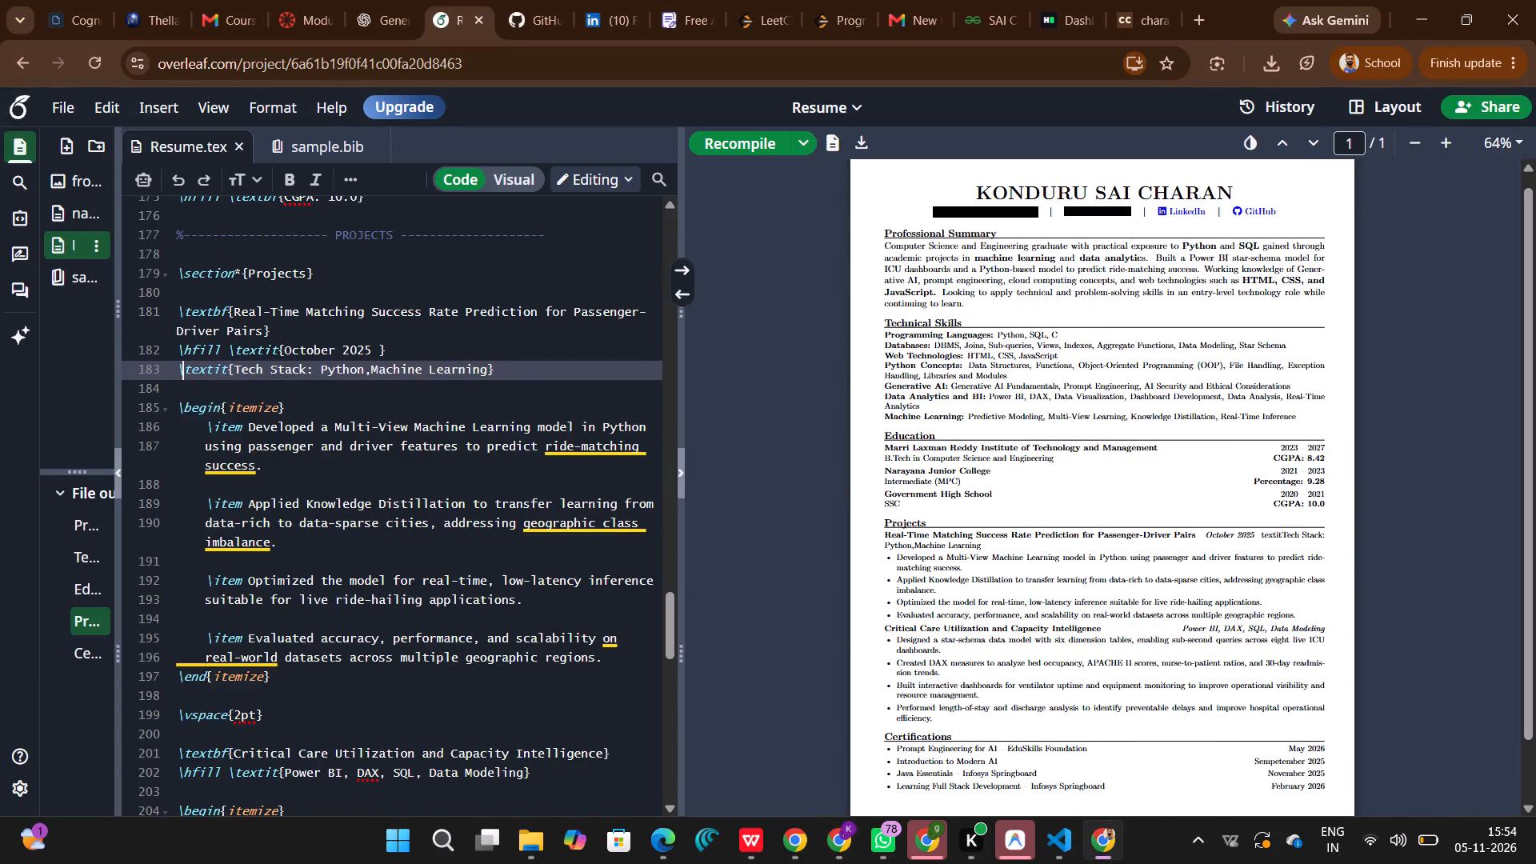
click(414, 350)
key(BackSpace)
key(BackSpace)
key(BackSpace)
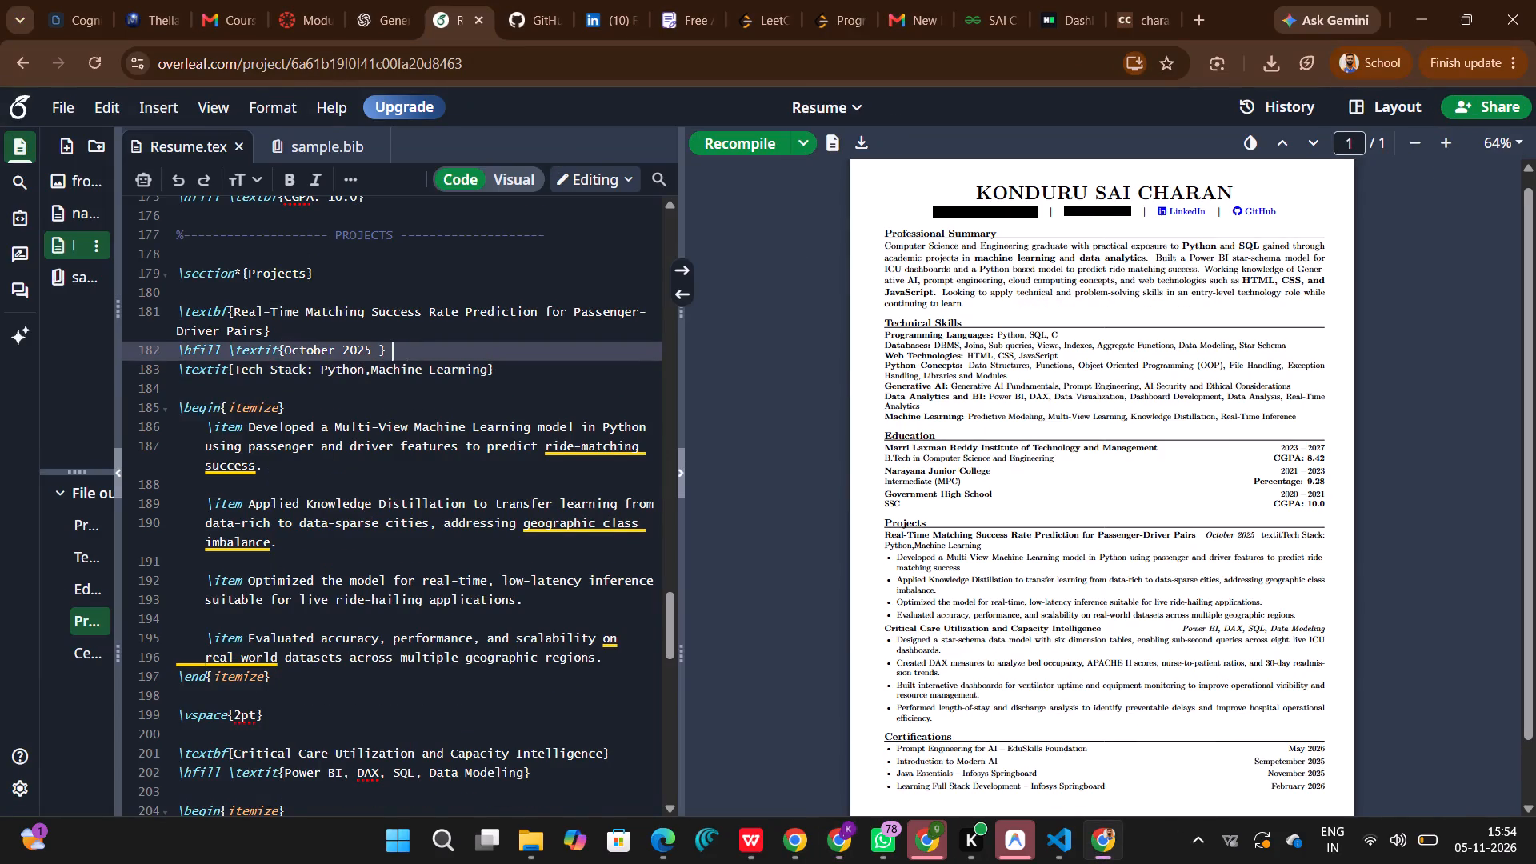
key(BackSpace)
text(\\)
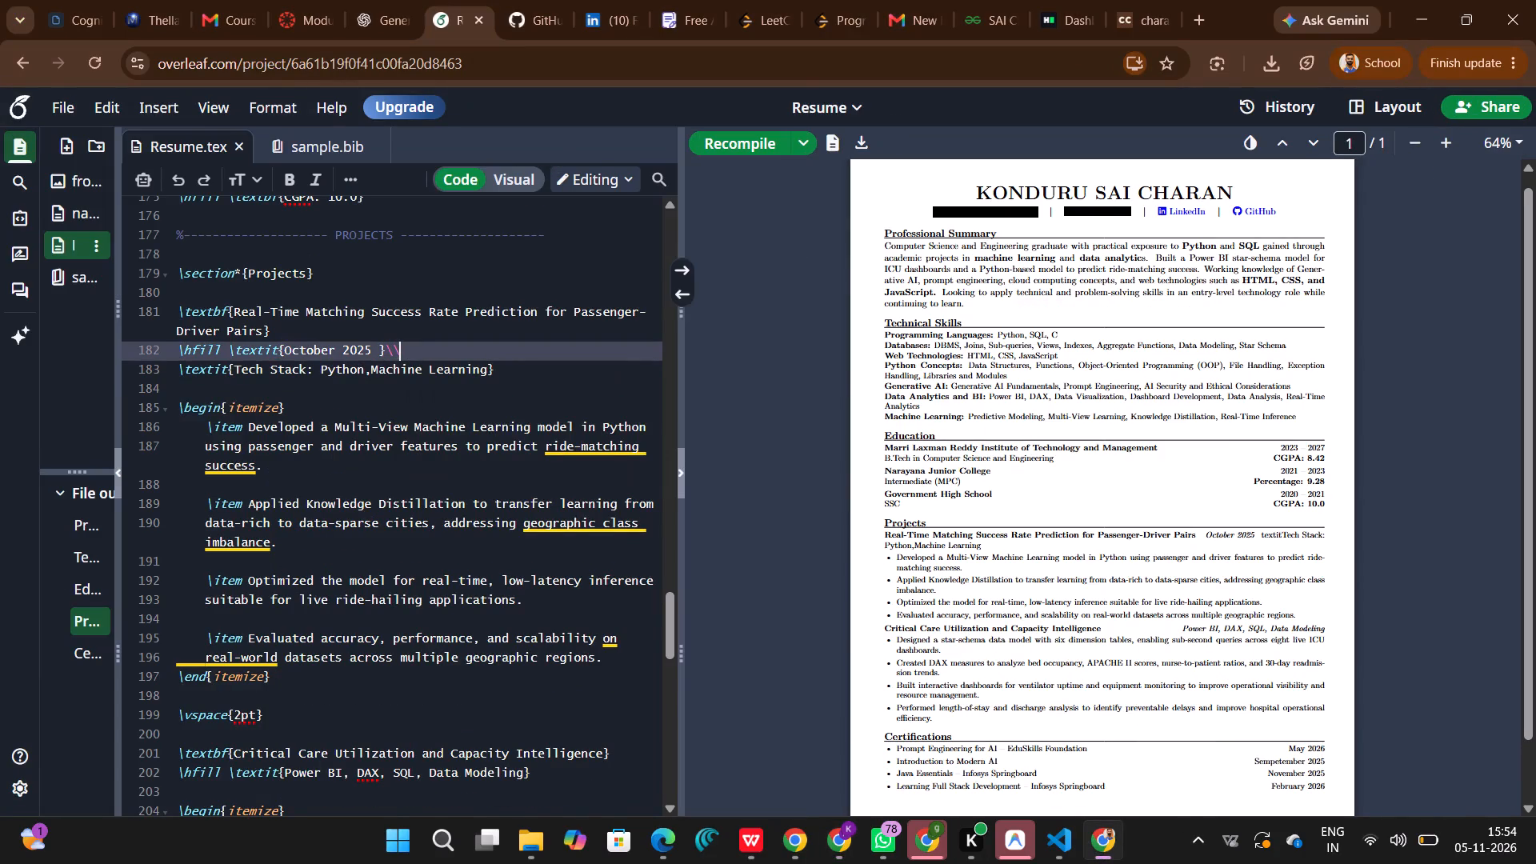
click(751, 141)
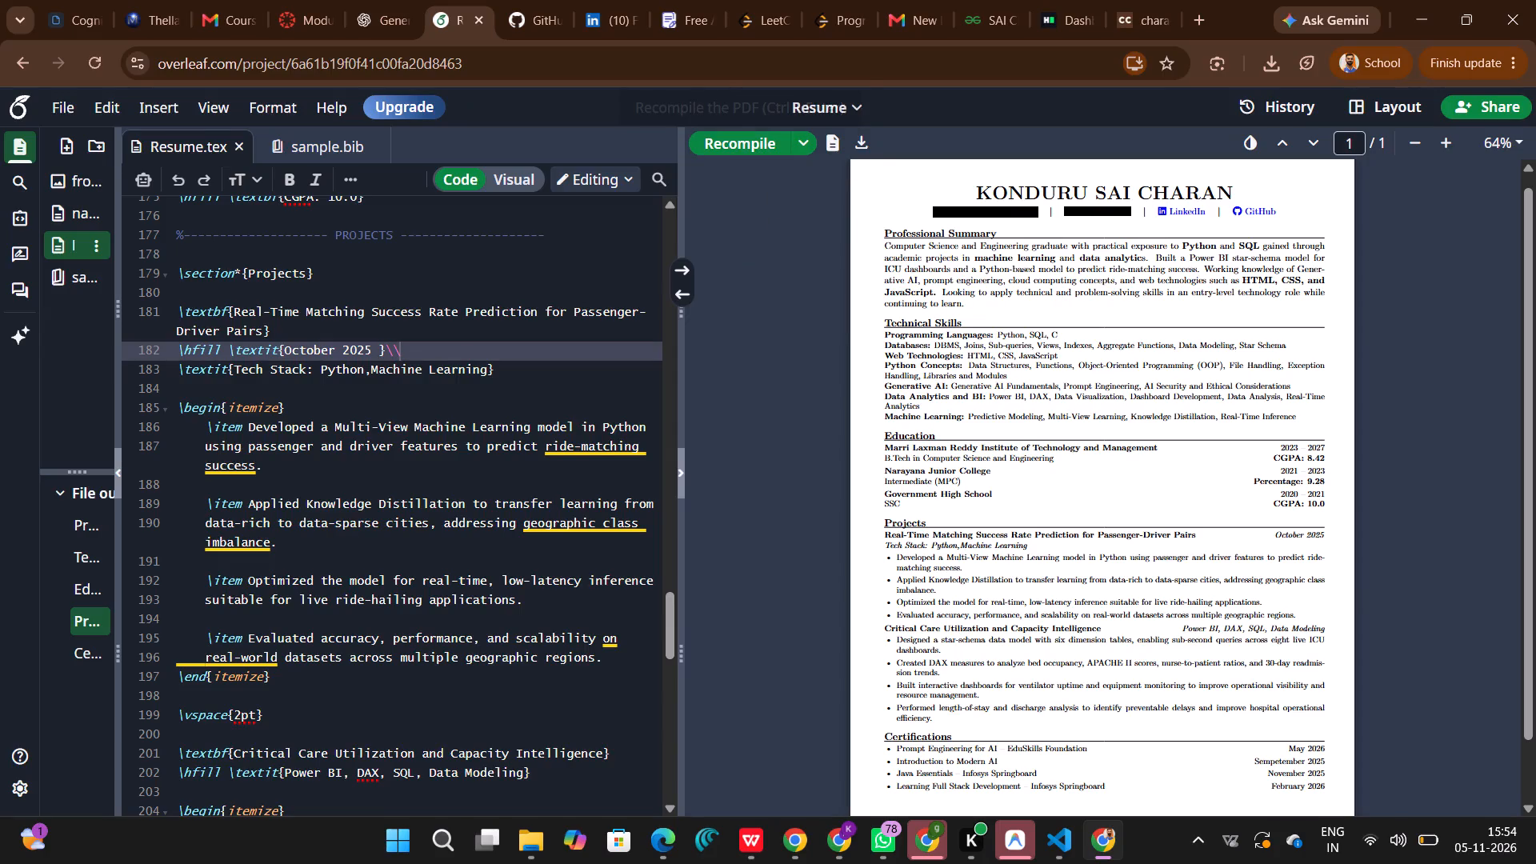
Copy the \hfill \textit October 2025 line onto a new line directly below the Critical Care Utilization and Capacity Intelligence title.
click(409, 350)
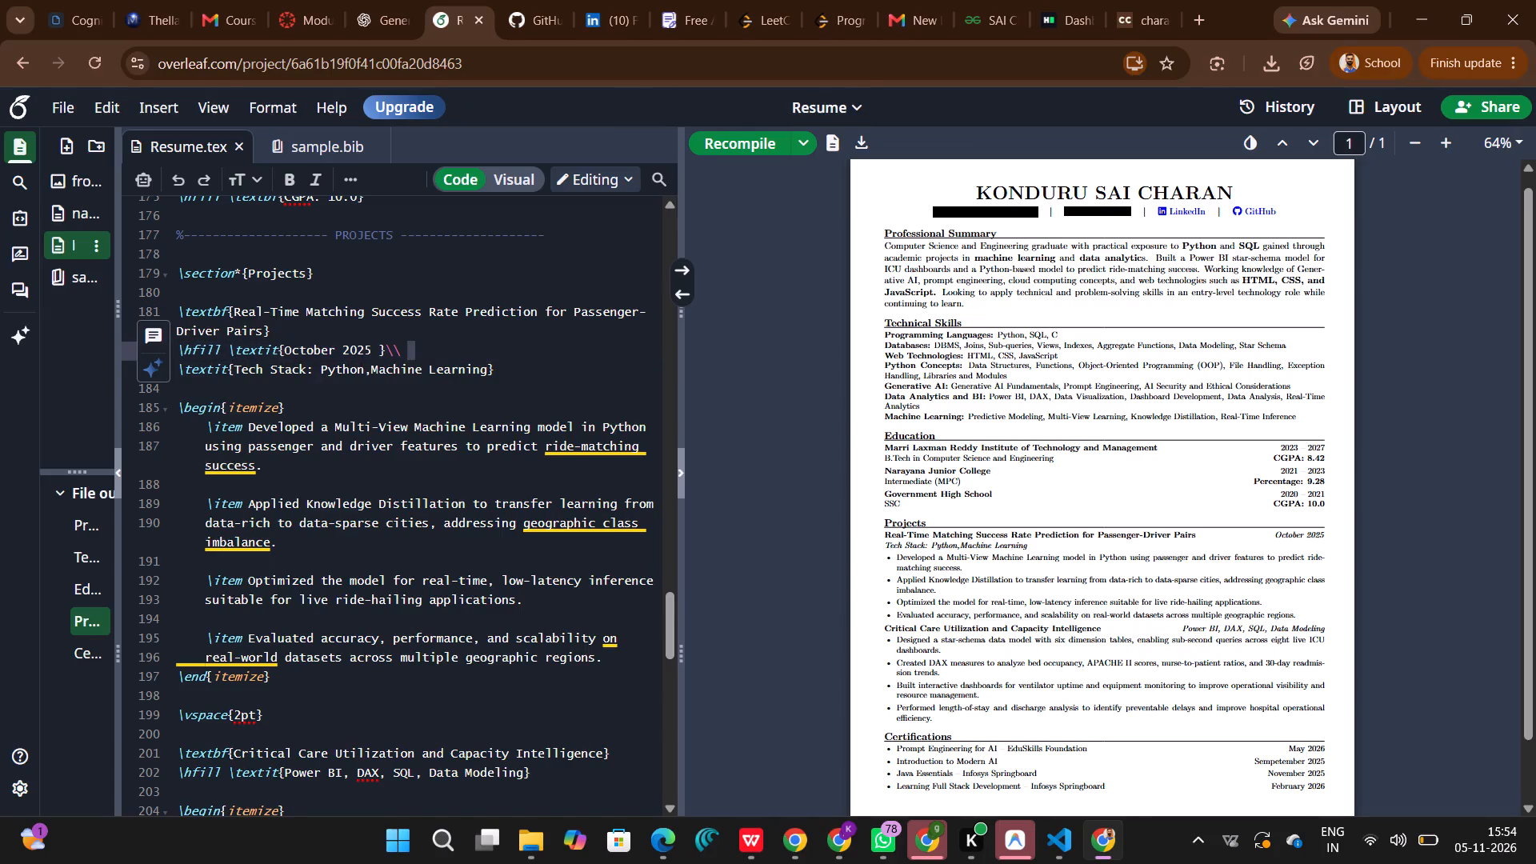
drag(403, 347, 162, 342)
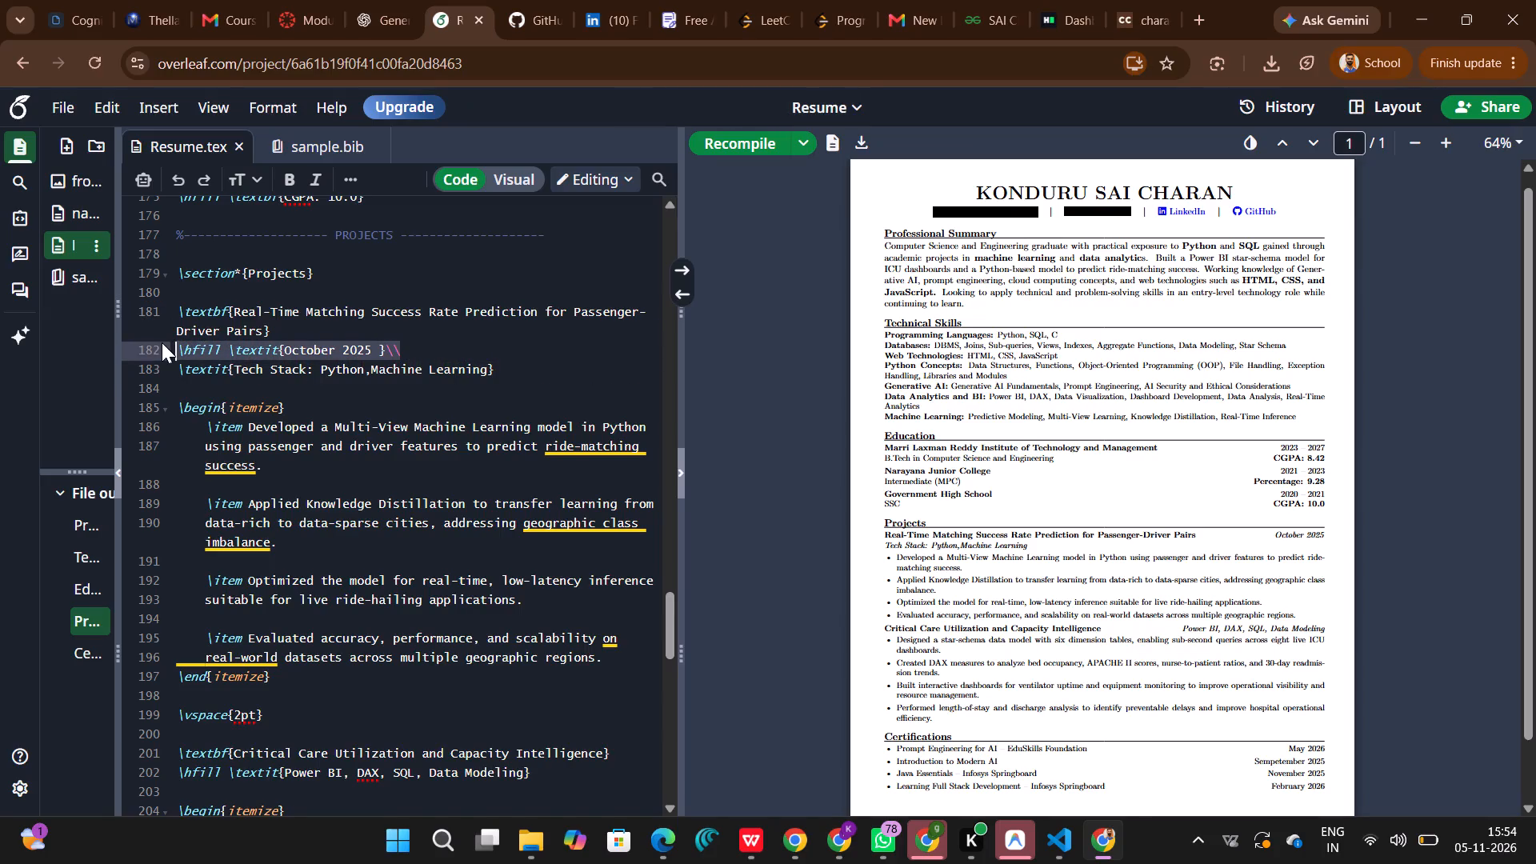
drag(162, 342, 173, 345)
key(ctrl+c)
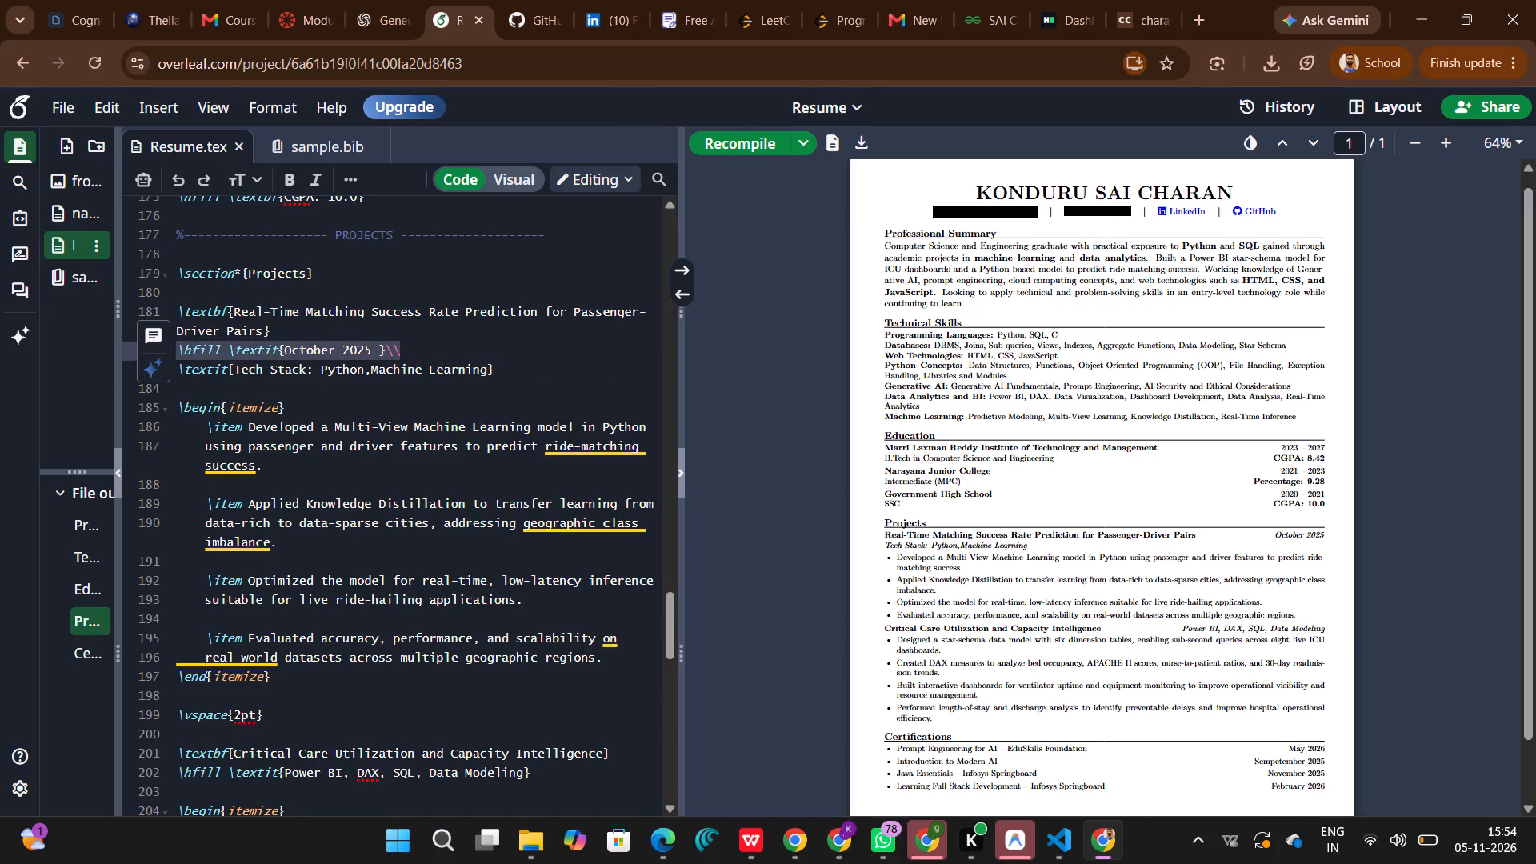
scroll(338, 750, down, 2)
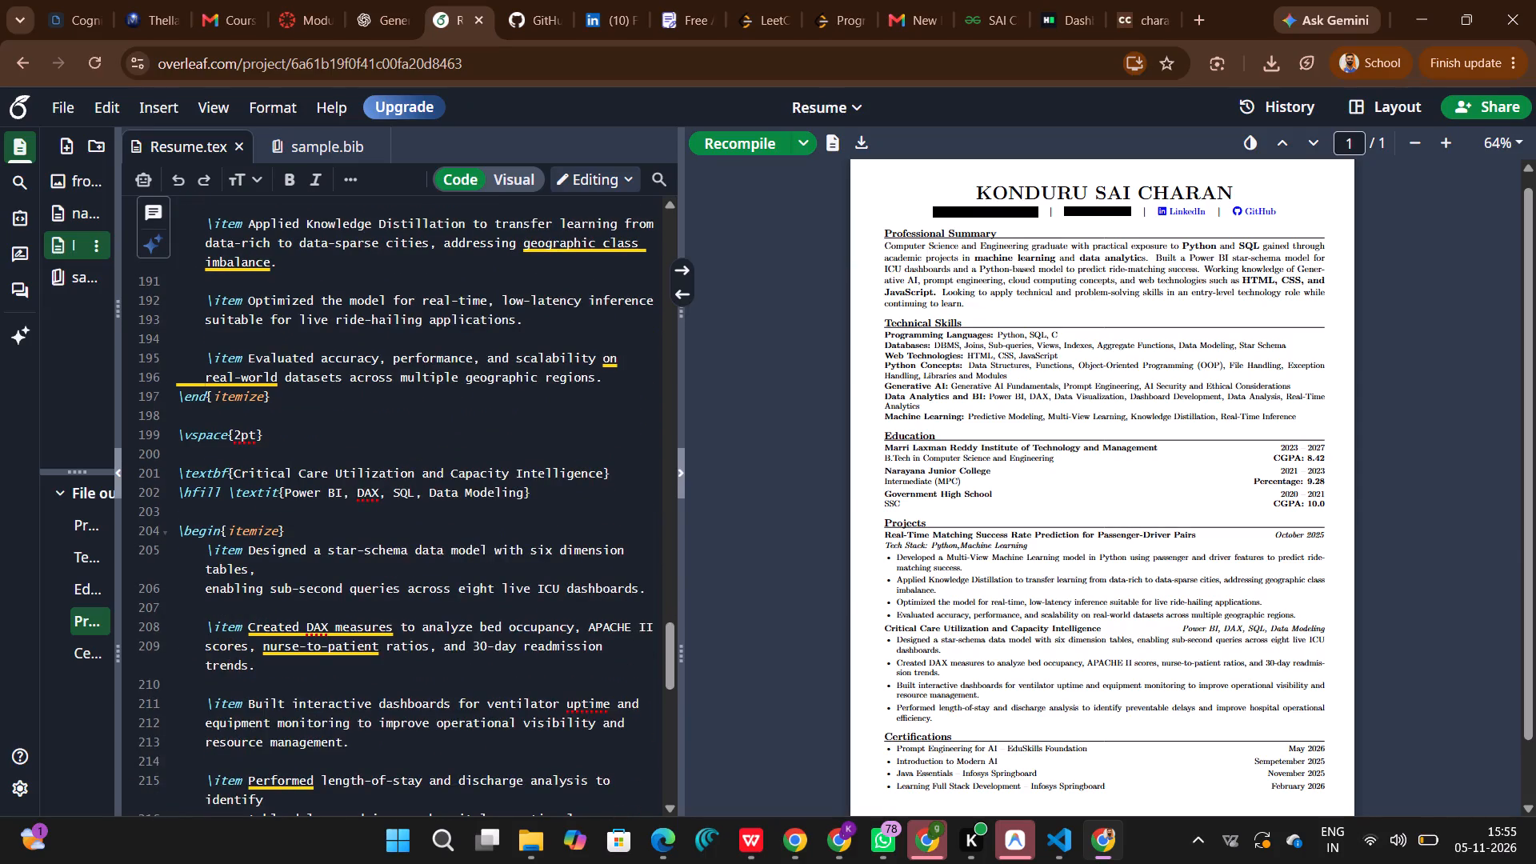
scroll(344, 566, down, 1)
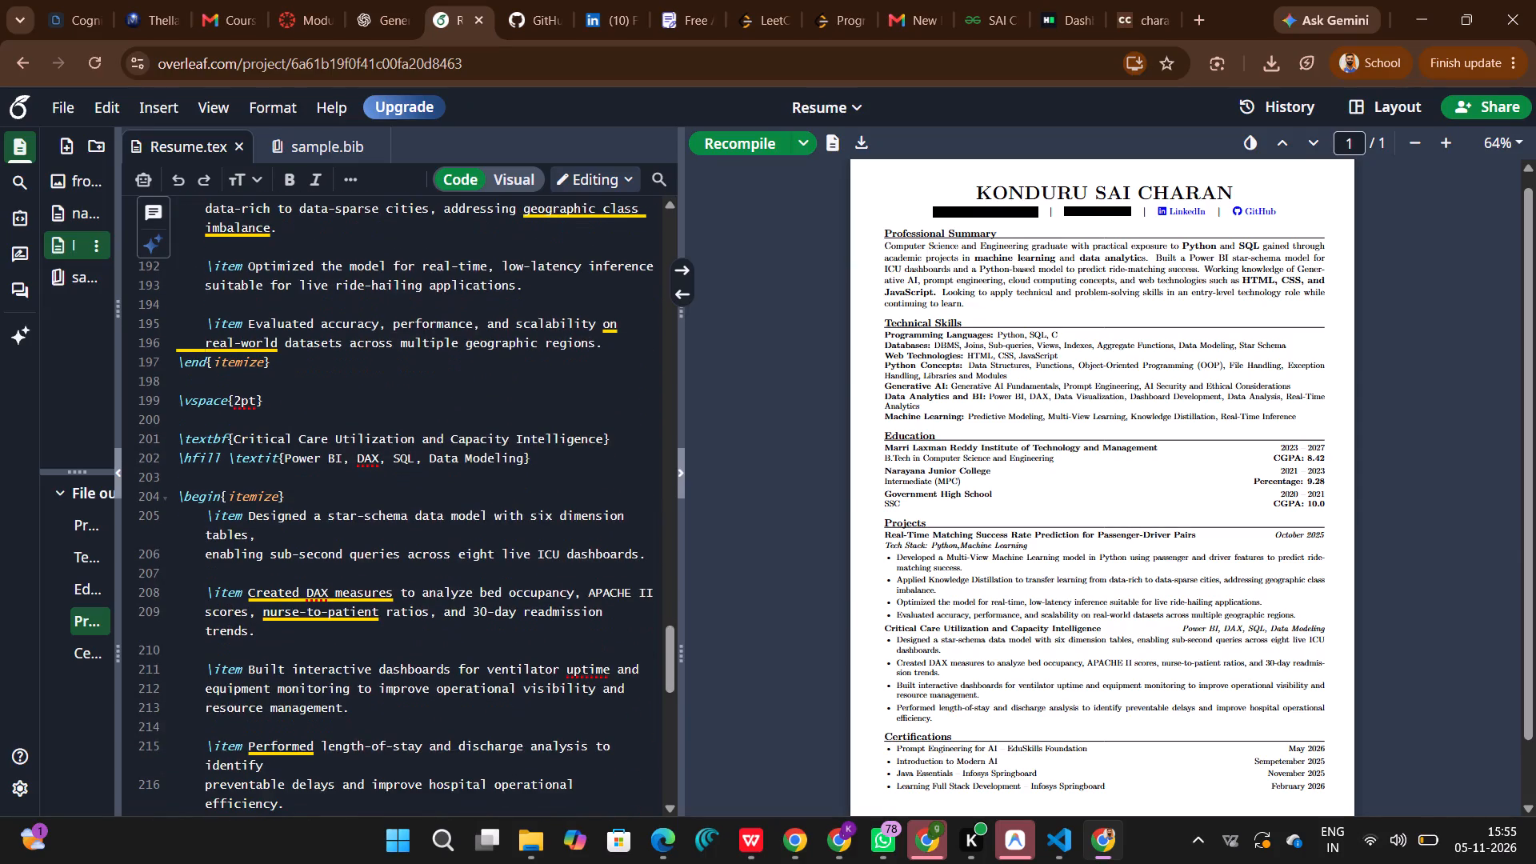
scroll(344, 566, down, 2)
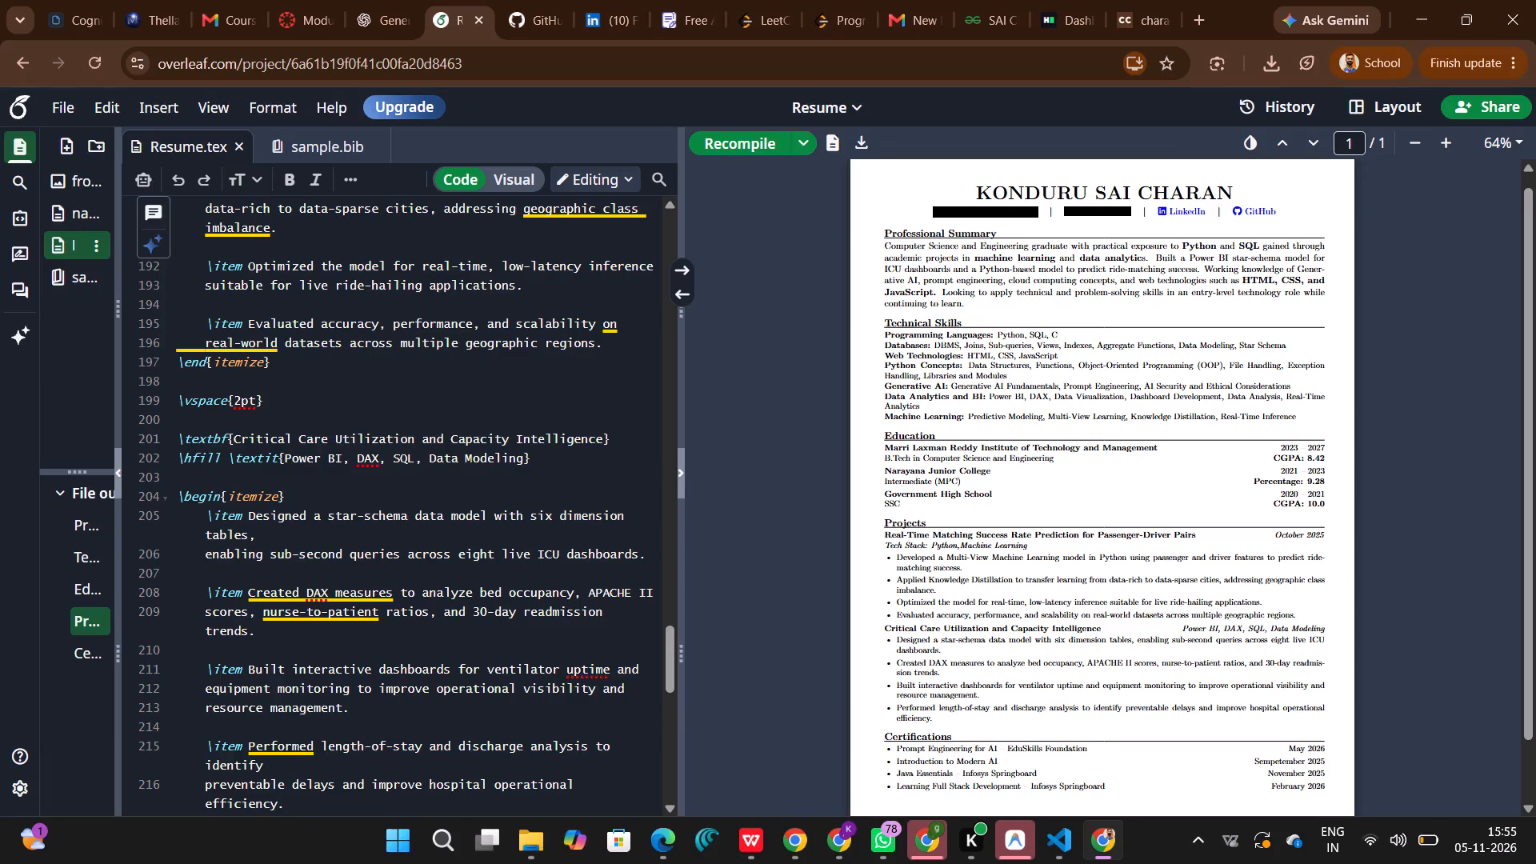
click(619, 436)
key(Return)
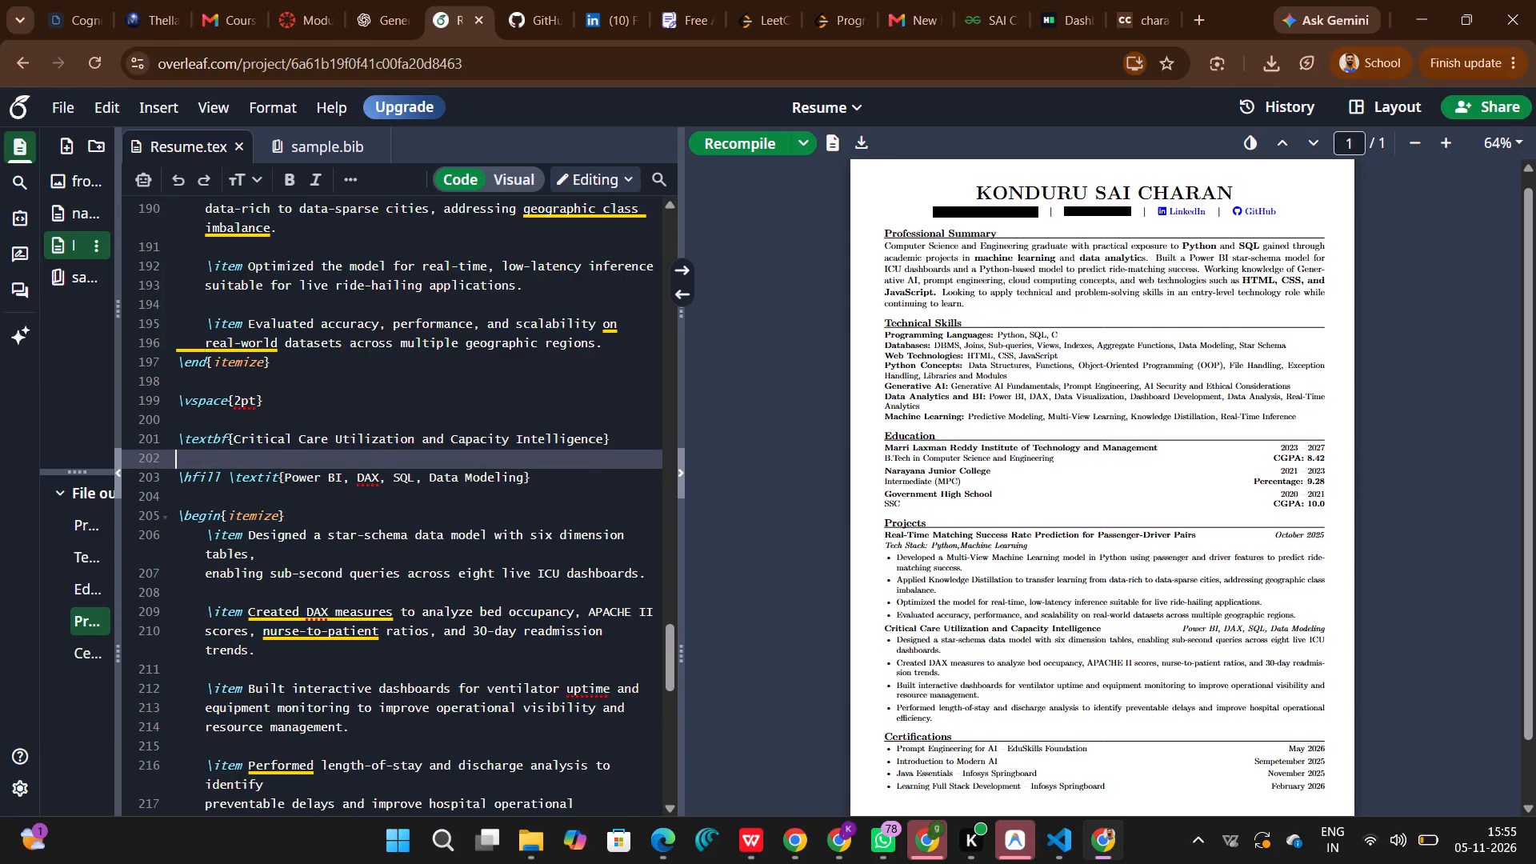
key(ctrl+v)
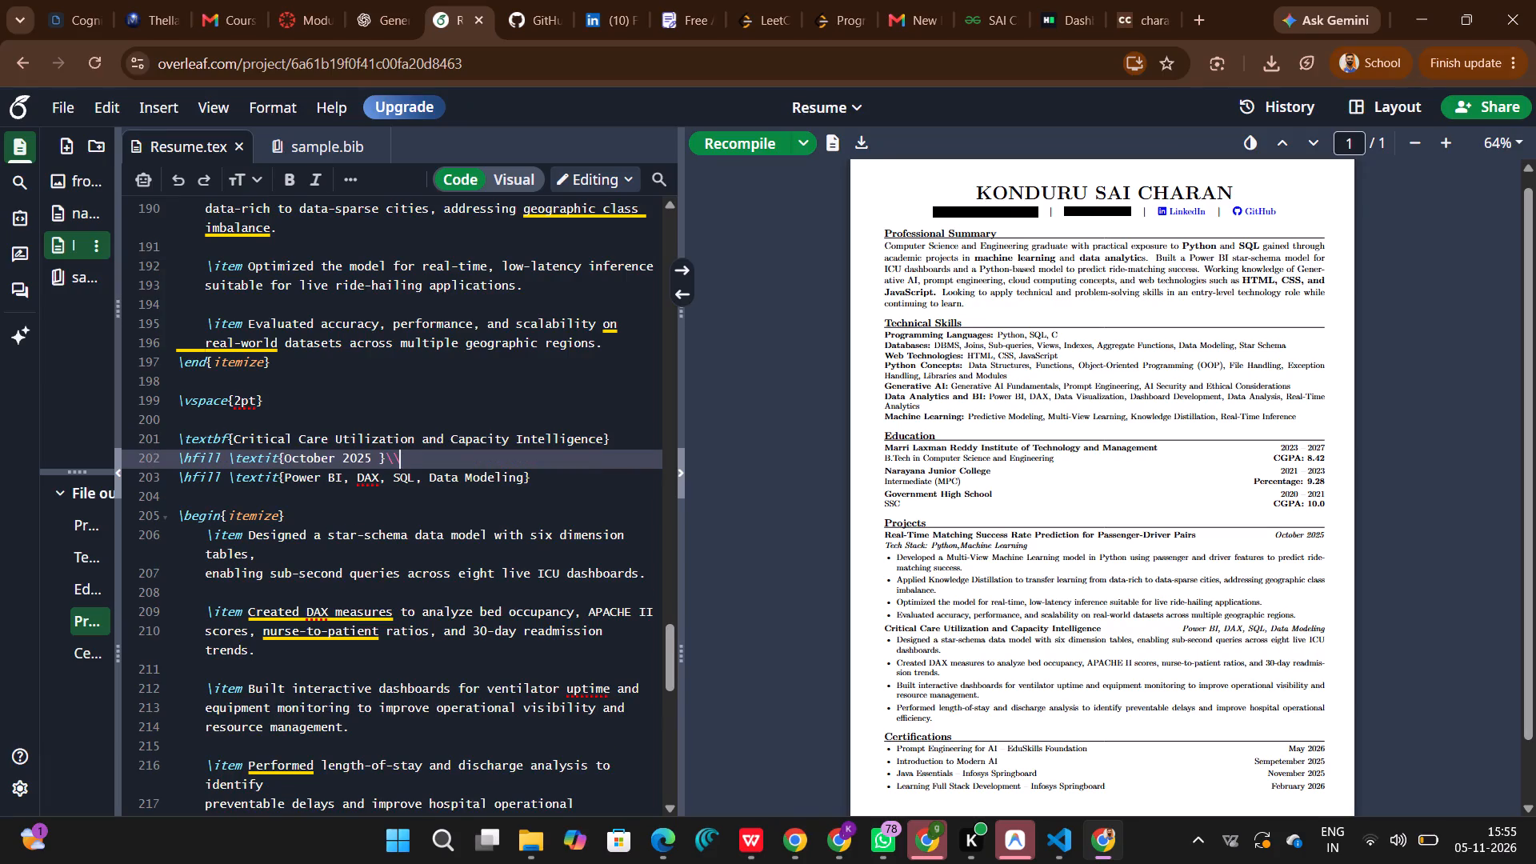
Change the date in the Critical Care project's pasted \hfill \textit line to "June 2026".
click(369, 454)
key(BackSpace)
key(6)
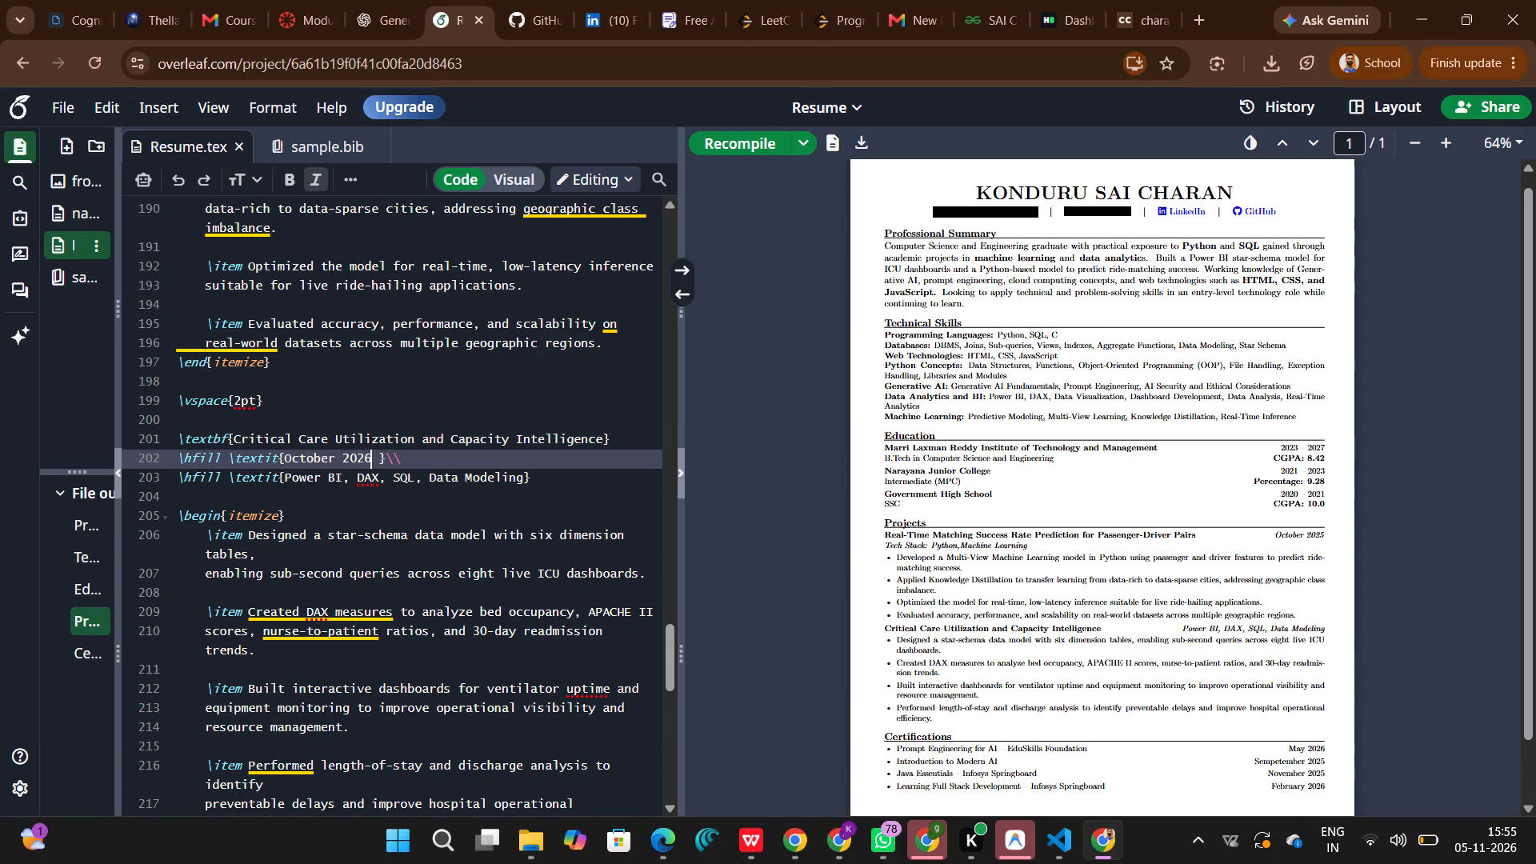
click(334, 458)
key(BackSpace)
key(BackSpace)
key(BackSpace)
key(BackSpace)
key(BackSpace)
key(BackSpace)
key(BackSpace)
key(space)
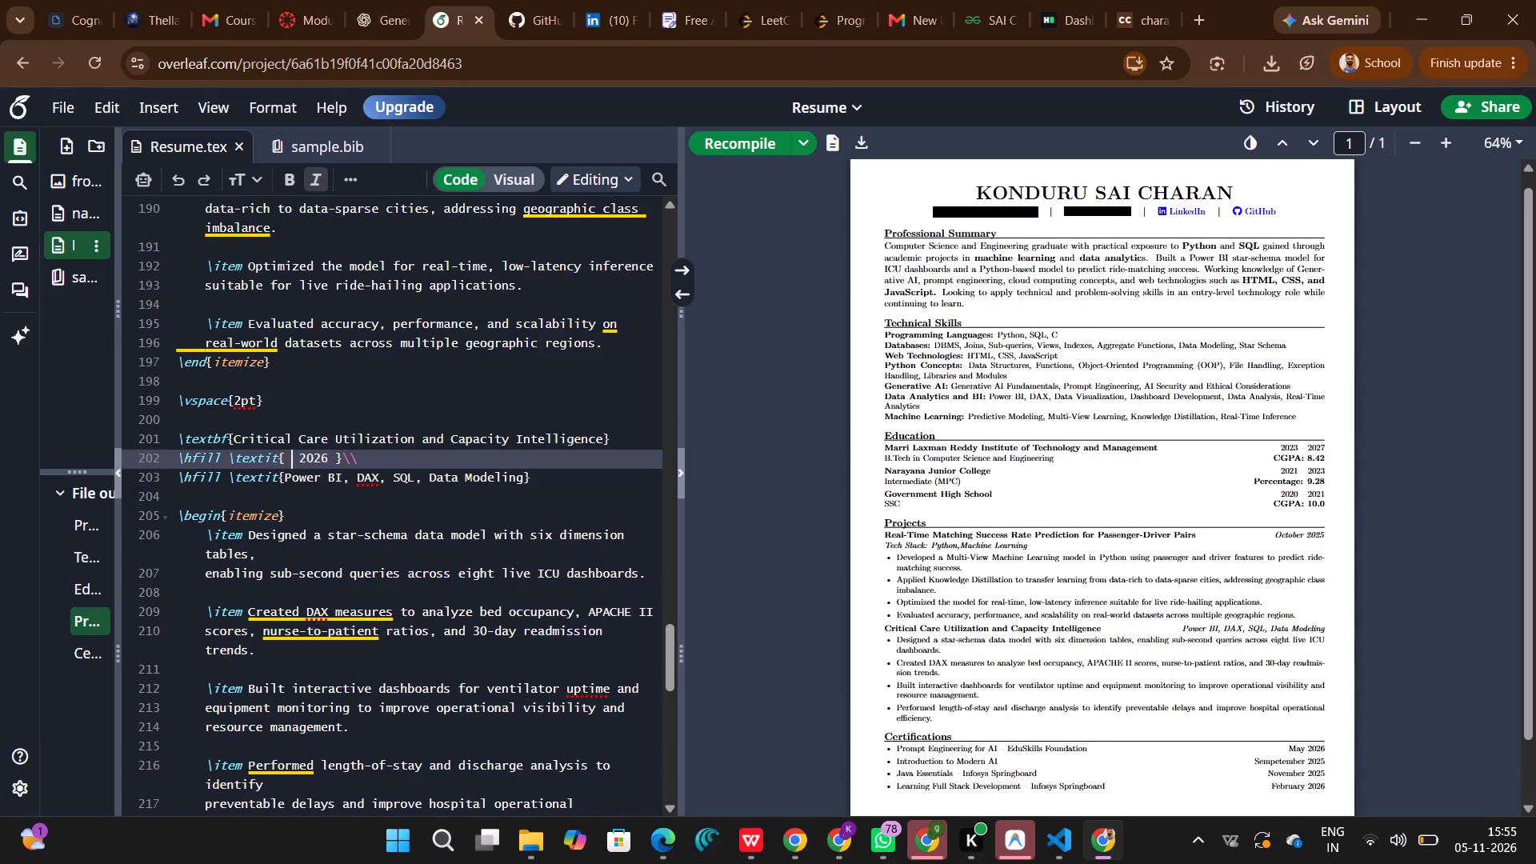
key(BackSpace)
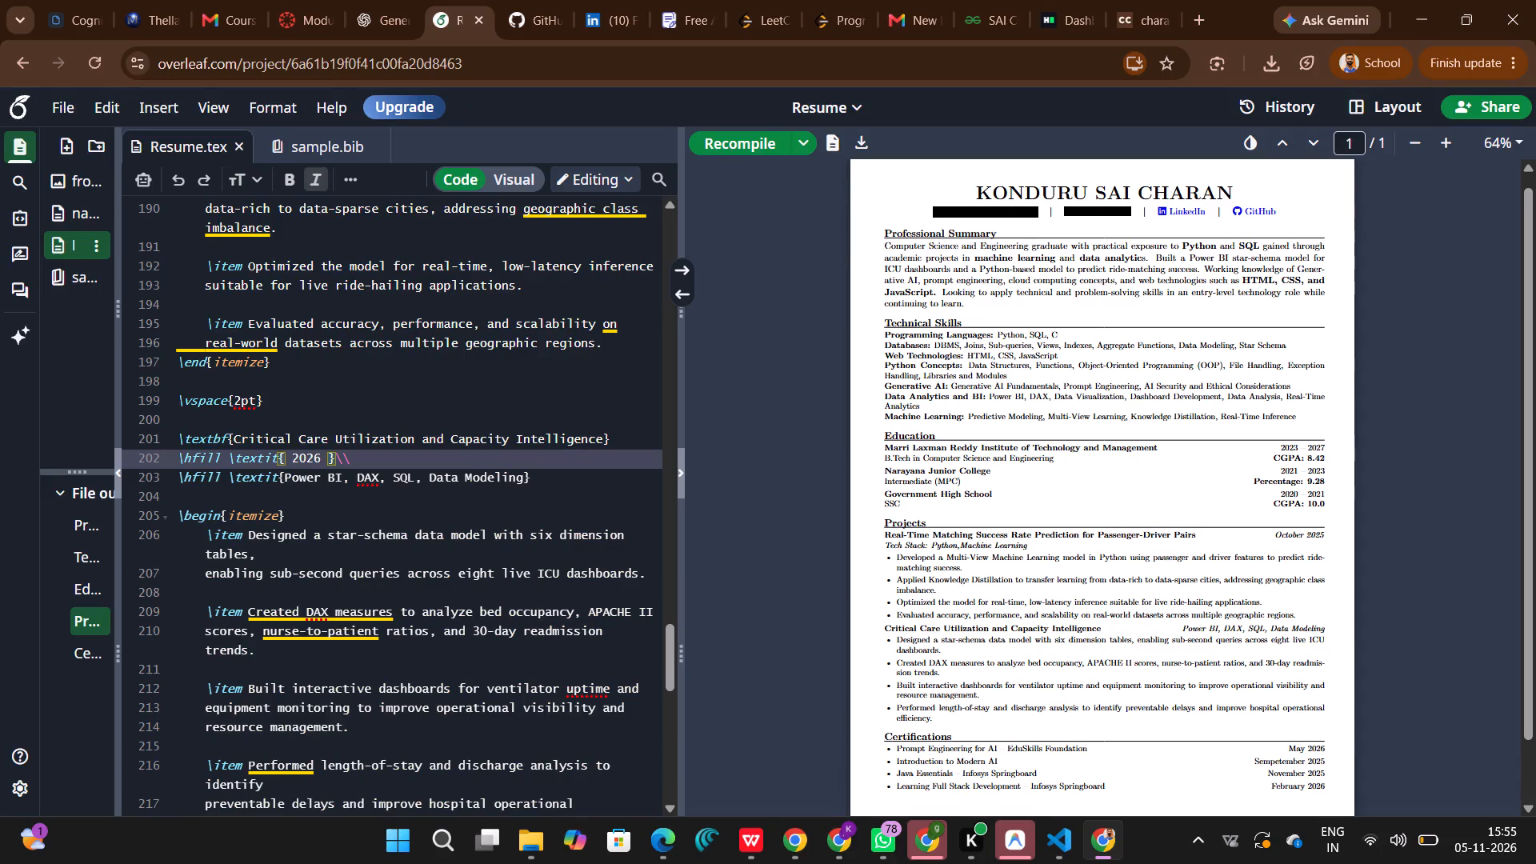
text(June)
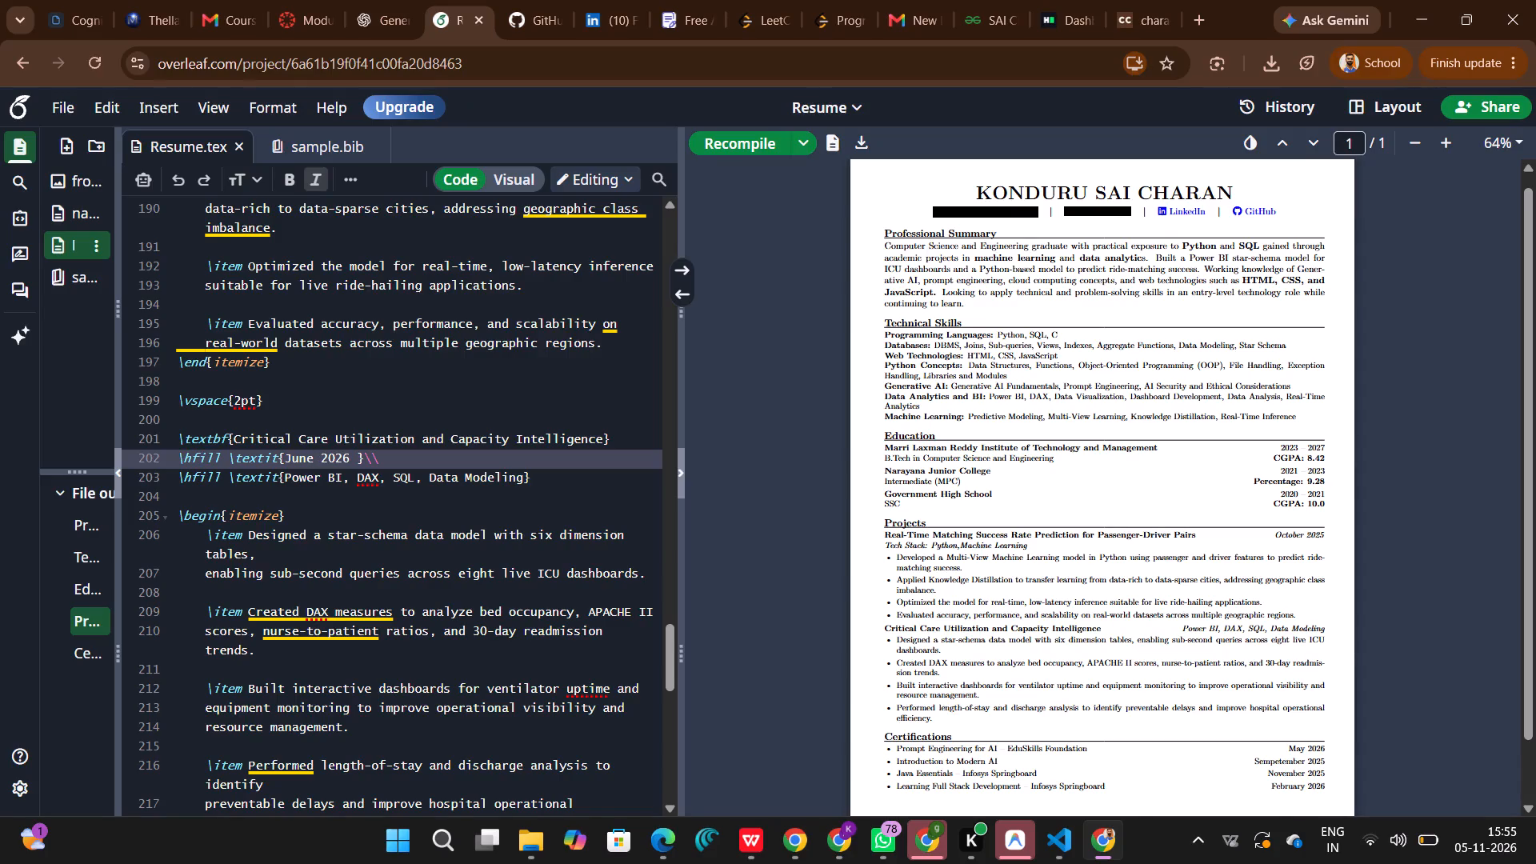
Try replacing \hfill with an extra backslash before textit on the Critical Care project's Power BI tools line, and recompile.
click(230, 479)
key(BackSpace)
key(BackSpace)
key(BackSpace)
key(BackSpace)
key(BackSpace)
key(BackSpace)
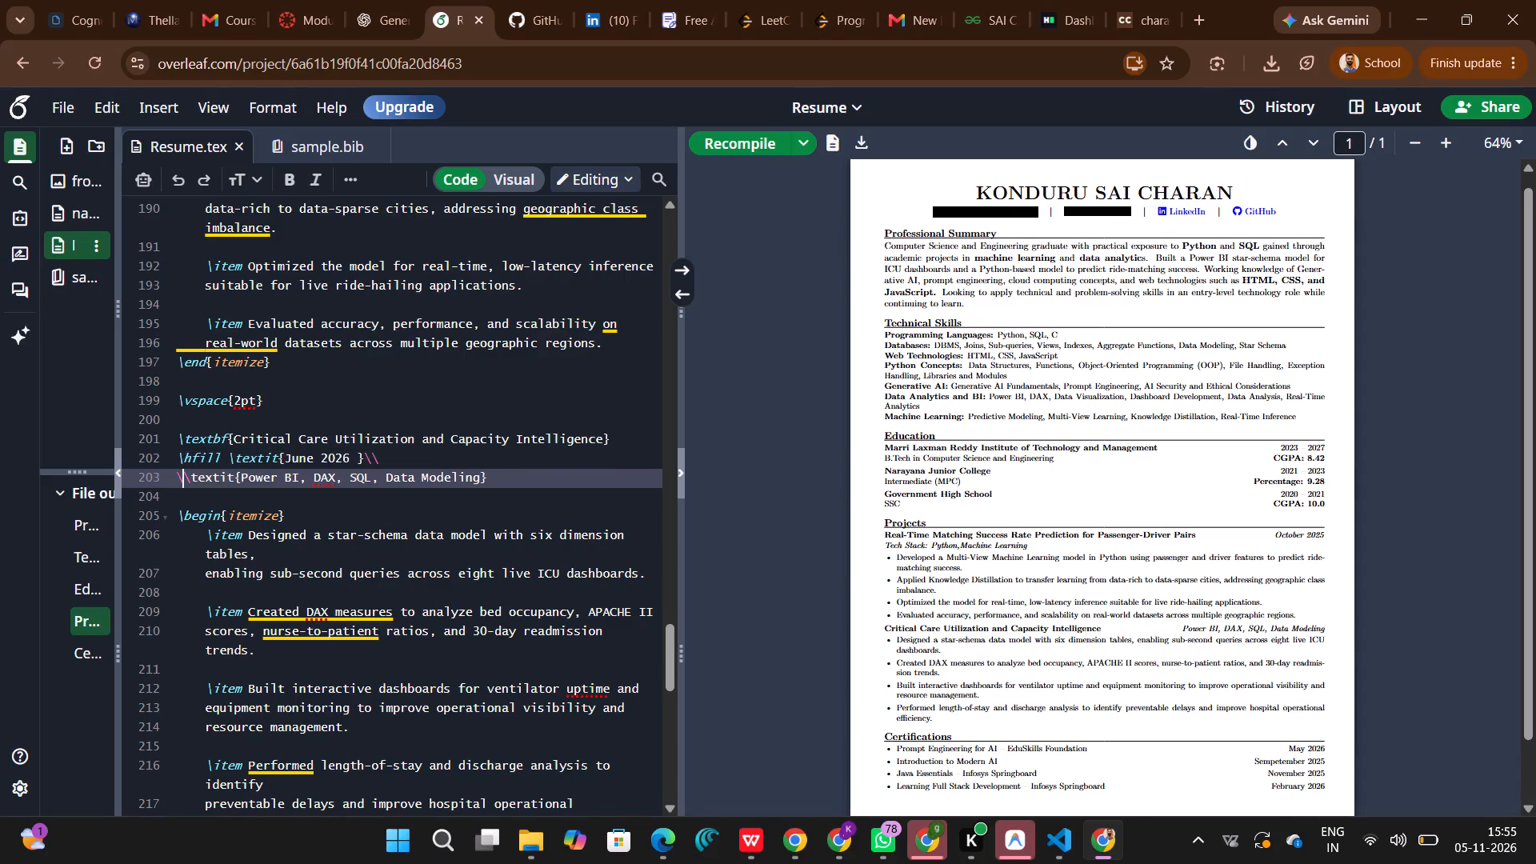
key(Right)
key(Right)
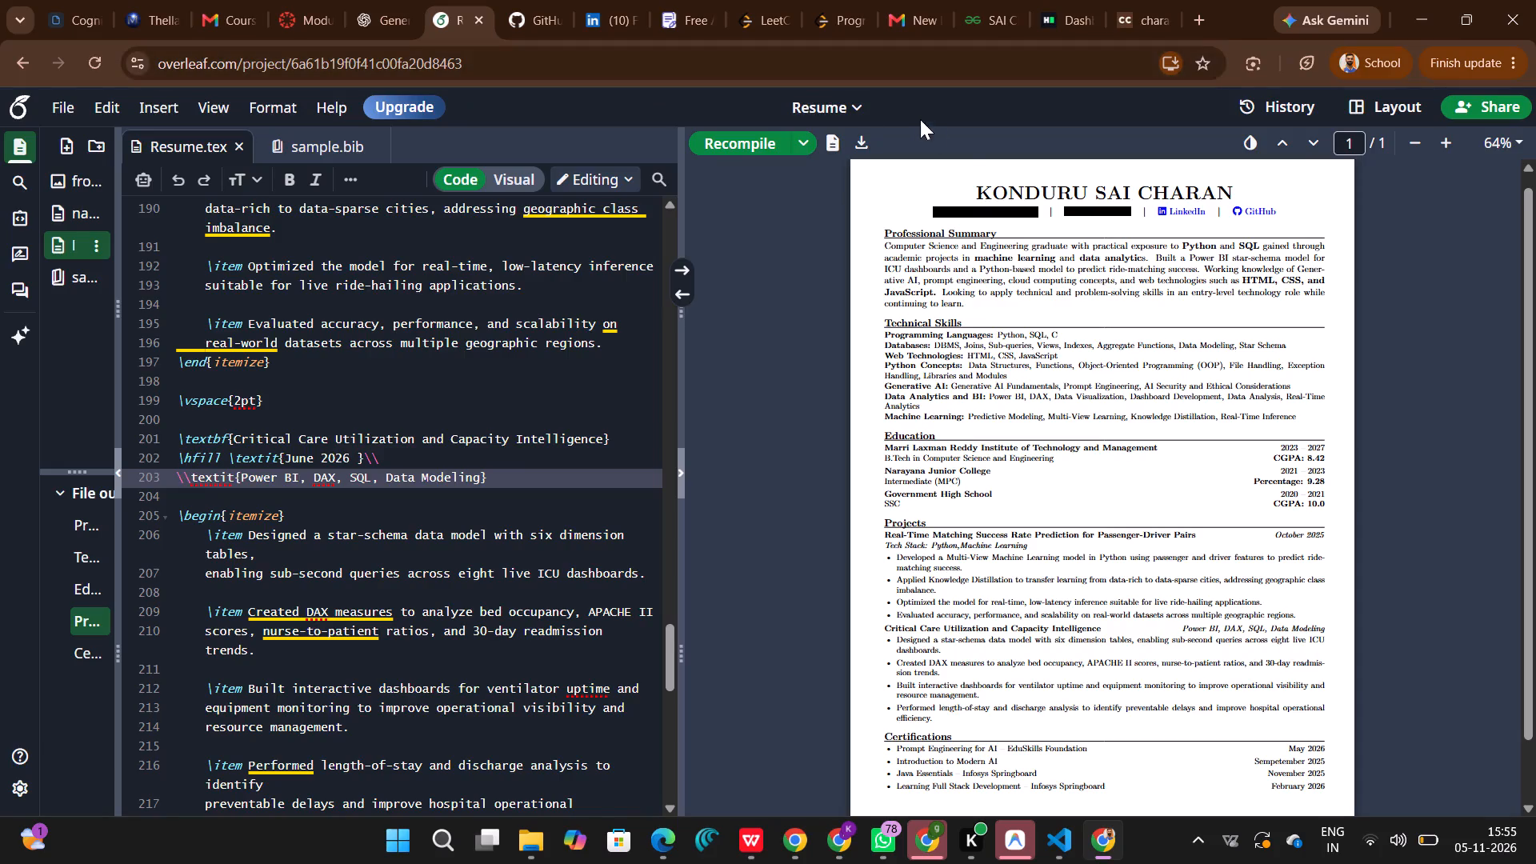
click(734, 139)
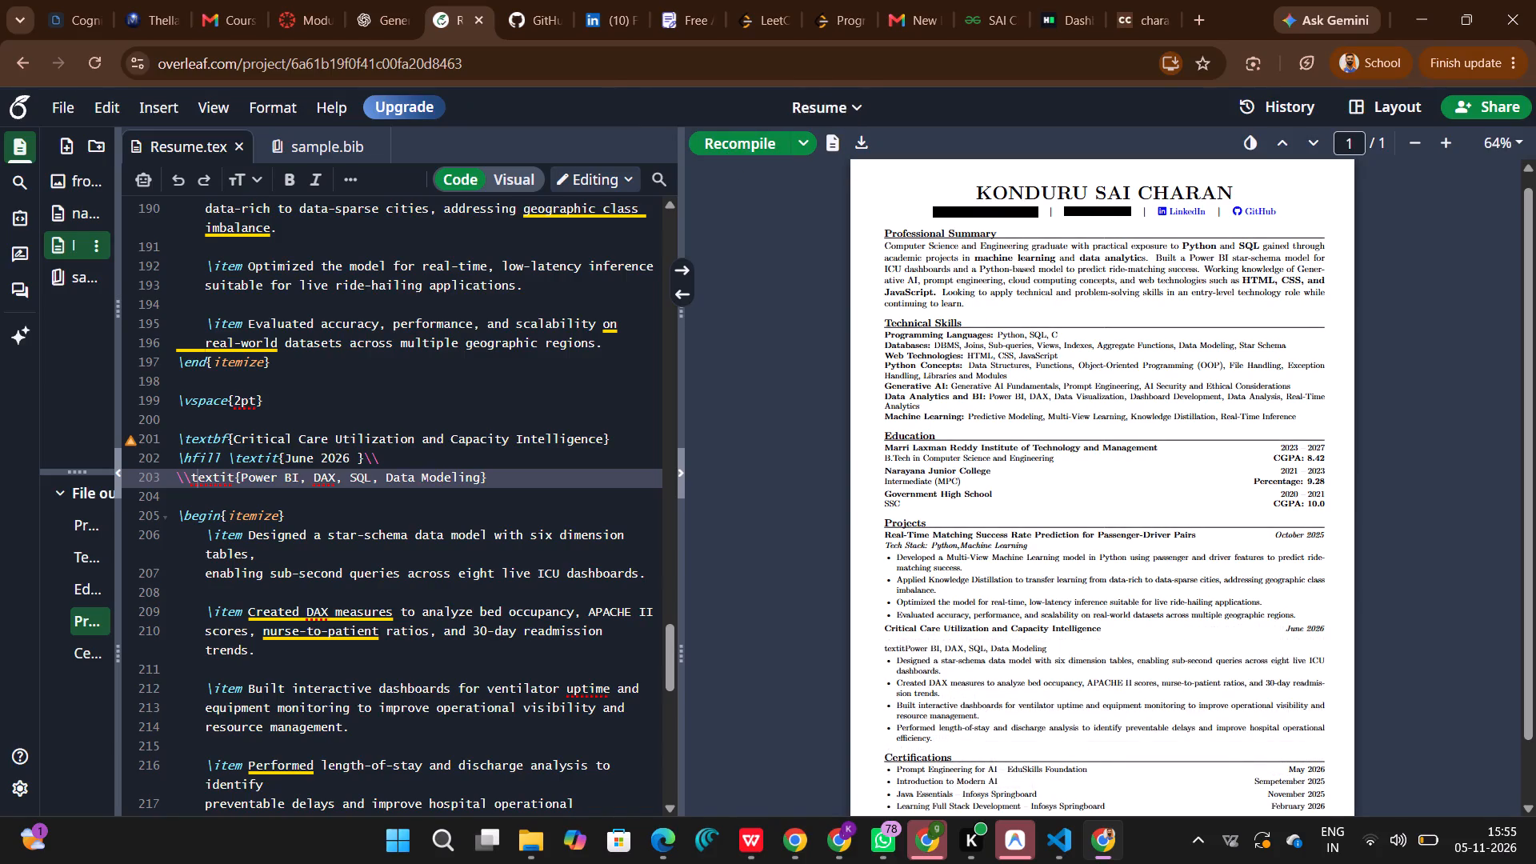
Copy the Real-Time Matching project's \textit Tech Stack line onto a new line below the Critical Care project's June 2026 line.
scroll(428, 340, up, 2)
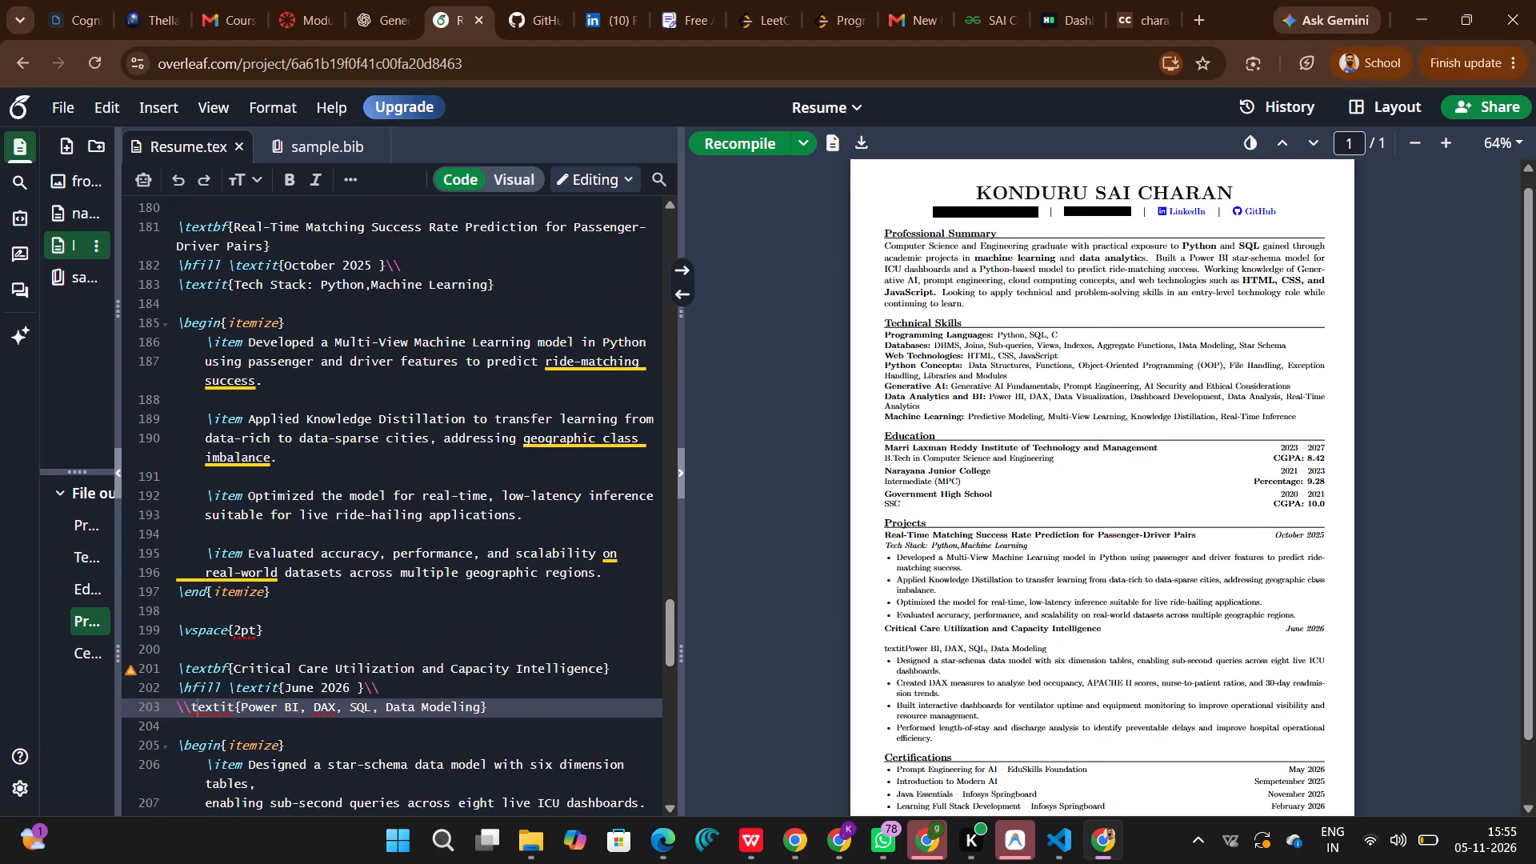
drag(499, 286, 177, 282)
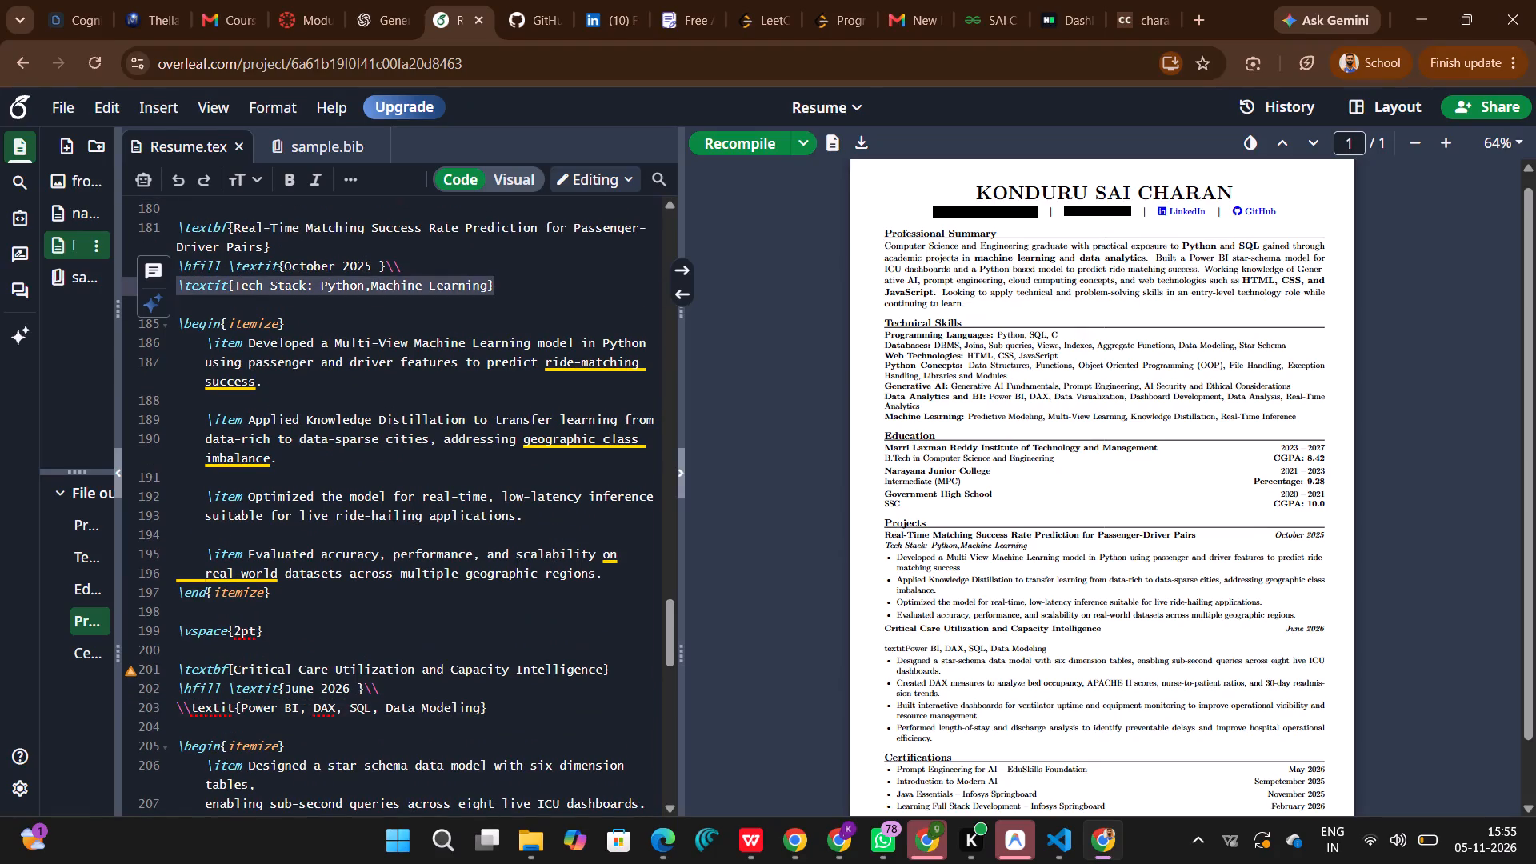
key(ctrl+c)
scroll(311, 530, down, 2)
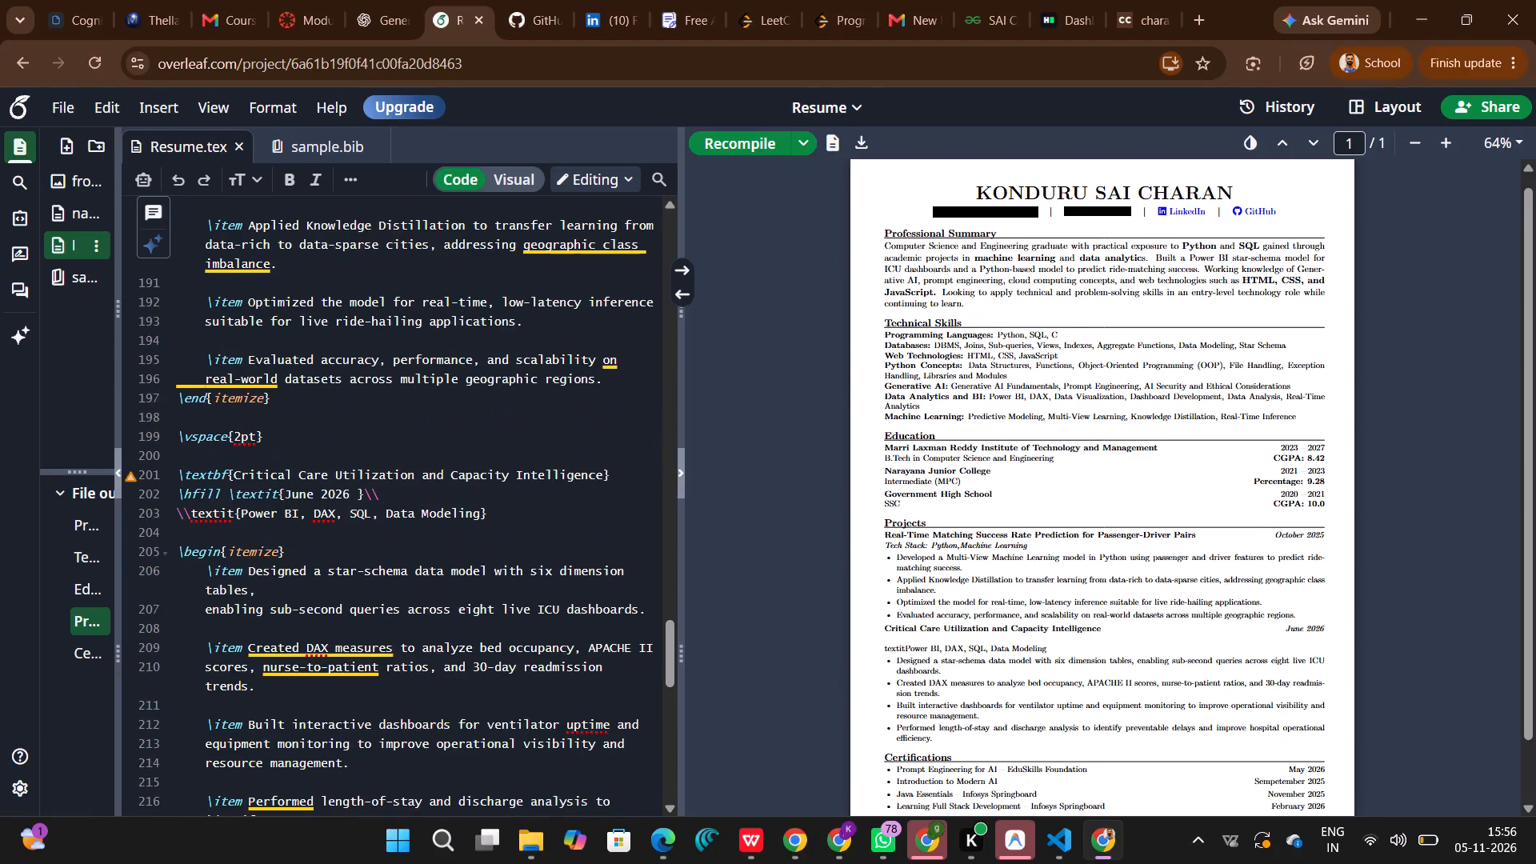
click(394, 496)
key(Return)
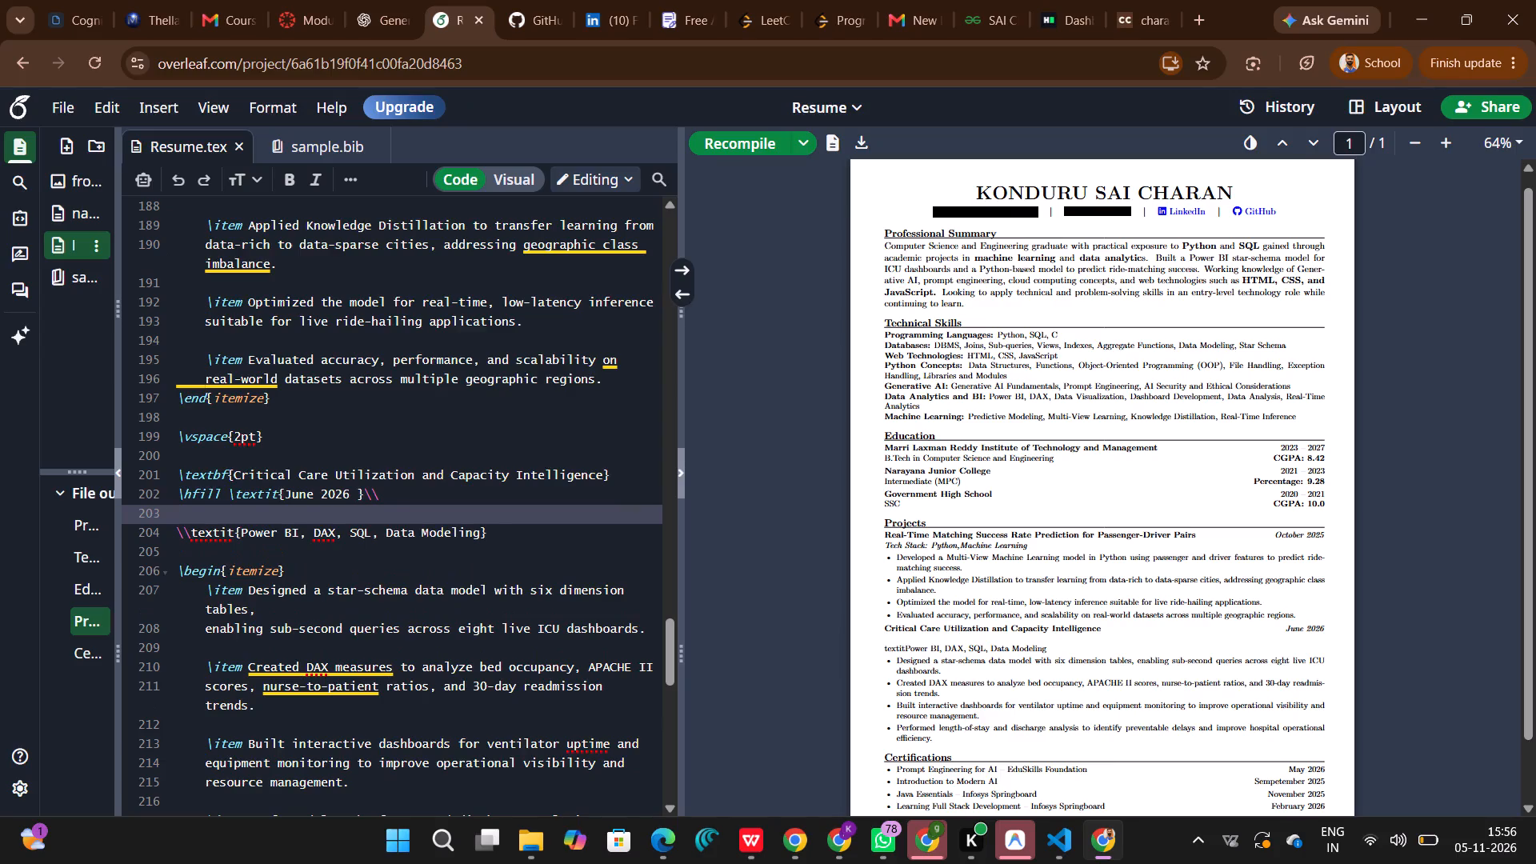
key(ctrl+v)
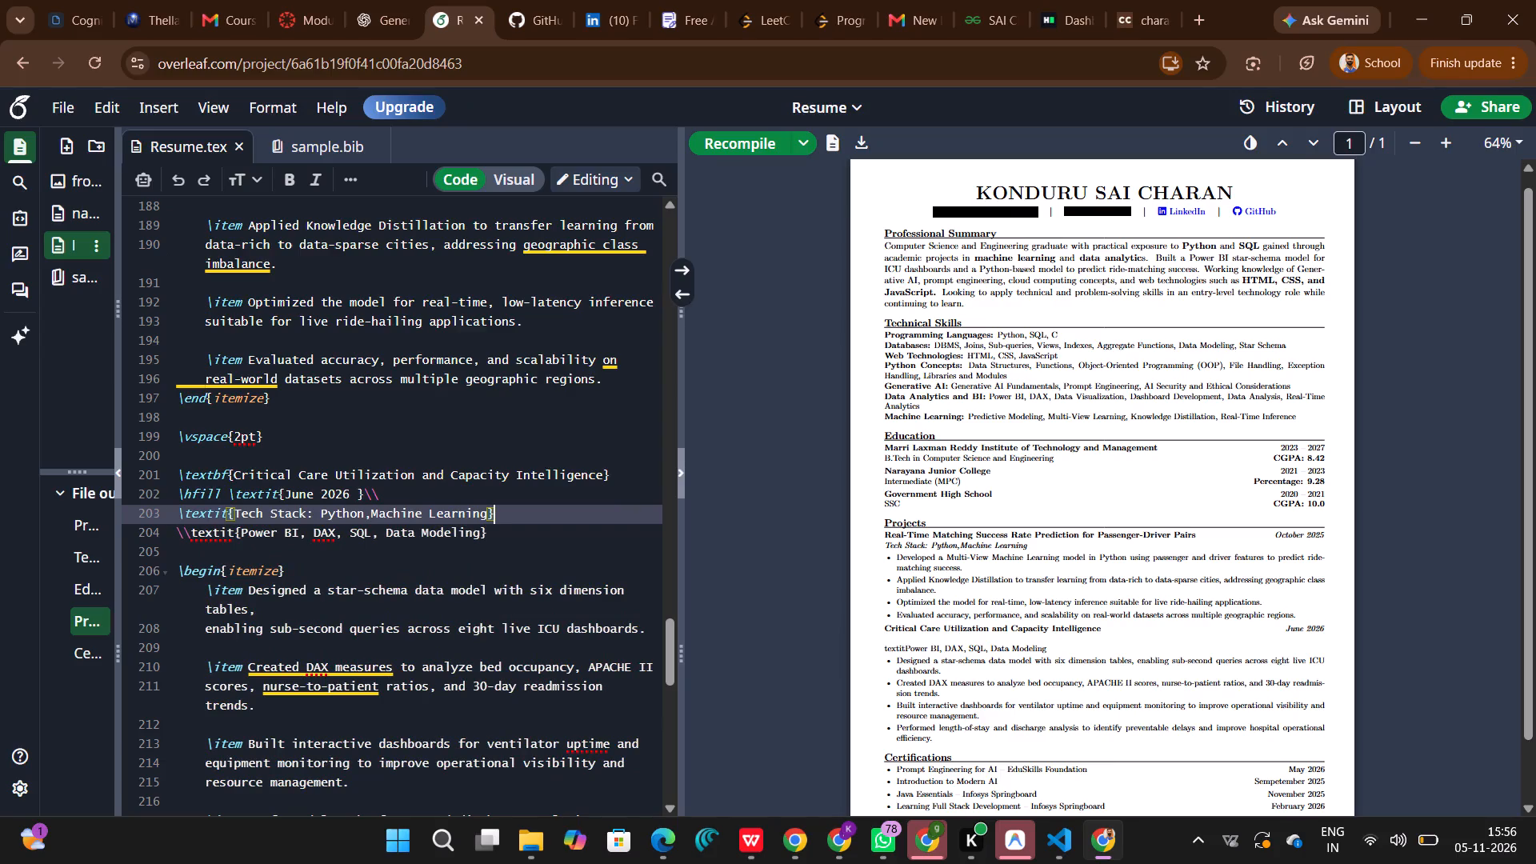
Replace "Python,Machine Learning" in the pasted Tech Stack line with "Power BI, DAX, SQL, Data Modeling" copied from the line below.
drag(241, 529, 466, 539)
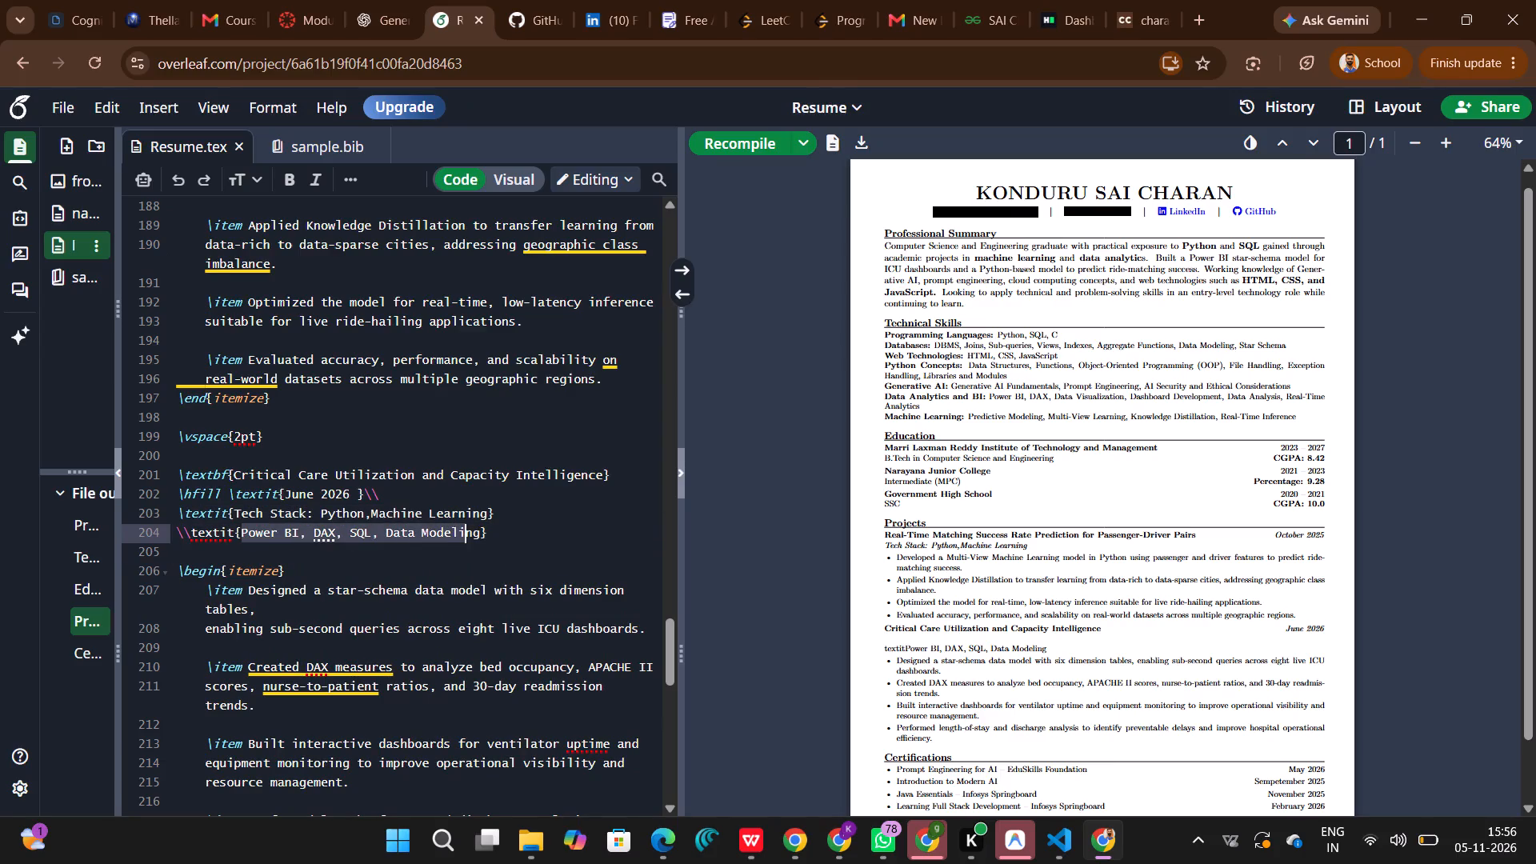
drag(466, 539, 479, 534)
key(ctrl+c)
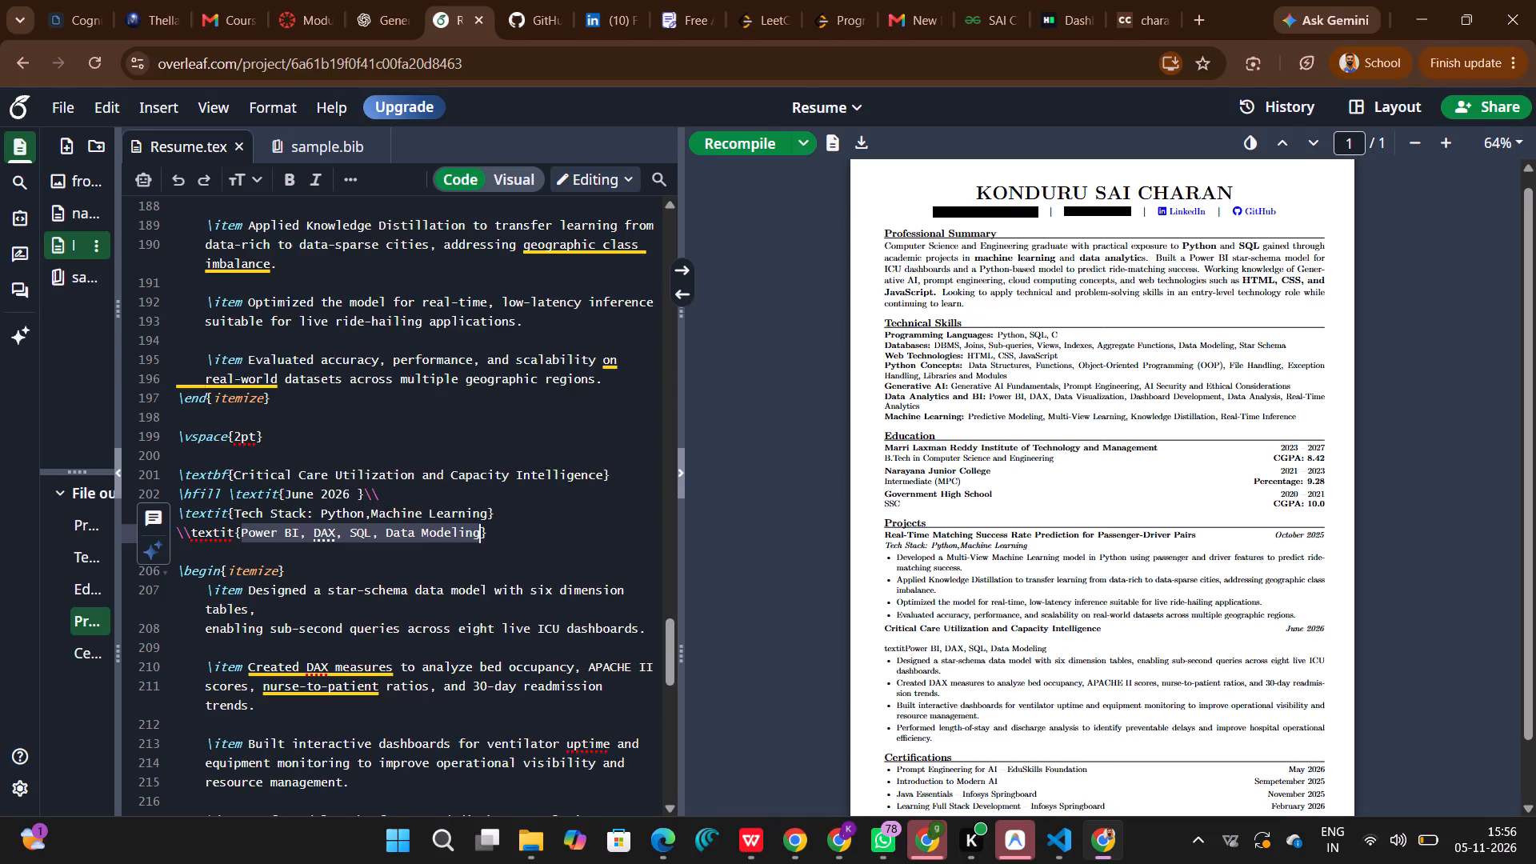
click(486, 514)
key(space)
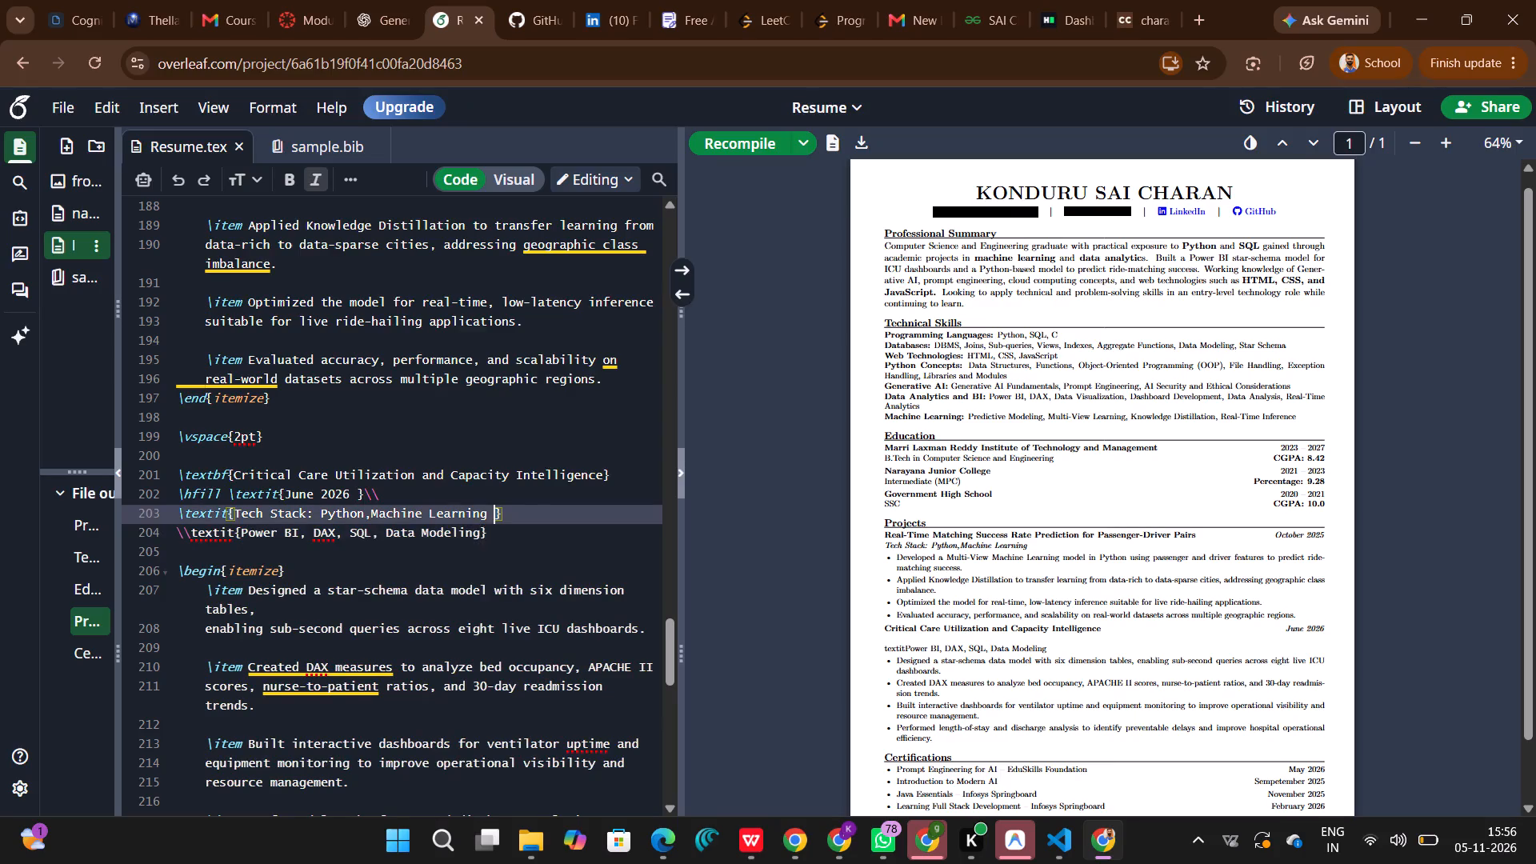
key(ctrl+v)
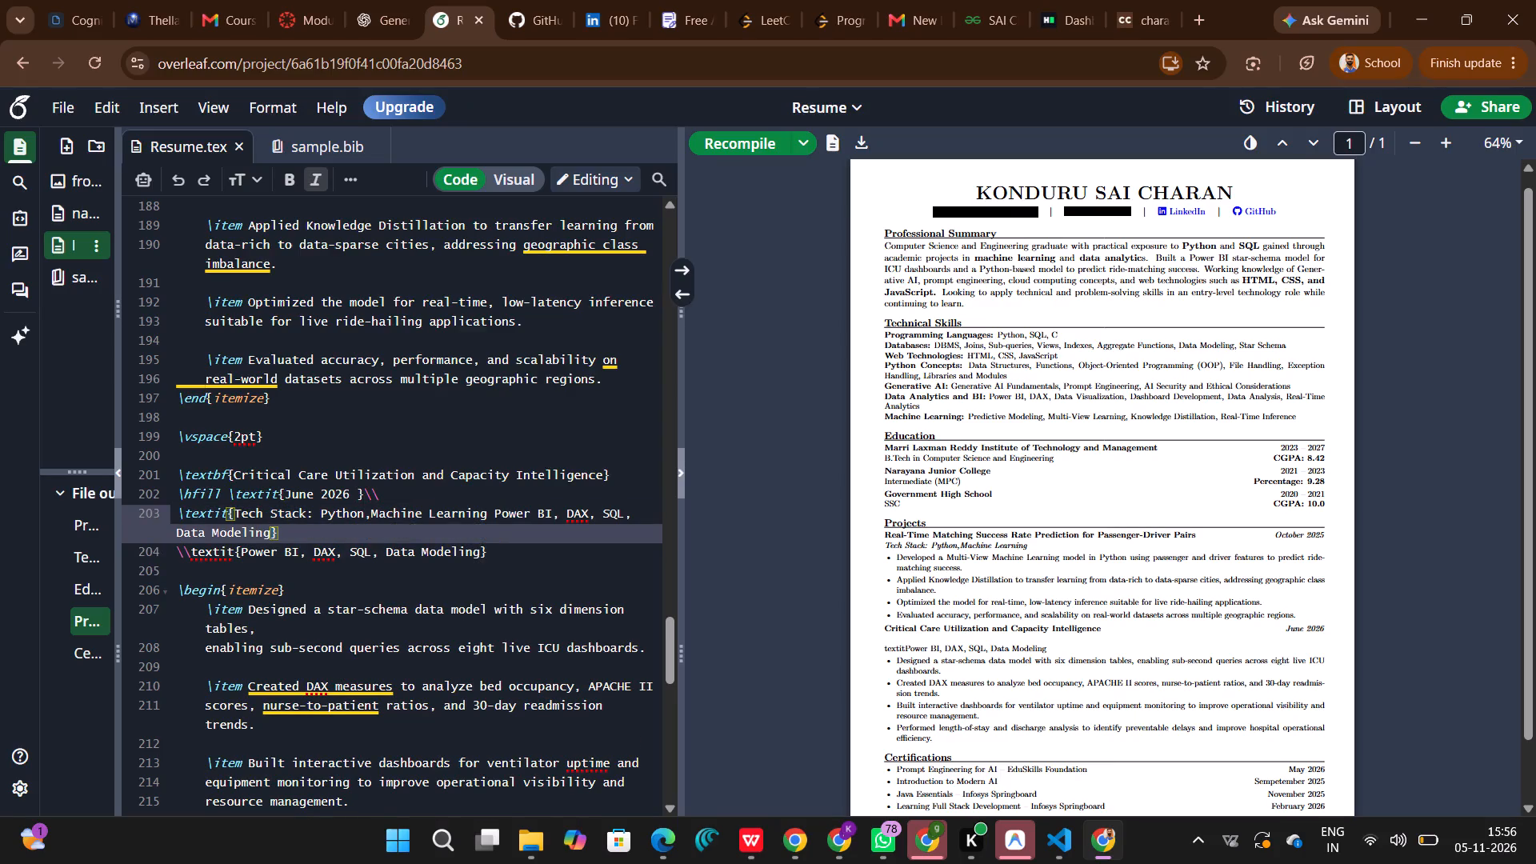
drag(489, 513, 333, 512)
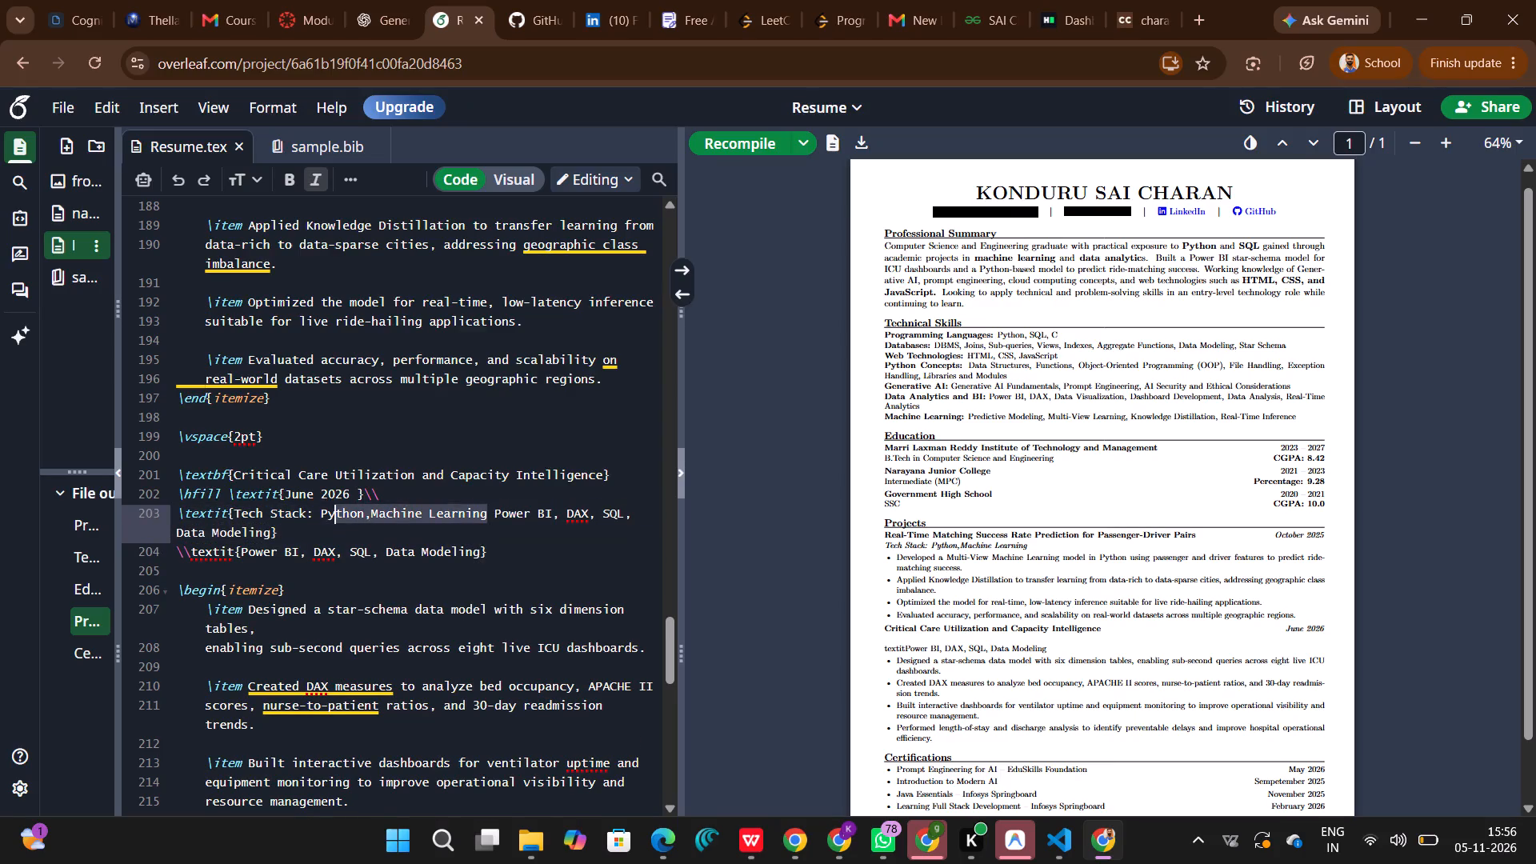
drag(333, 512, 322, 512)
key(BackSpace)
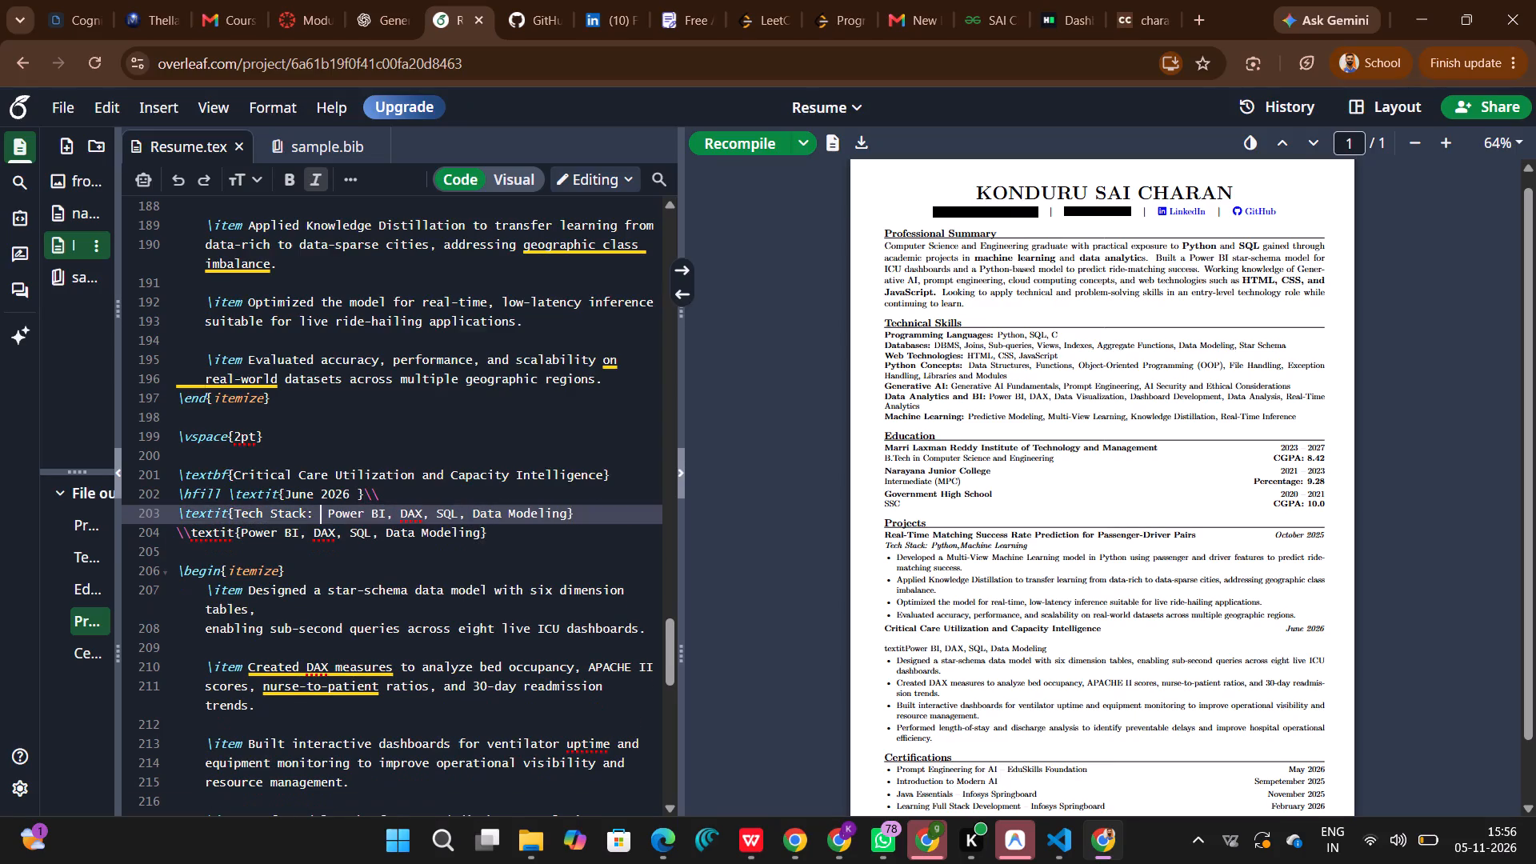
key(Right)
key(BackSpace)
key(BackSpace)
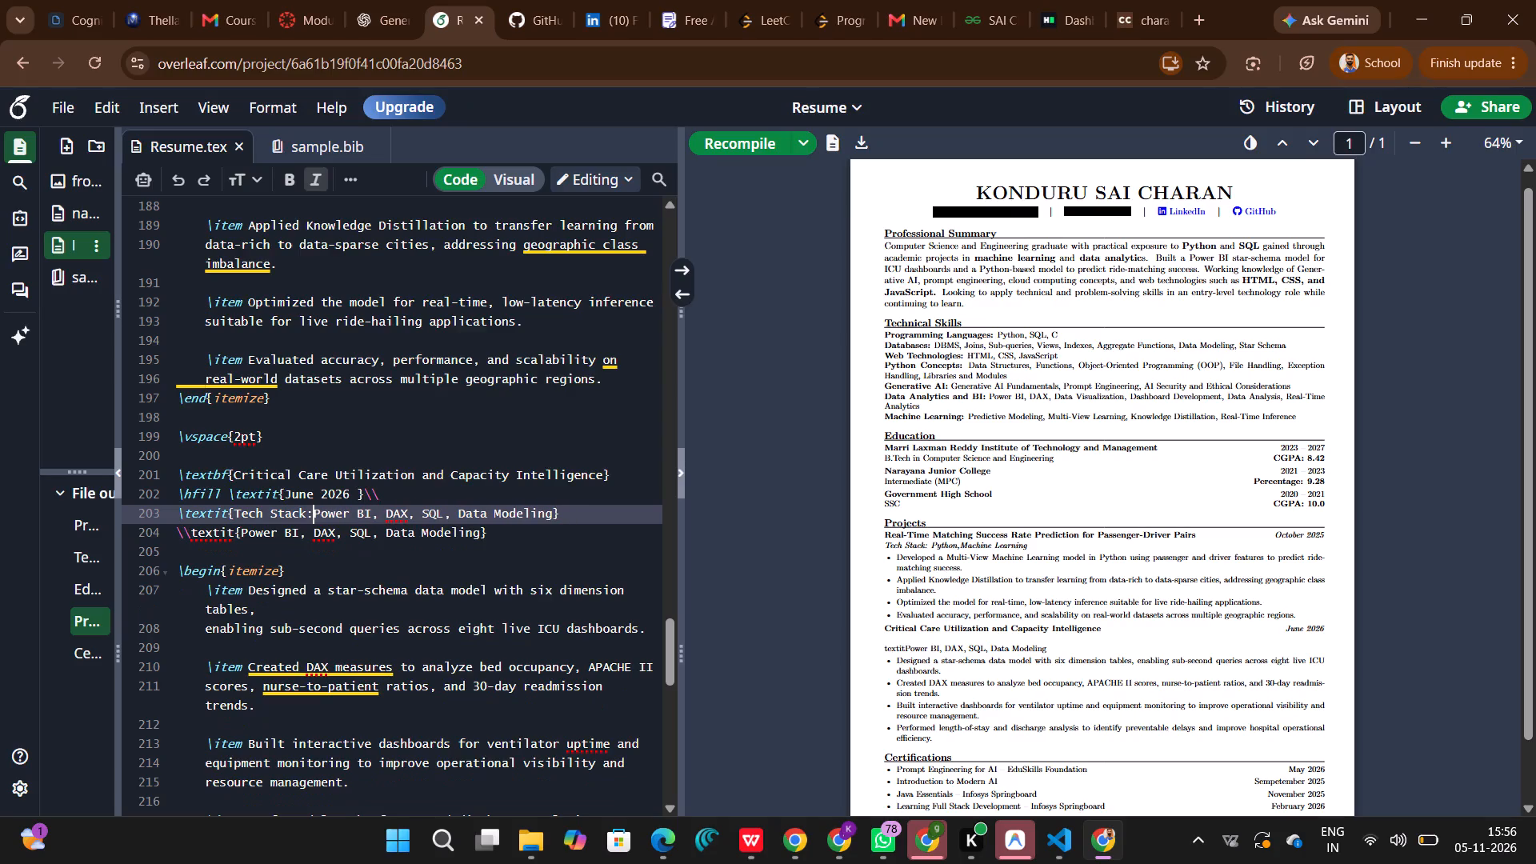
Delete the old \\textit Power BI tools line and the surplus blank line above the Critical Care bullet list, and recompile.
drag(490, 527, 240, 529)
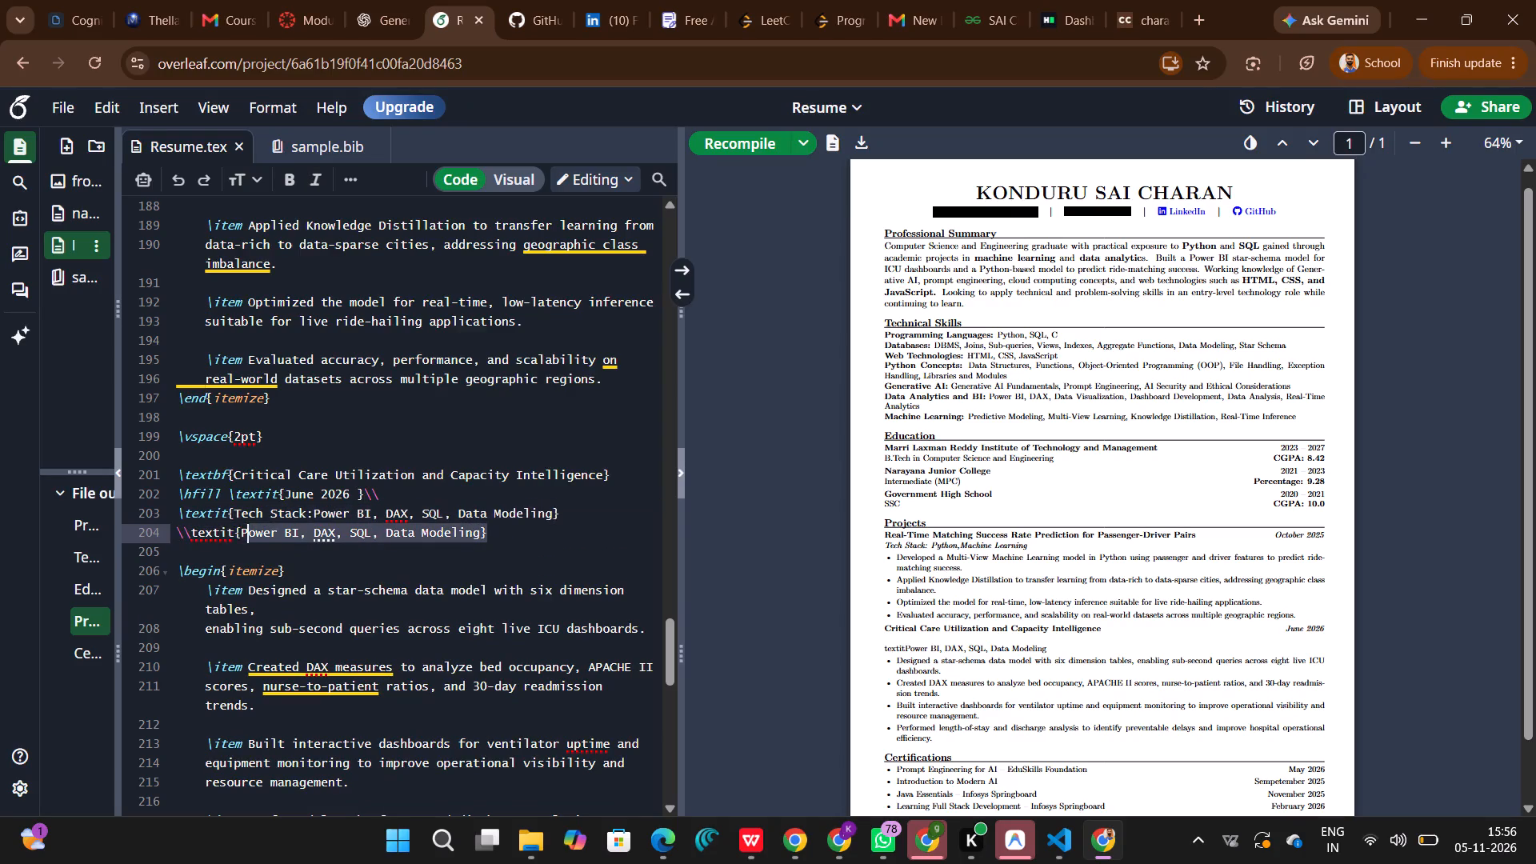
drag(240, 529, 174, 531)
key(BackSpace)
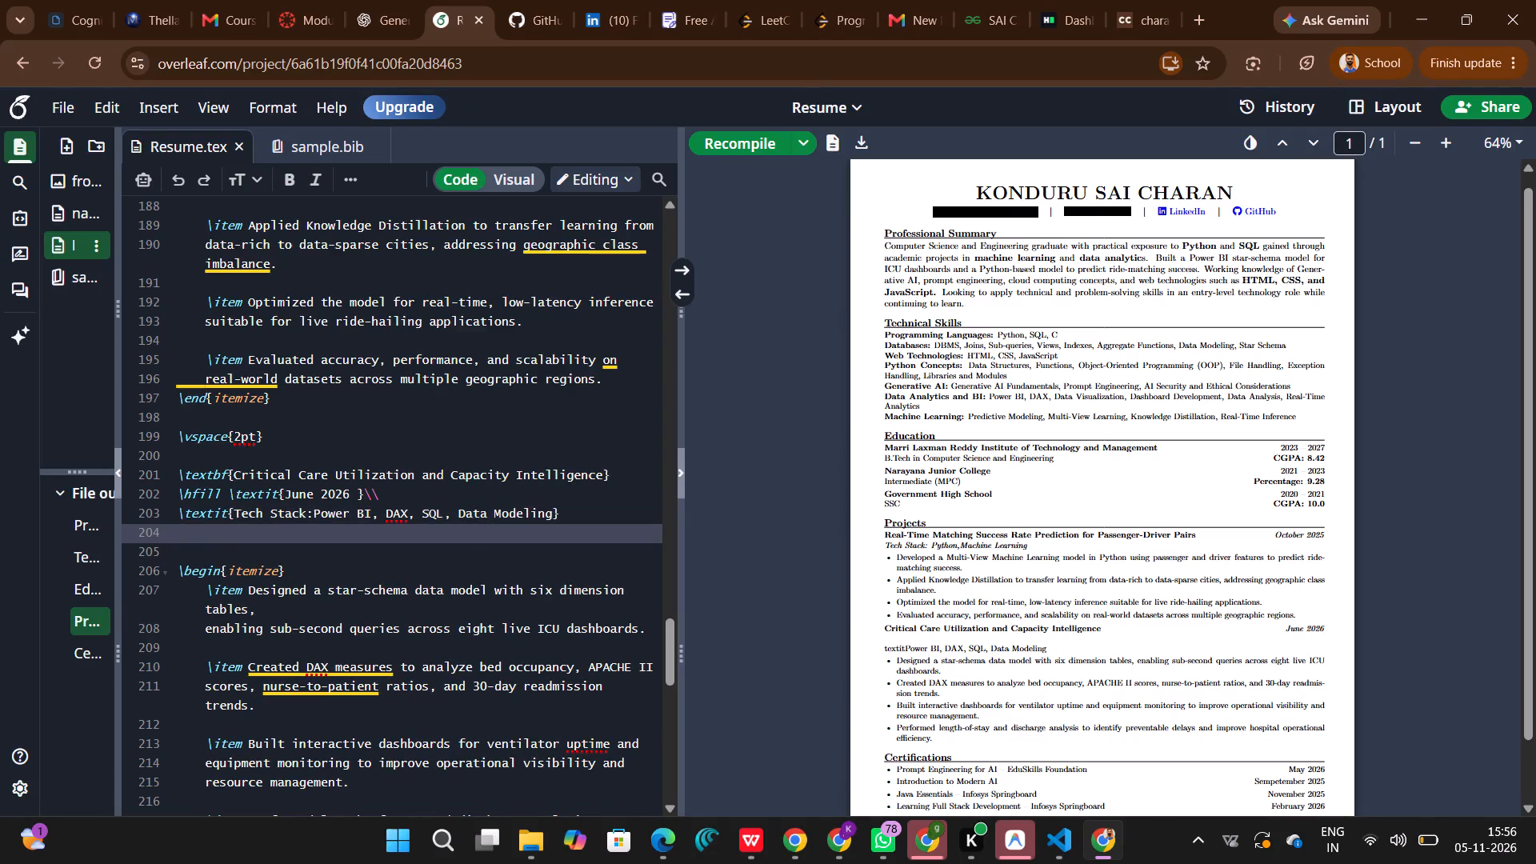
click(173, 548)
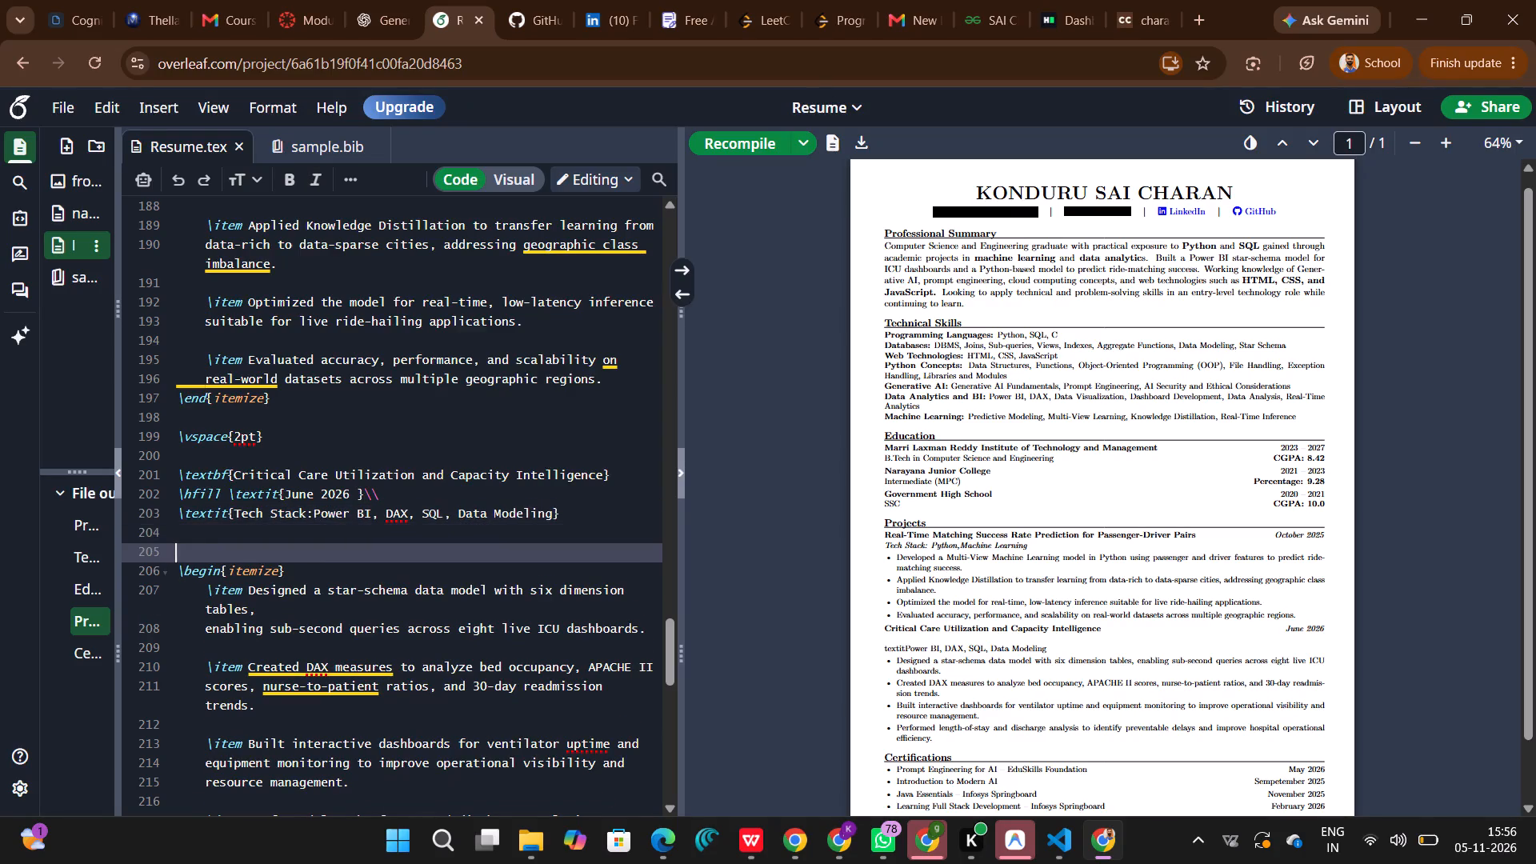
key(BackSpace)
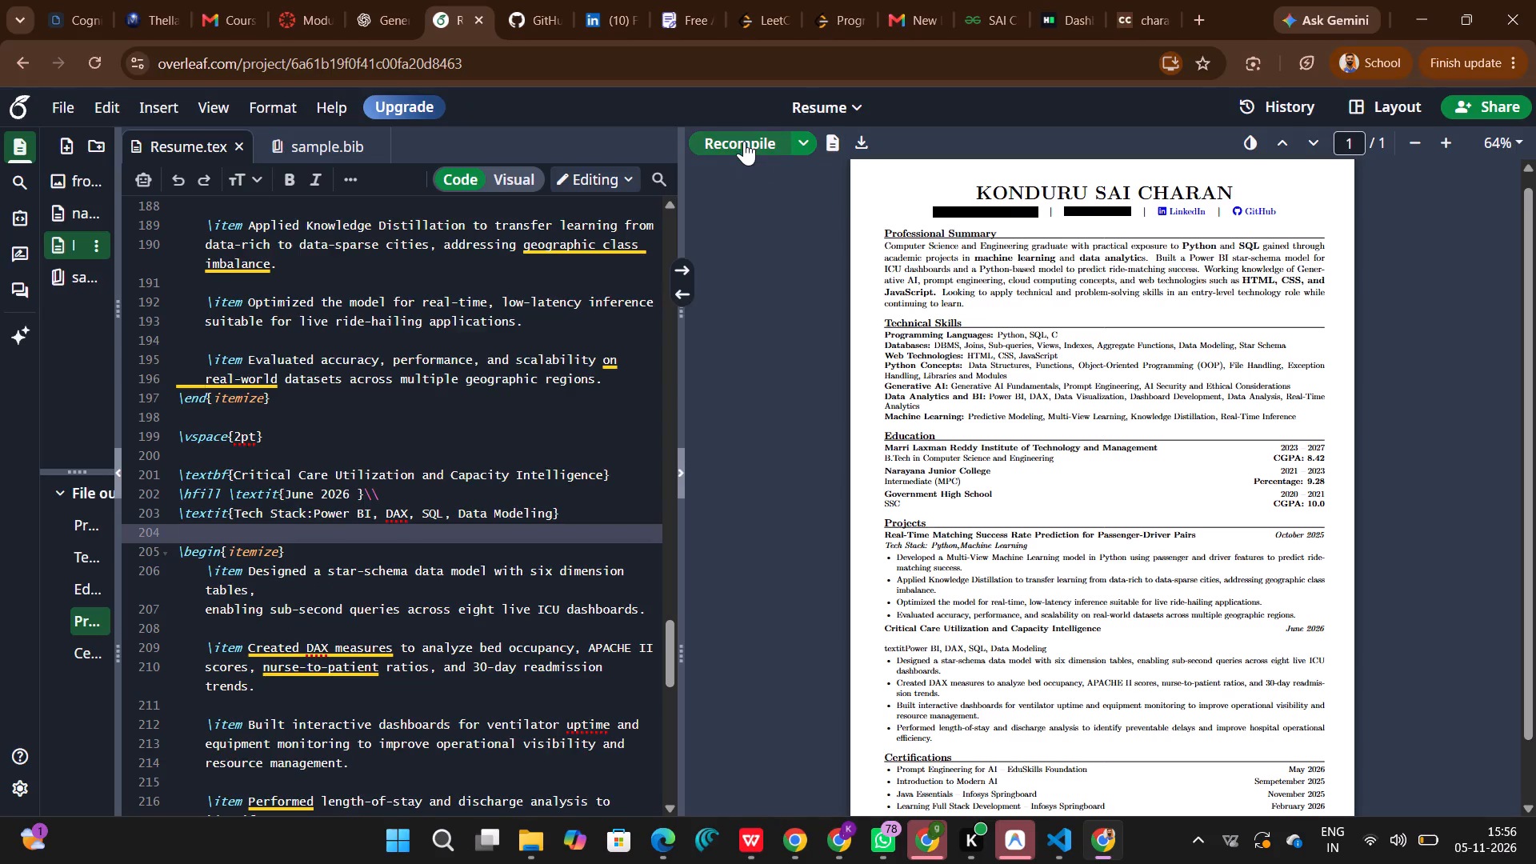
click(744, 141)
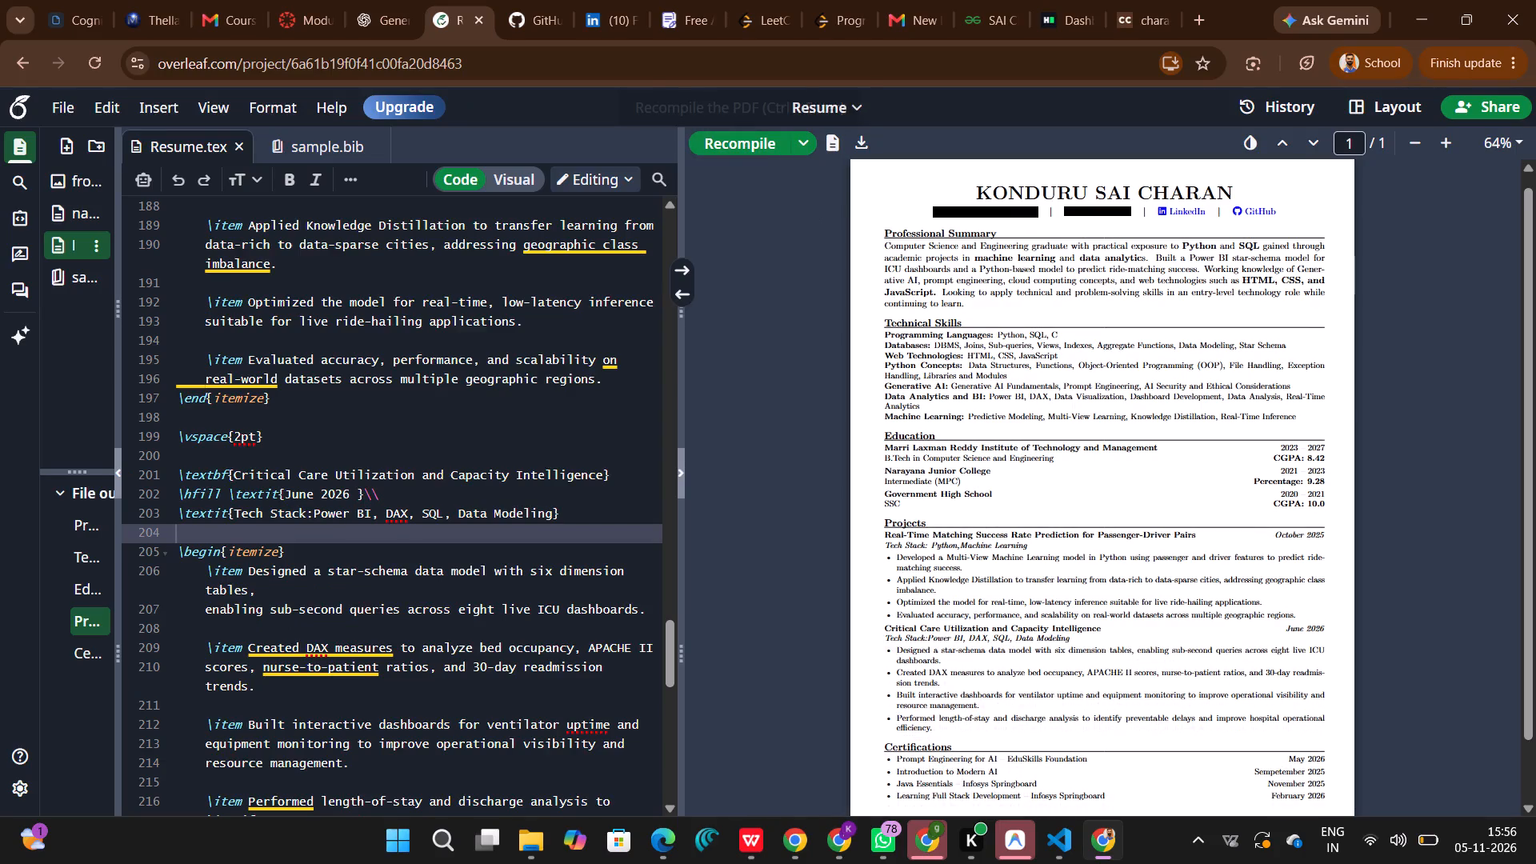
Review the whole recompiled resume preview, from the header and summary through the projects and certifications.
scroll(985, 411, down, 1)
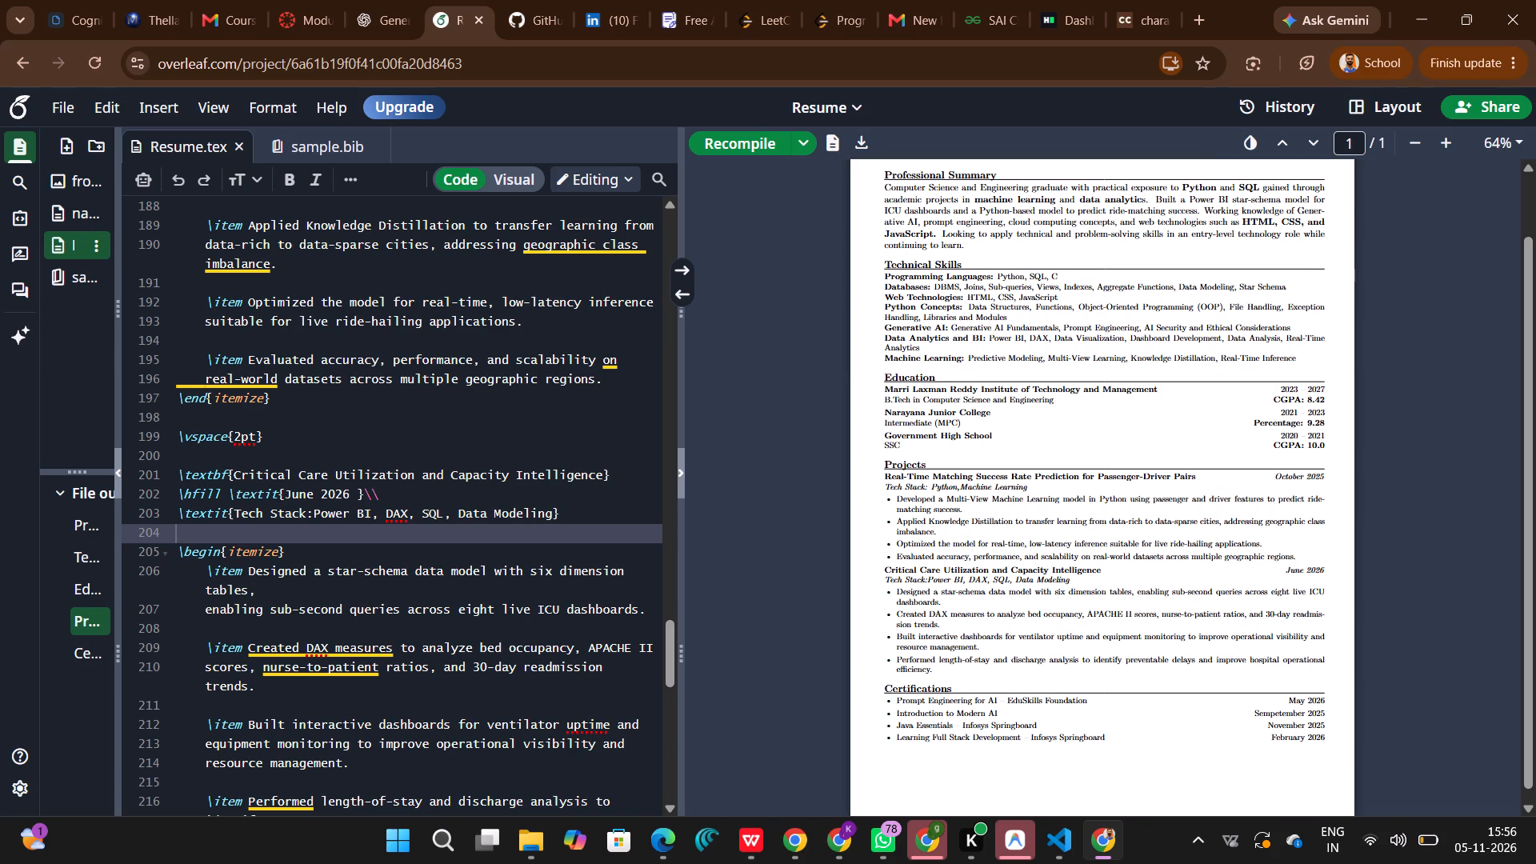
scroll(1267, 446, up, 2)
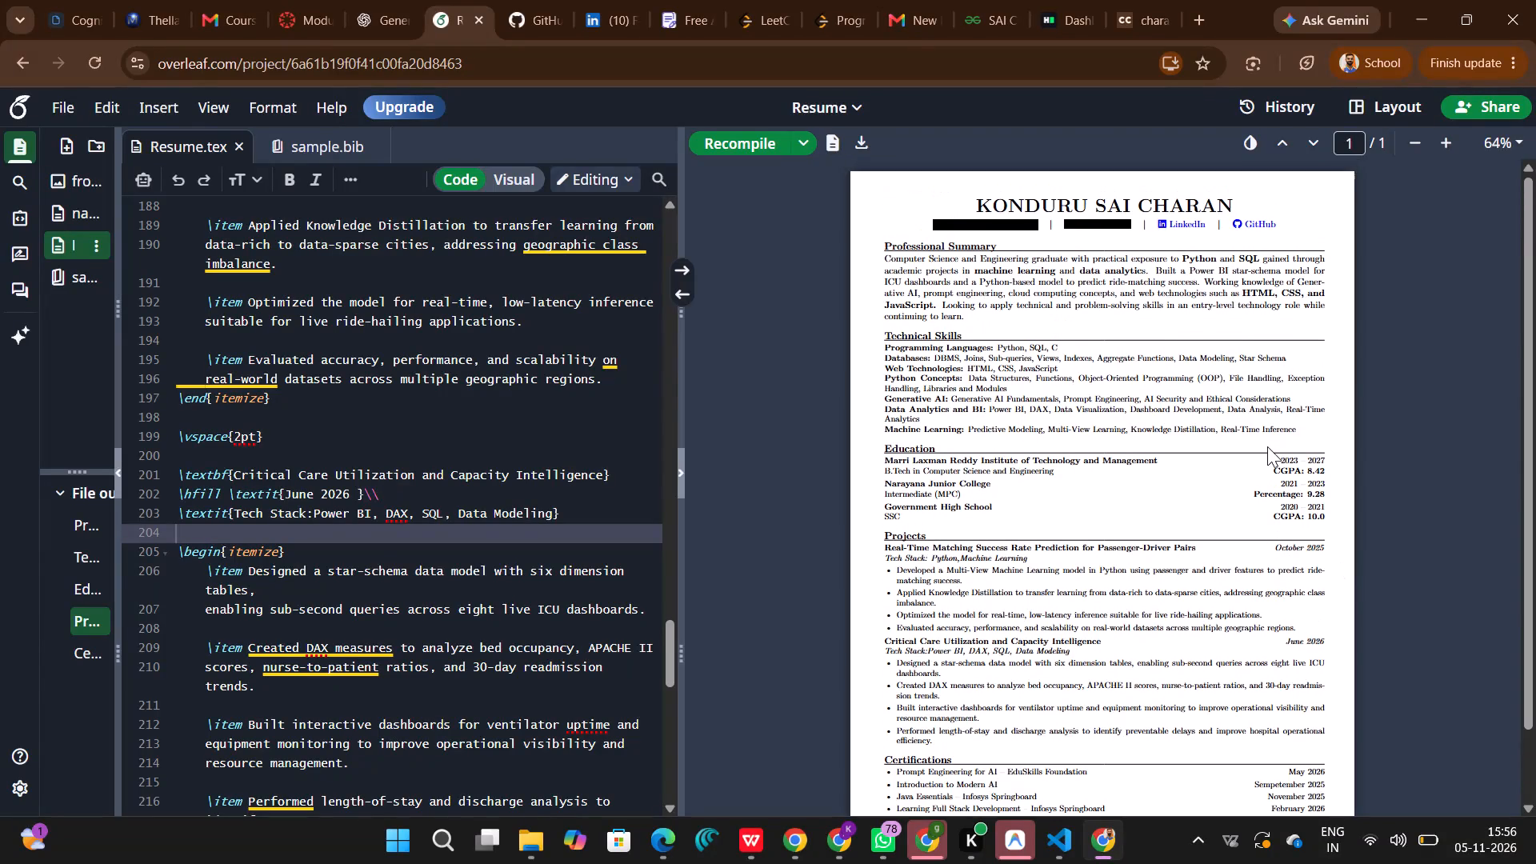
scroll(1267, 446, up, 1)
scroll(1267, 446, down, 2)
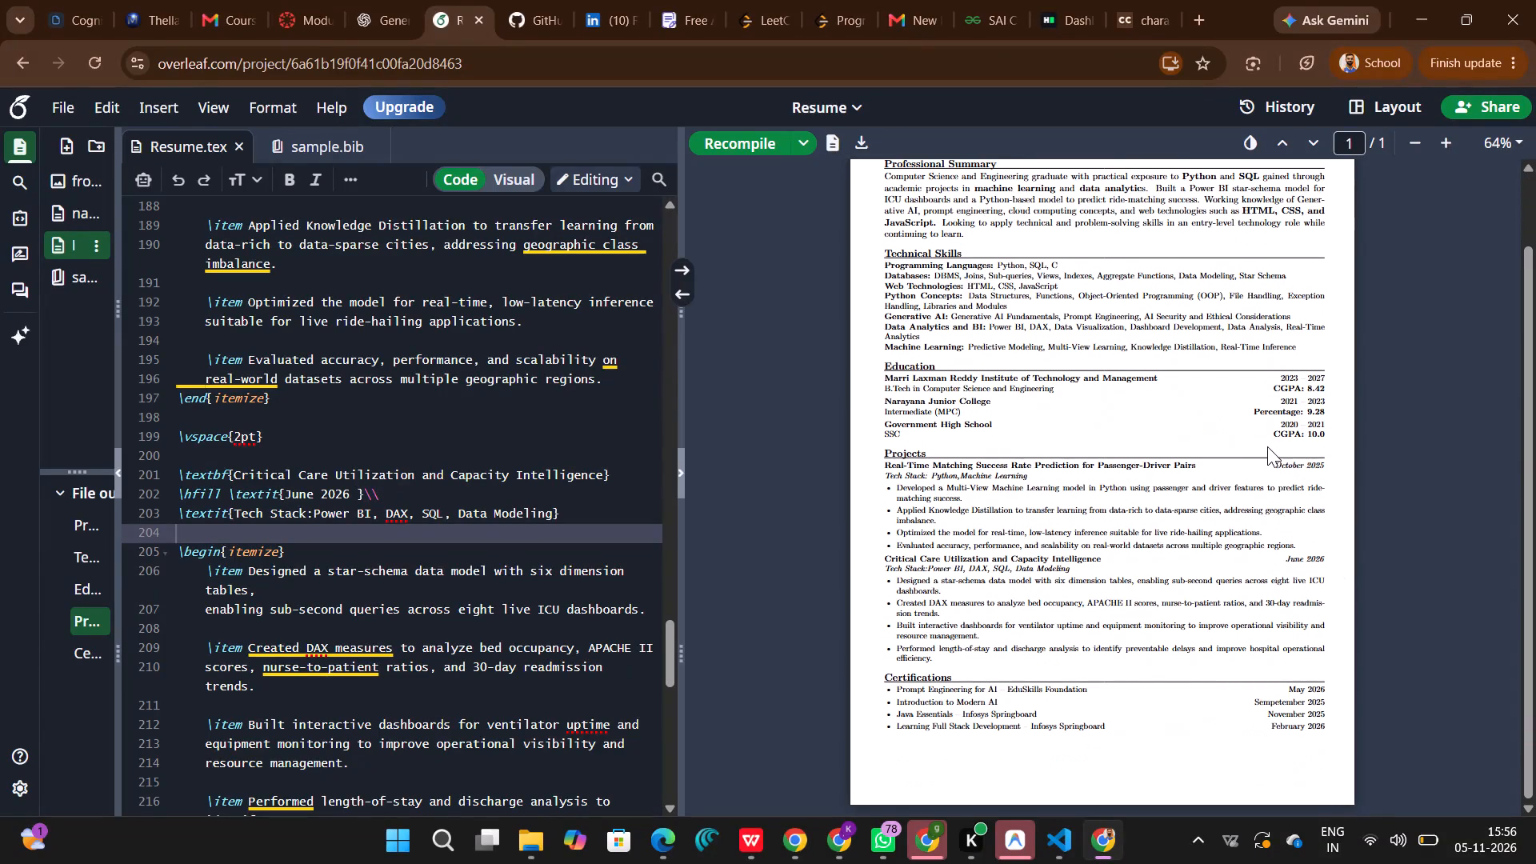
scroll(1267, 446, up, 2)
scroll(1267, 446, down, 2)
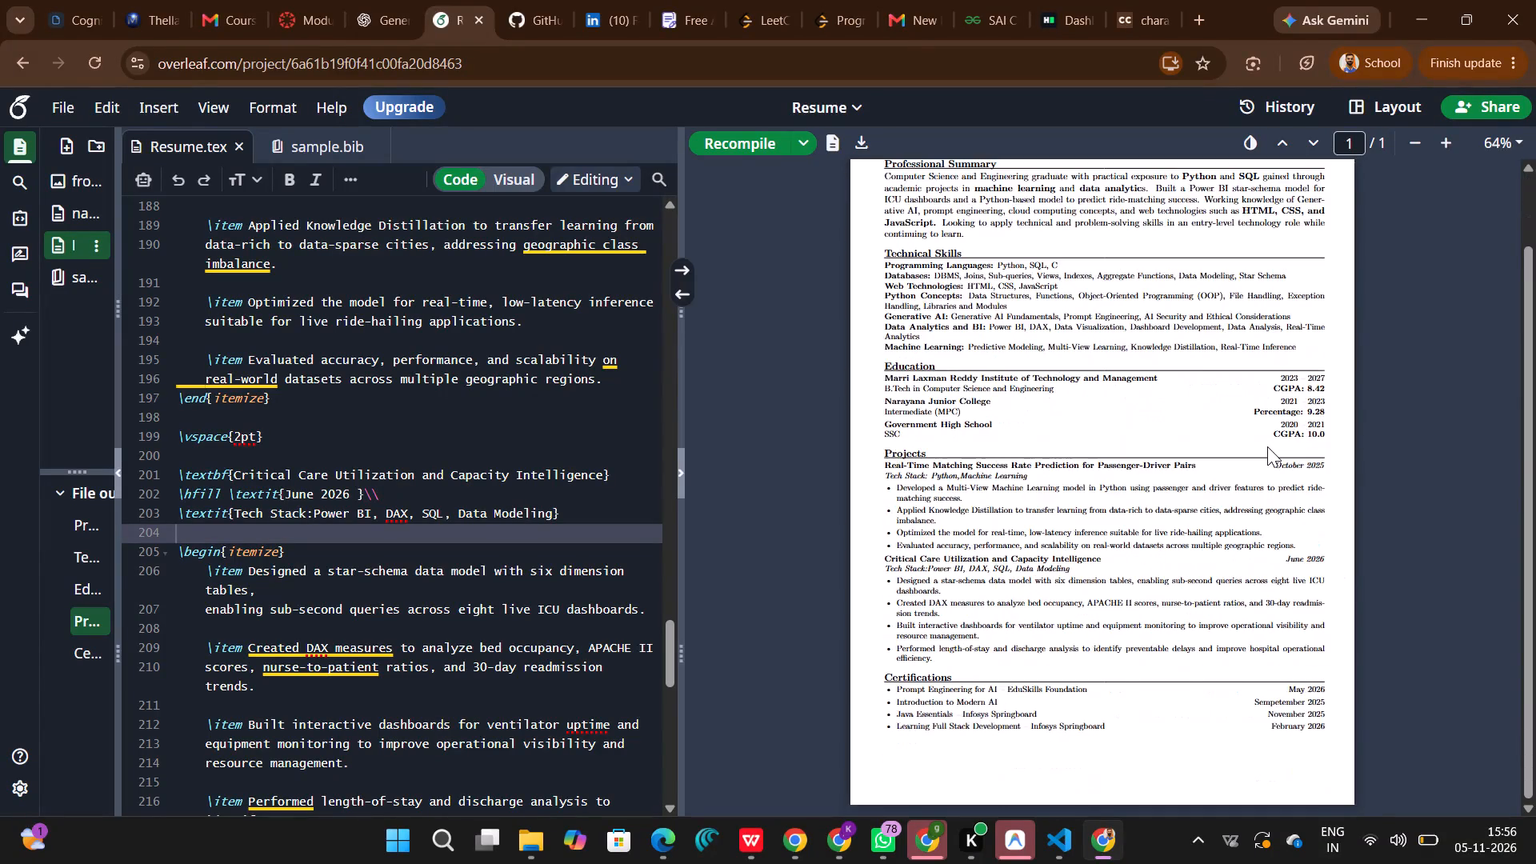
scroll(1267, 446, up, 4)
scroll(1255, 384, down, 1)
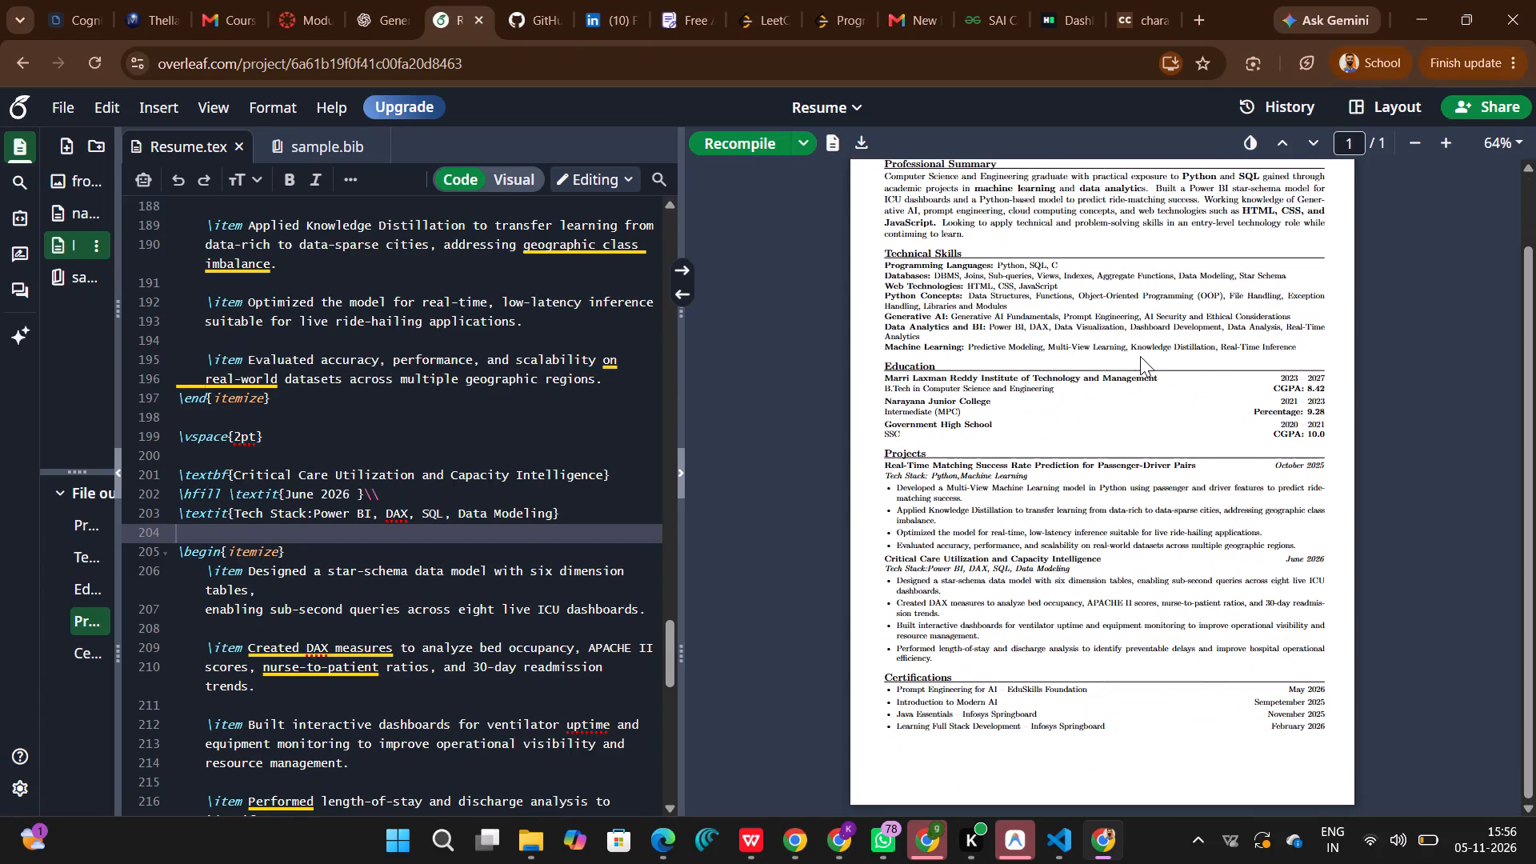
scroll(1140, 356, up, 1)
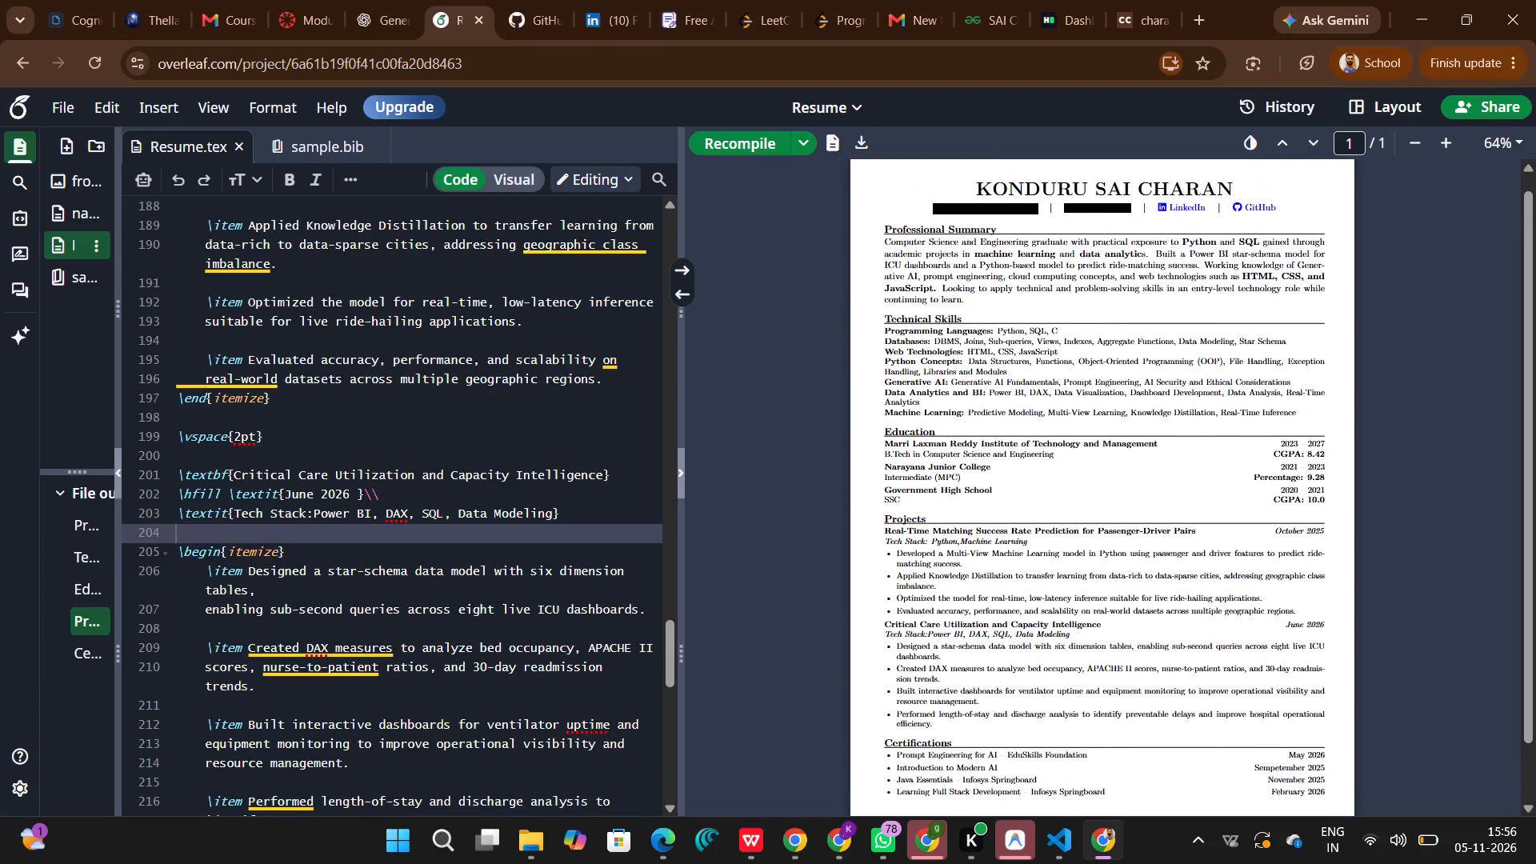
Download the compiled Resume as a PDF, open the downloaded file, and dismiss the text annotations tip.
click(863, 144)
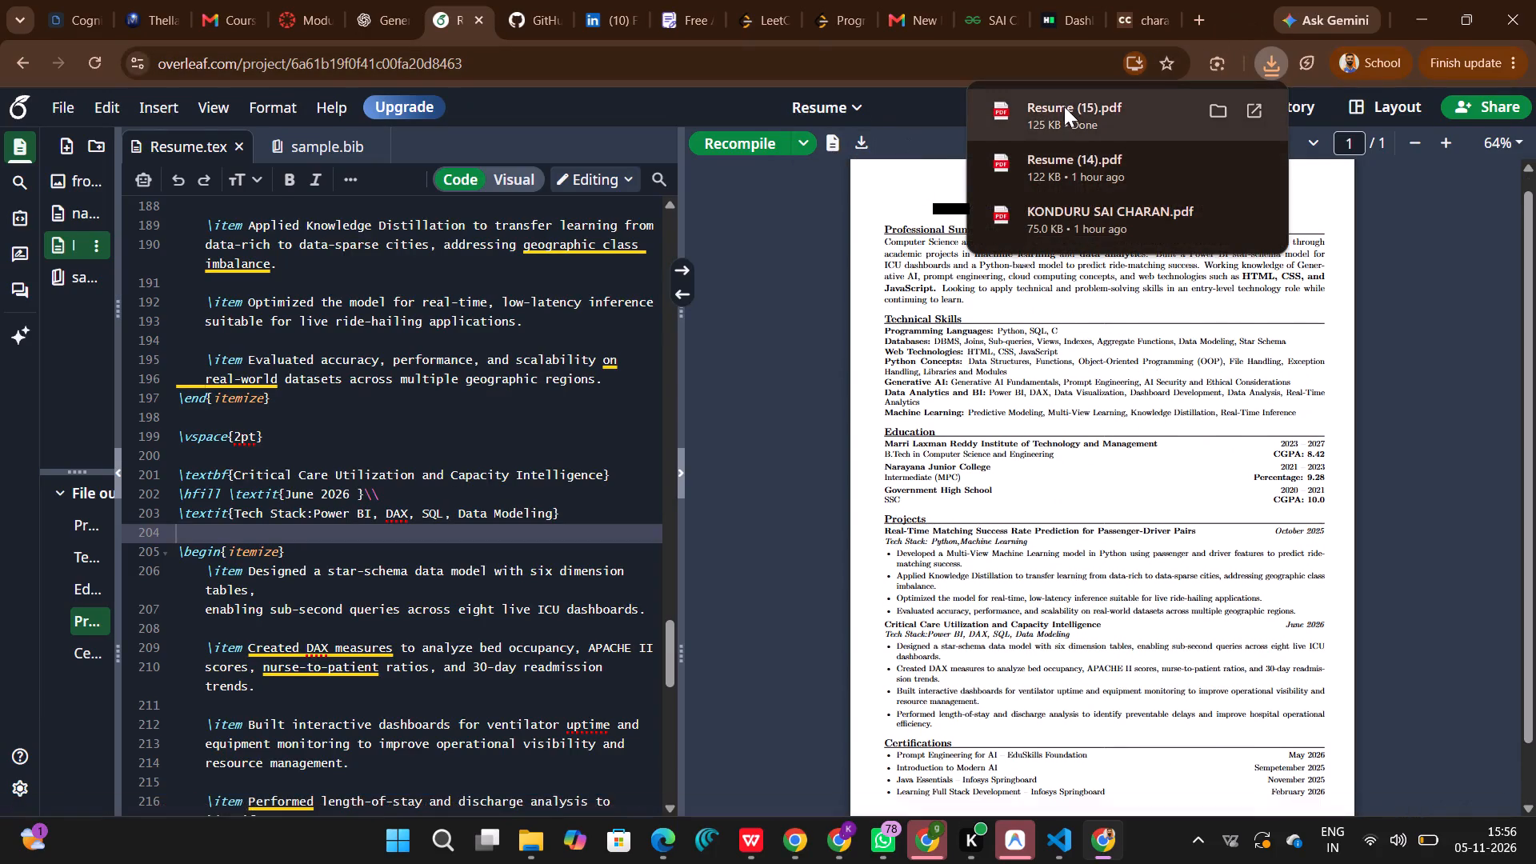
click(1064, 106)
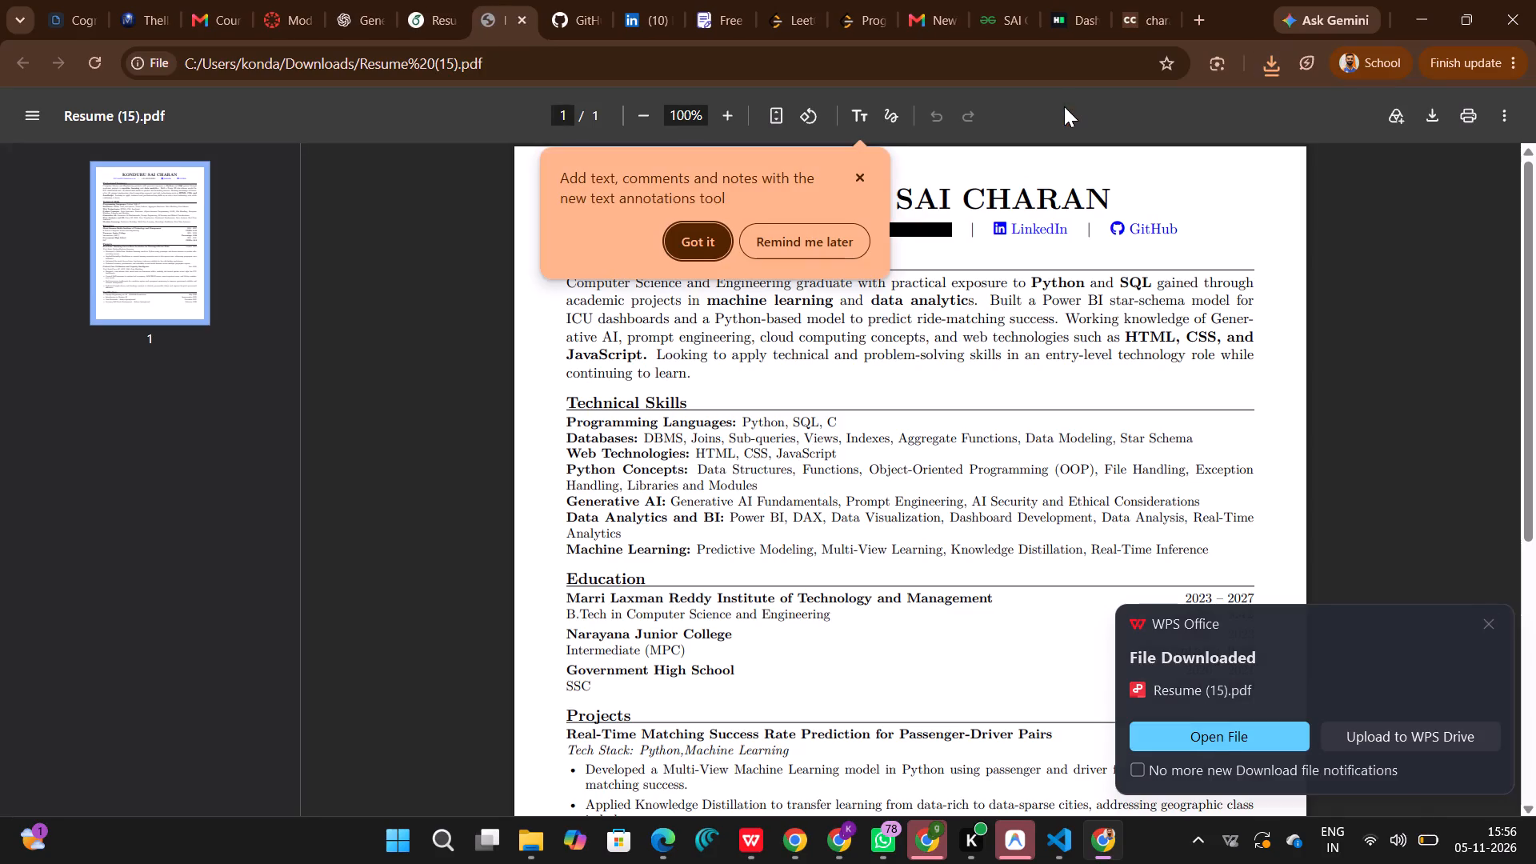
click(858, 175)
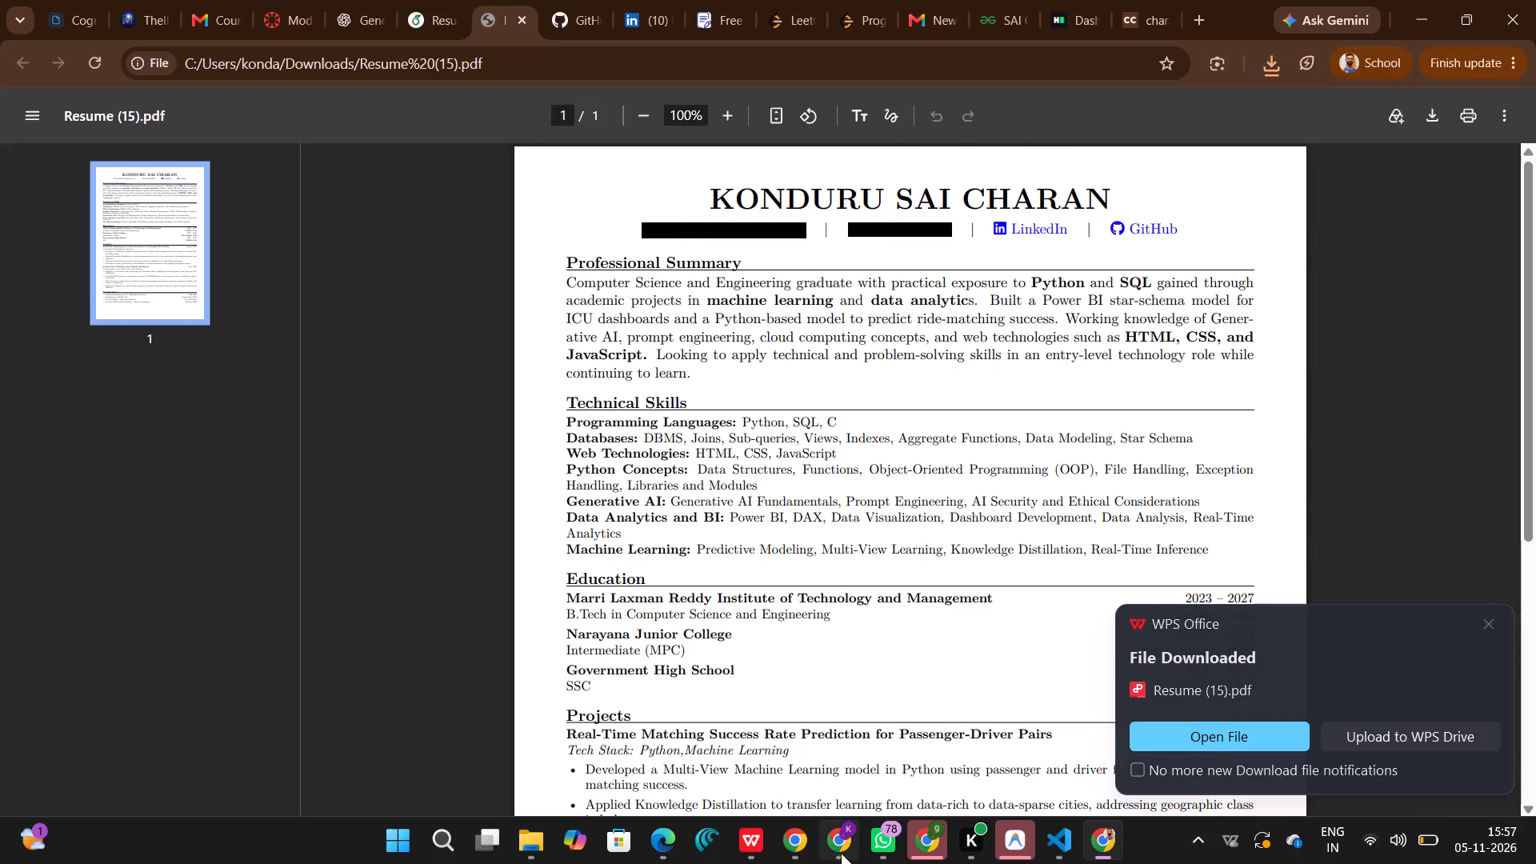
Switch to the browser window with the cognizant resume project, download its compiled PDF, and open the downloaded file.
click(853, 744)
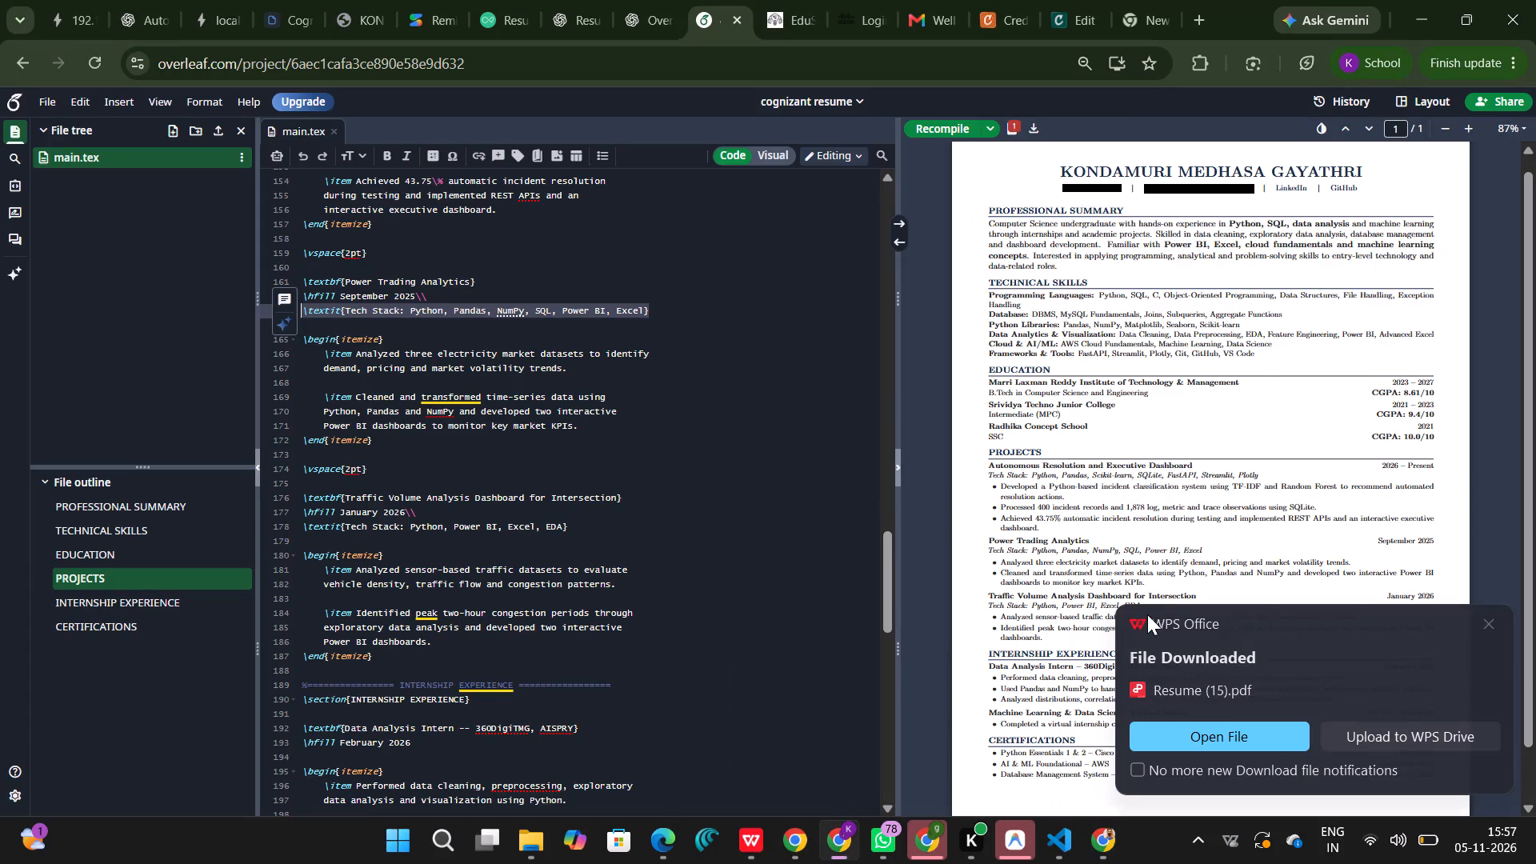
click(1486, 622)
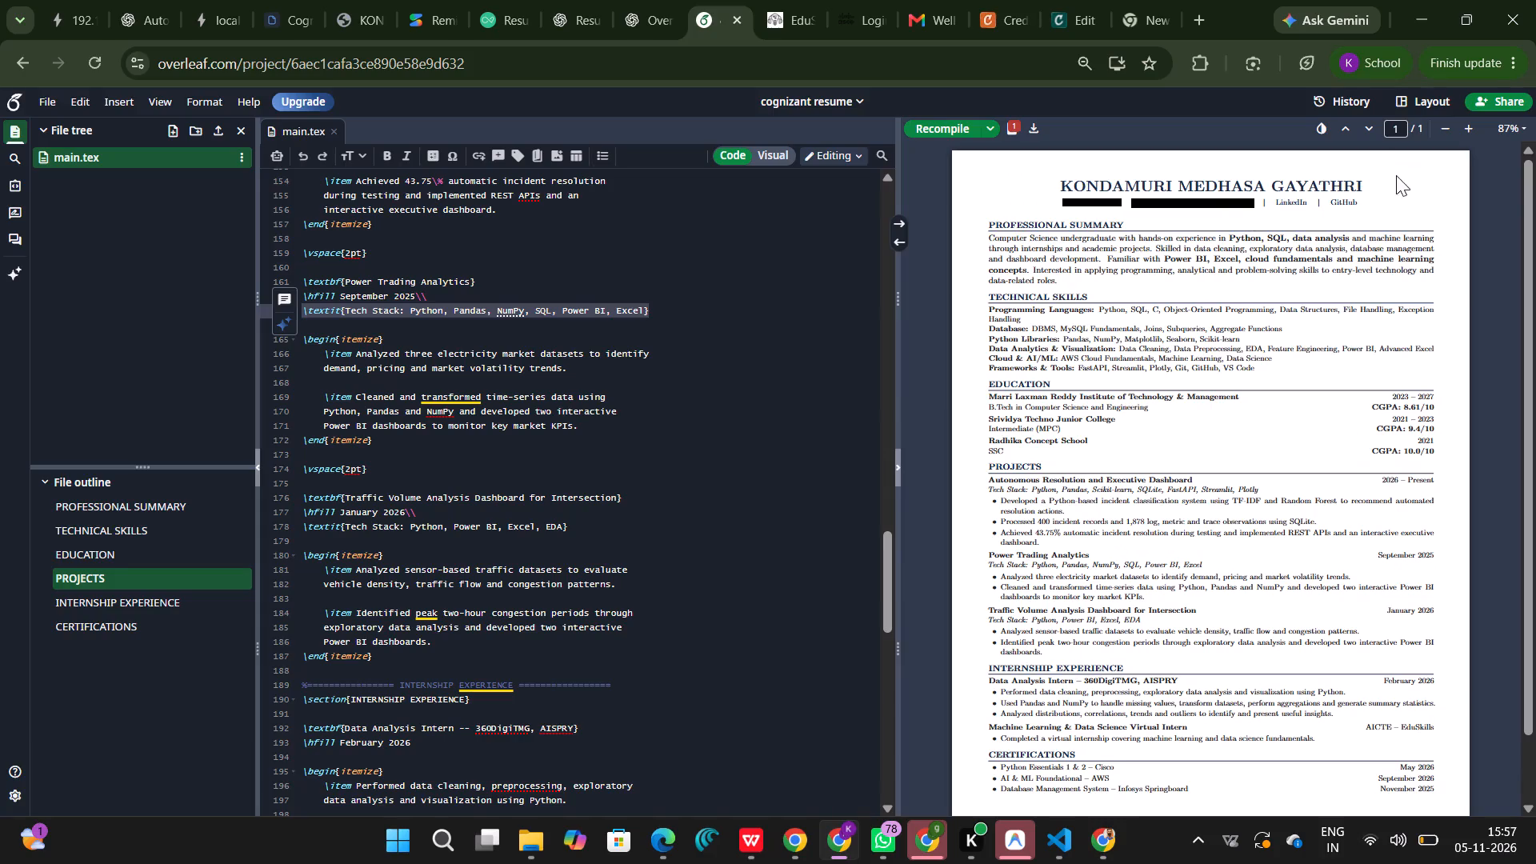
click(1032, 124)
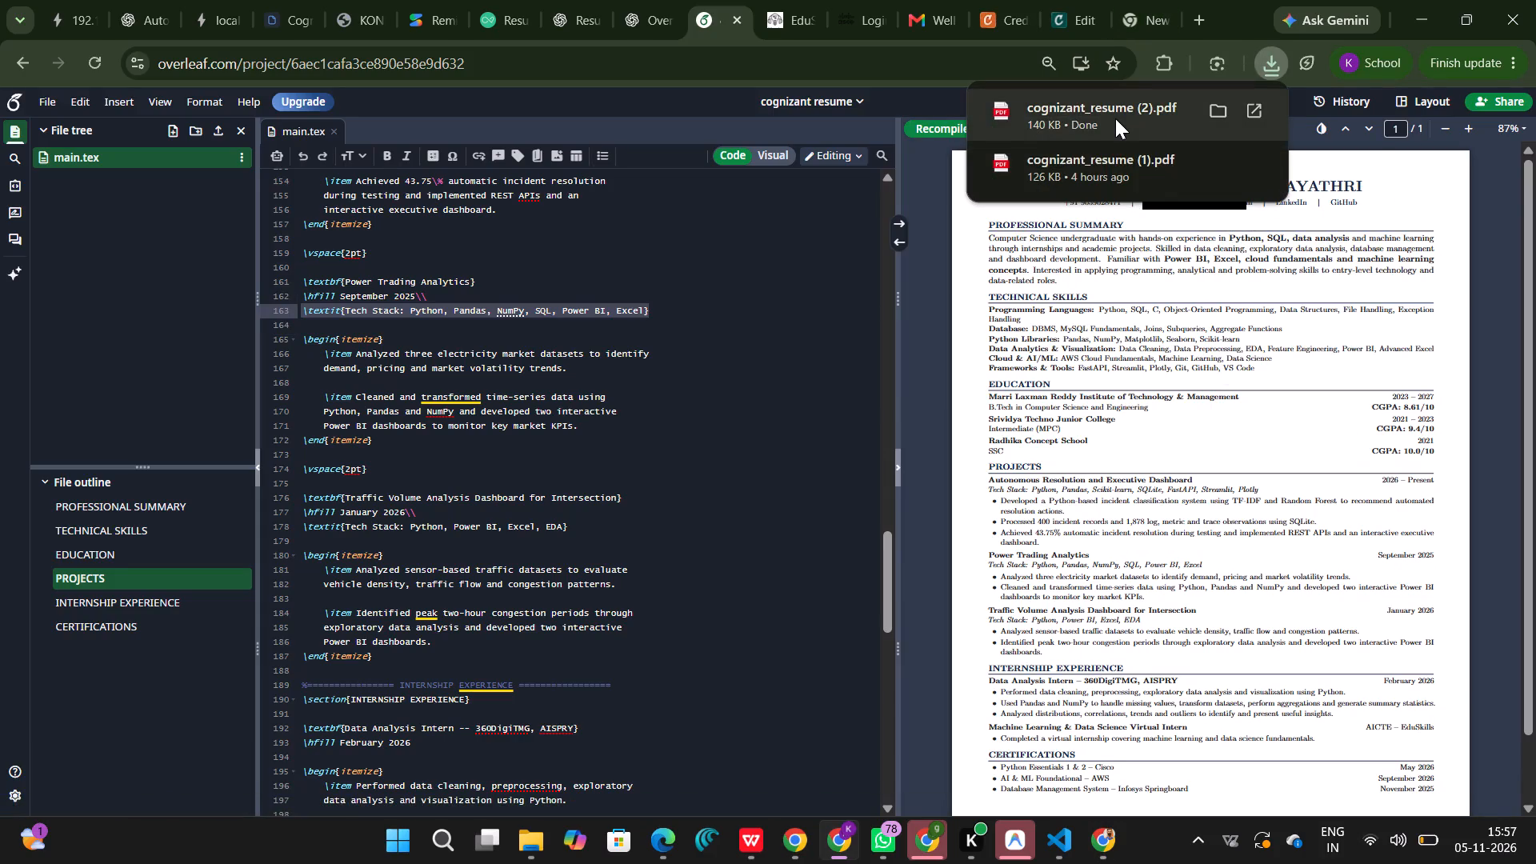
click(1115, 118)
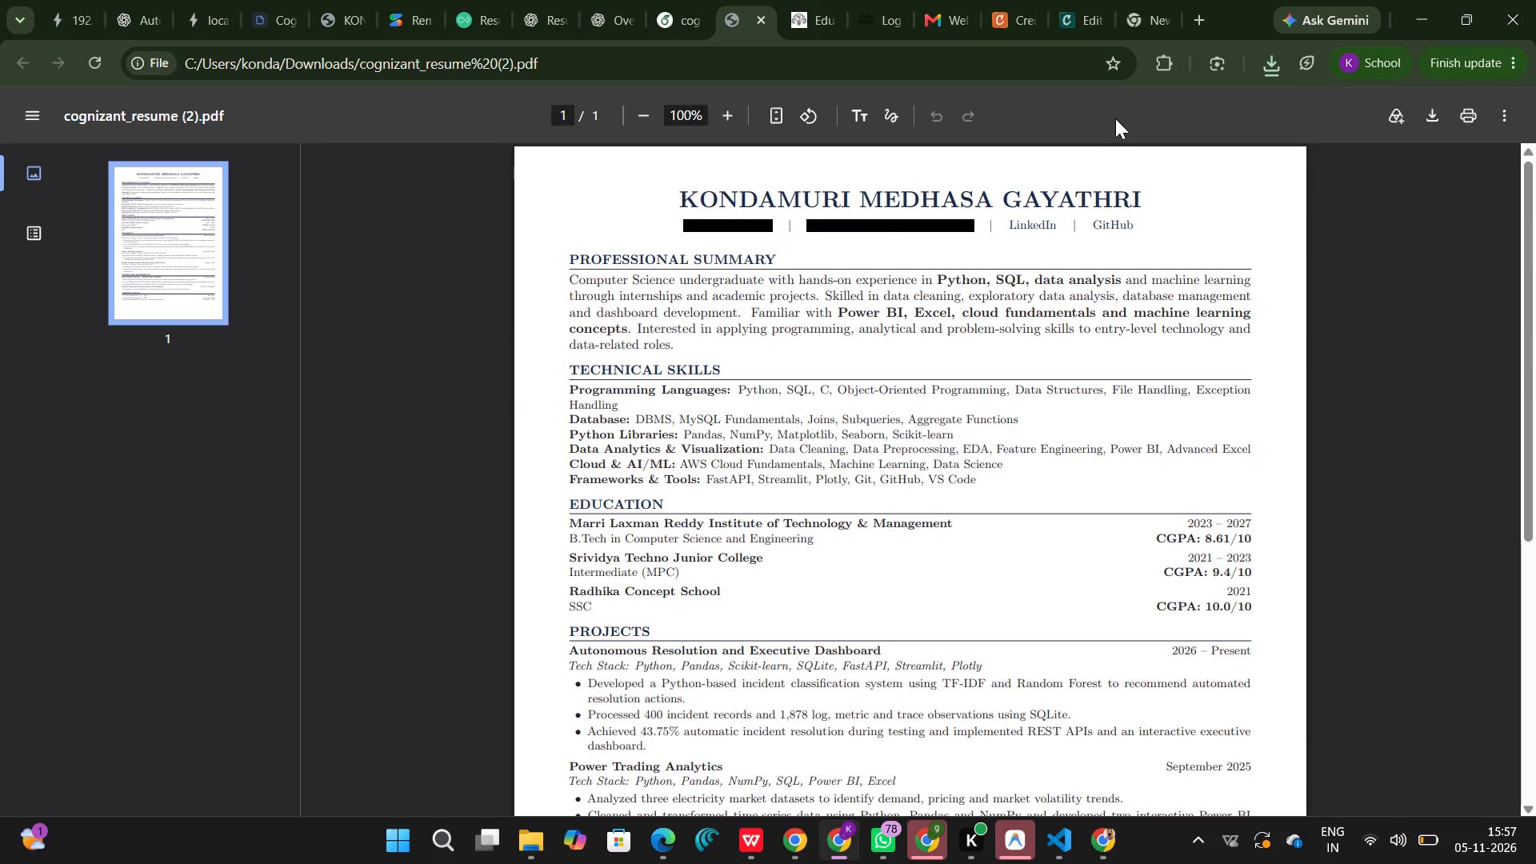
Look through the downloaded cognizant resume PDF from the professional summary to the certifications and back.
scroll(1047, 312, down, 2)
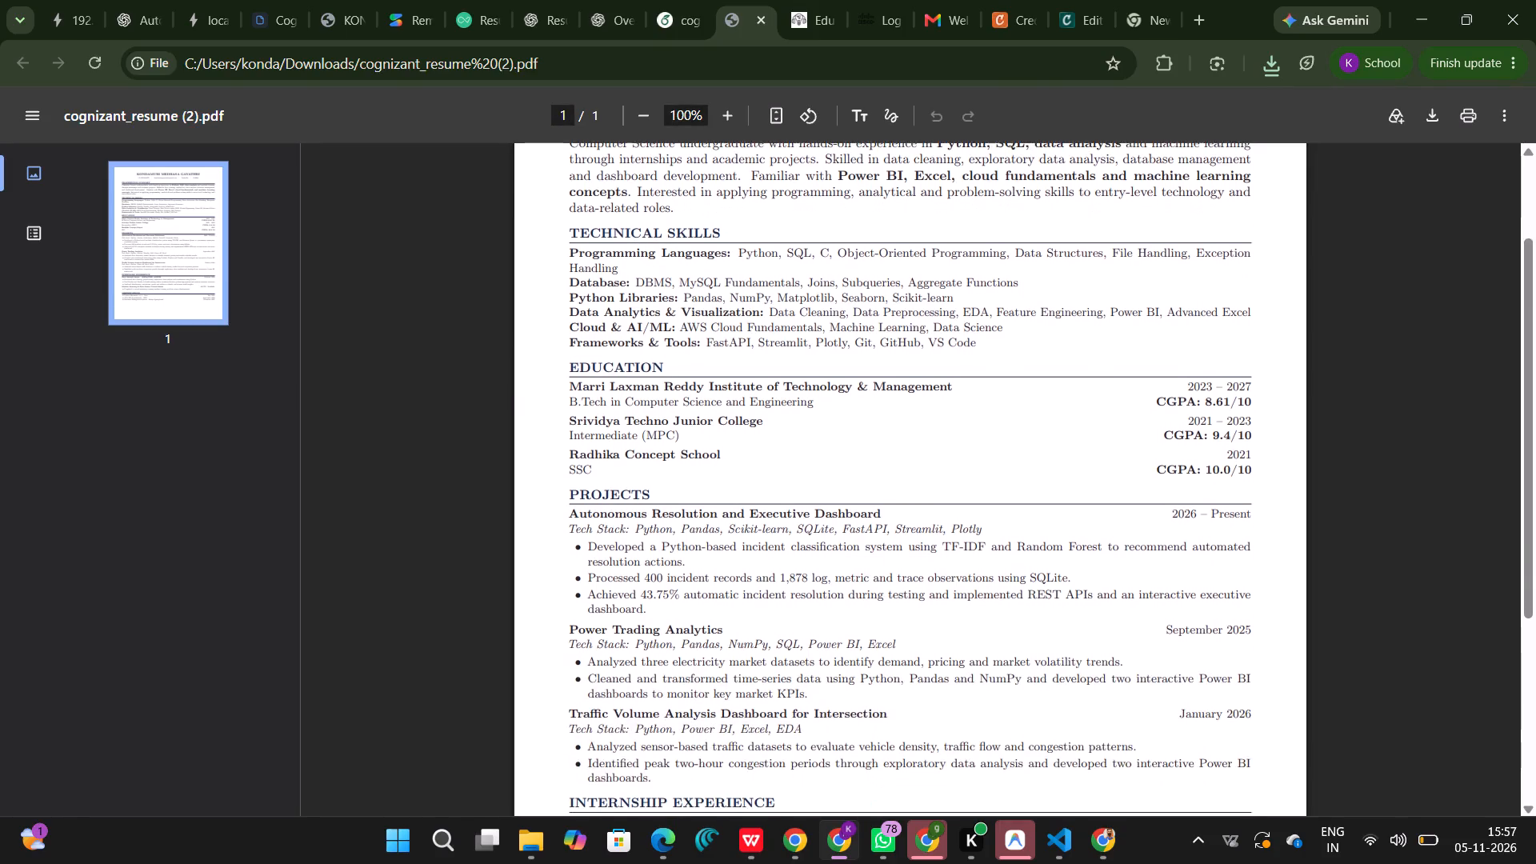
scroll(1047, 312, down, 4)
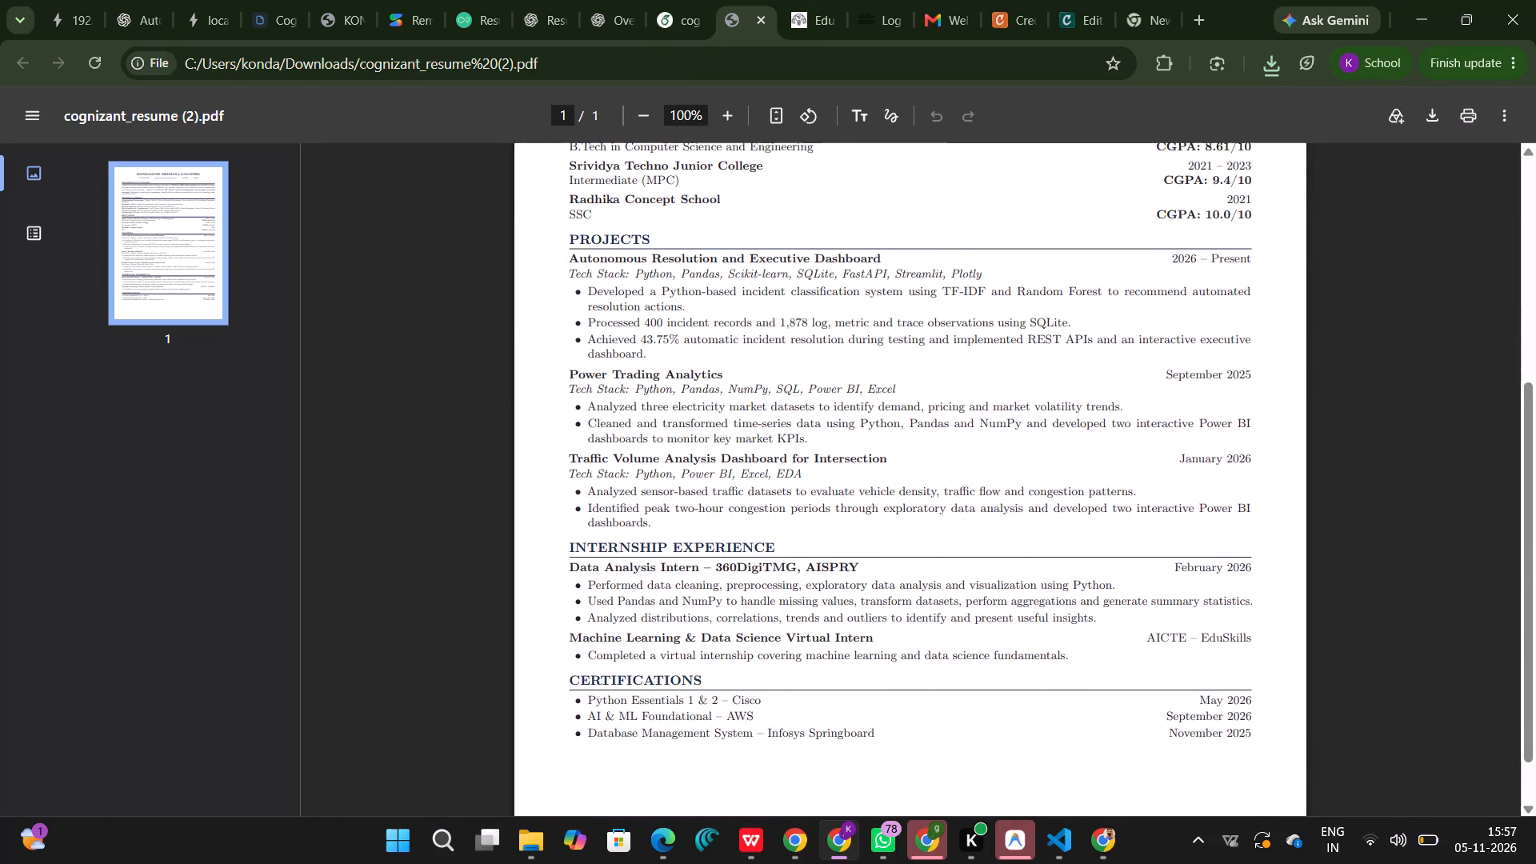
scroll(1047, 312, up, 1)
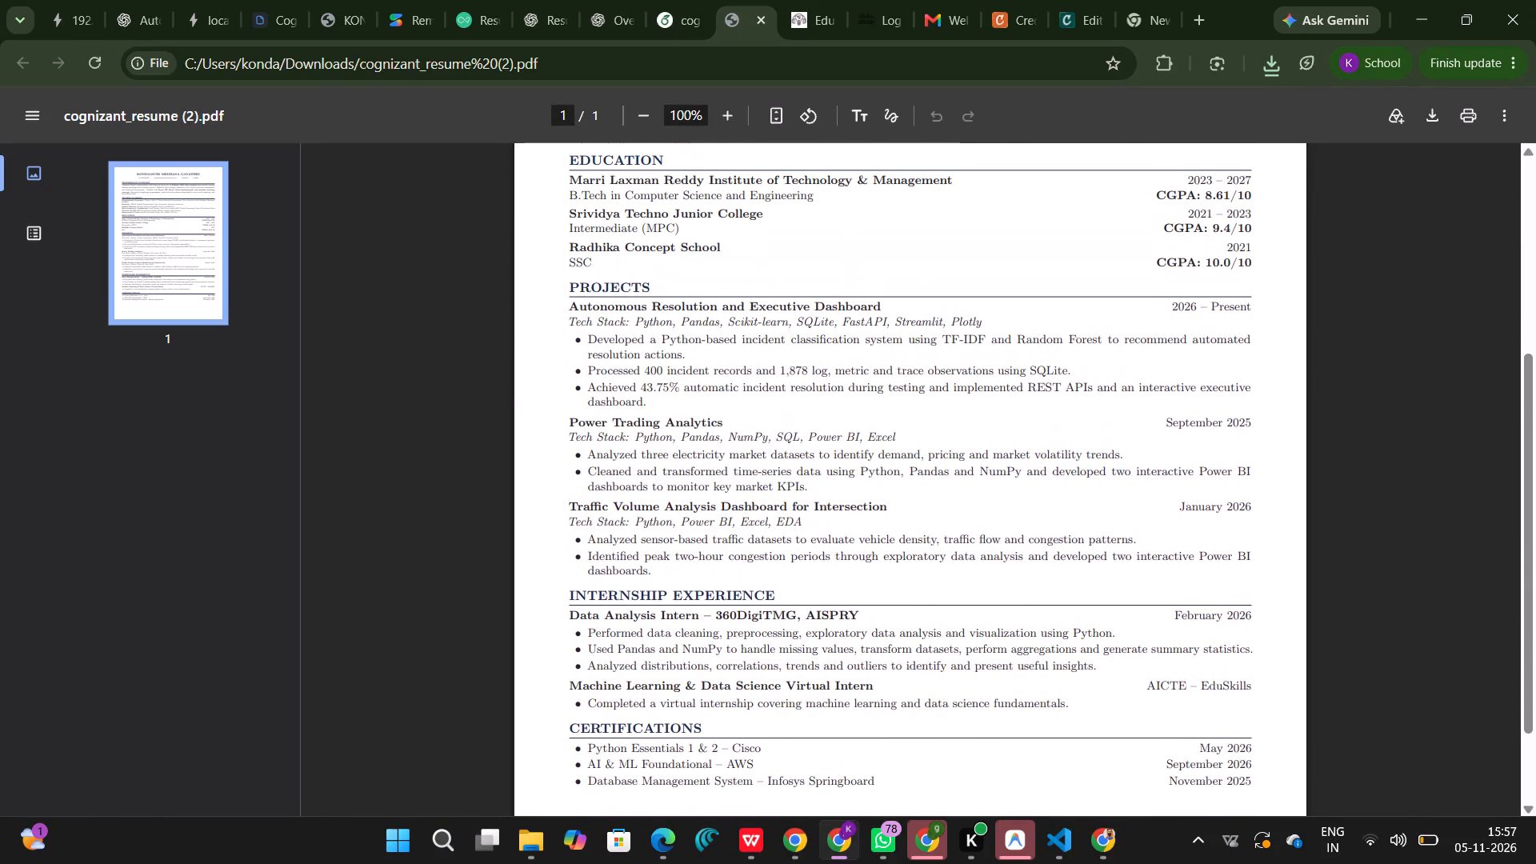
scroll(1047, 312, up, 1)
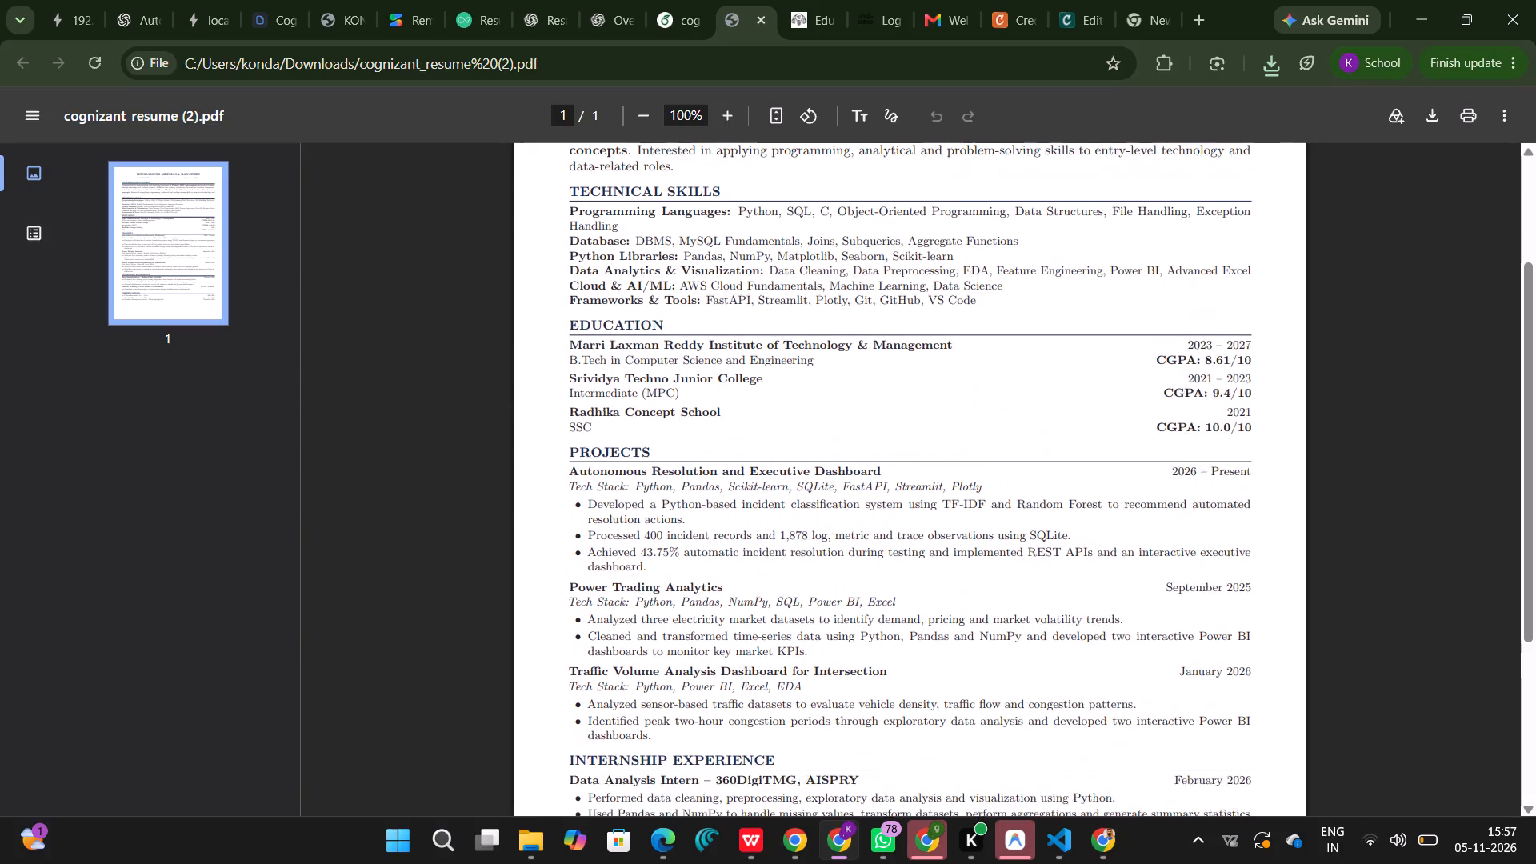
scroll(1047, 312, up, 2)
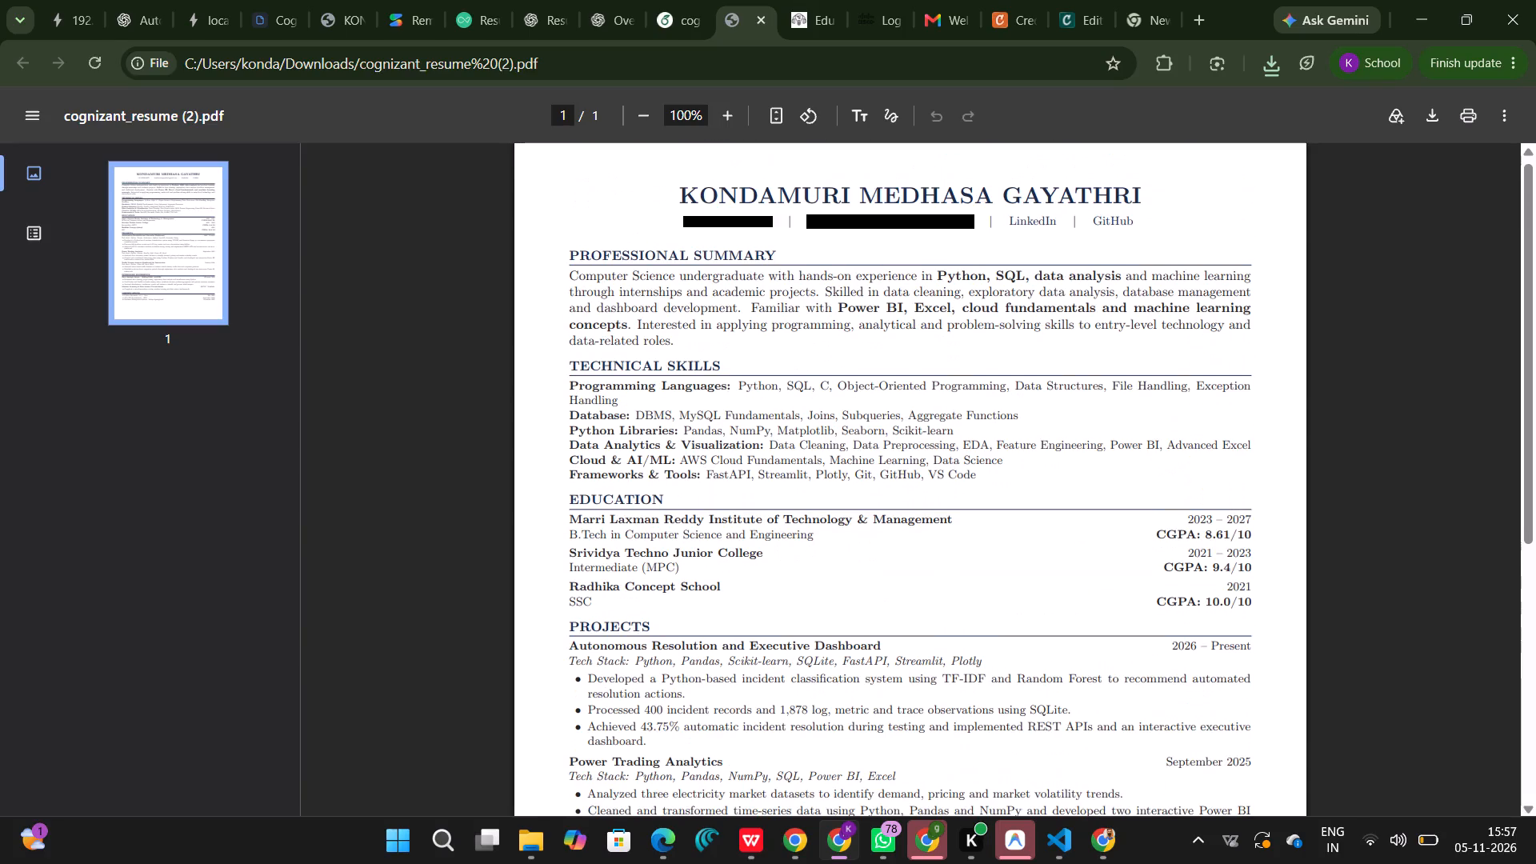
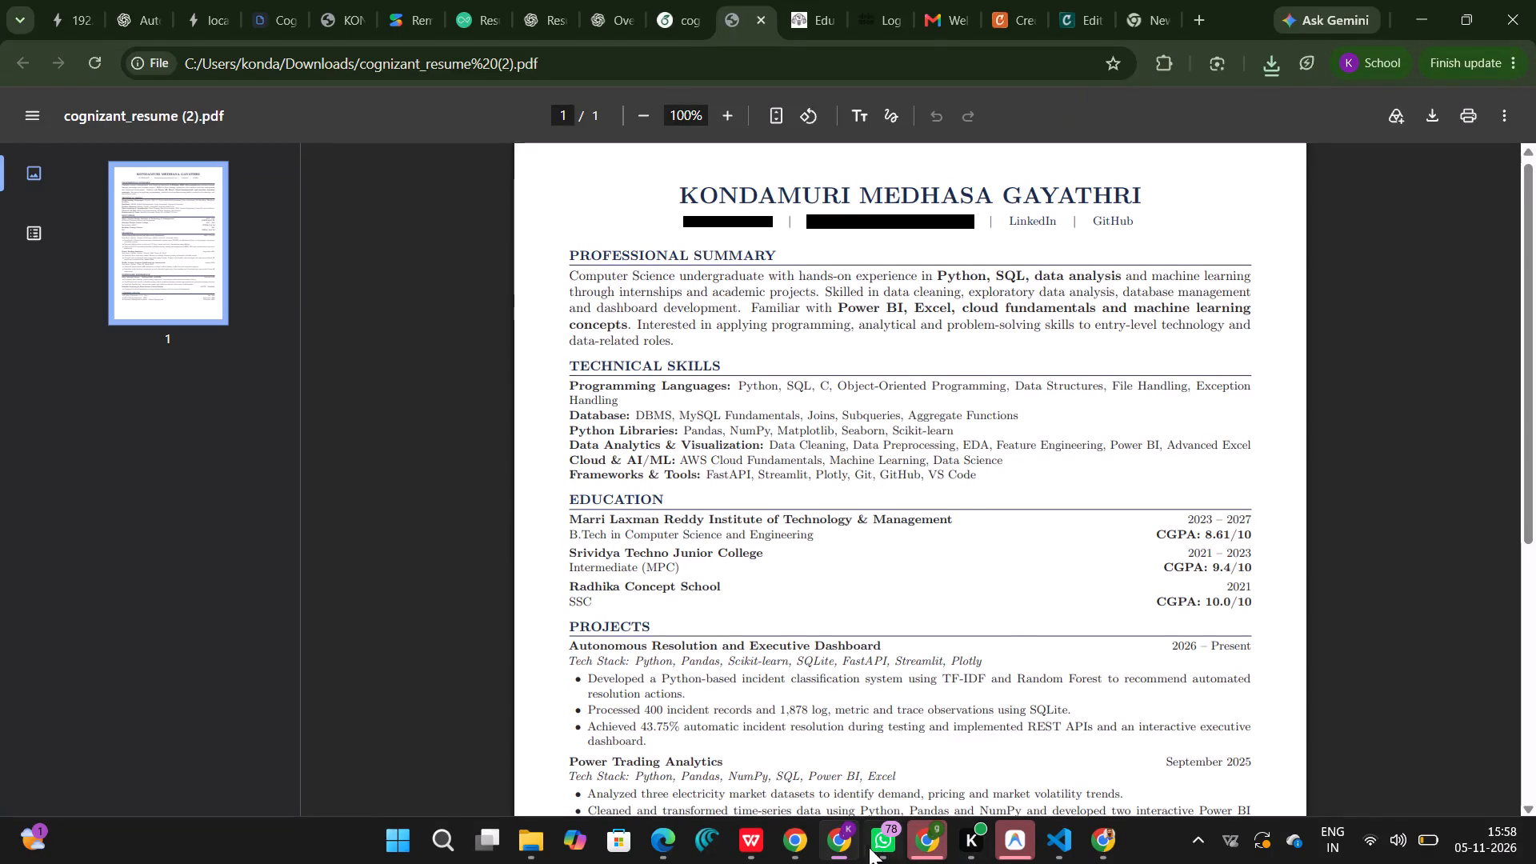
Switch to the browser window with the My CV Creator ATS scan results and look over the score and summary.
click(819, 739)
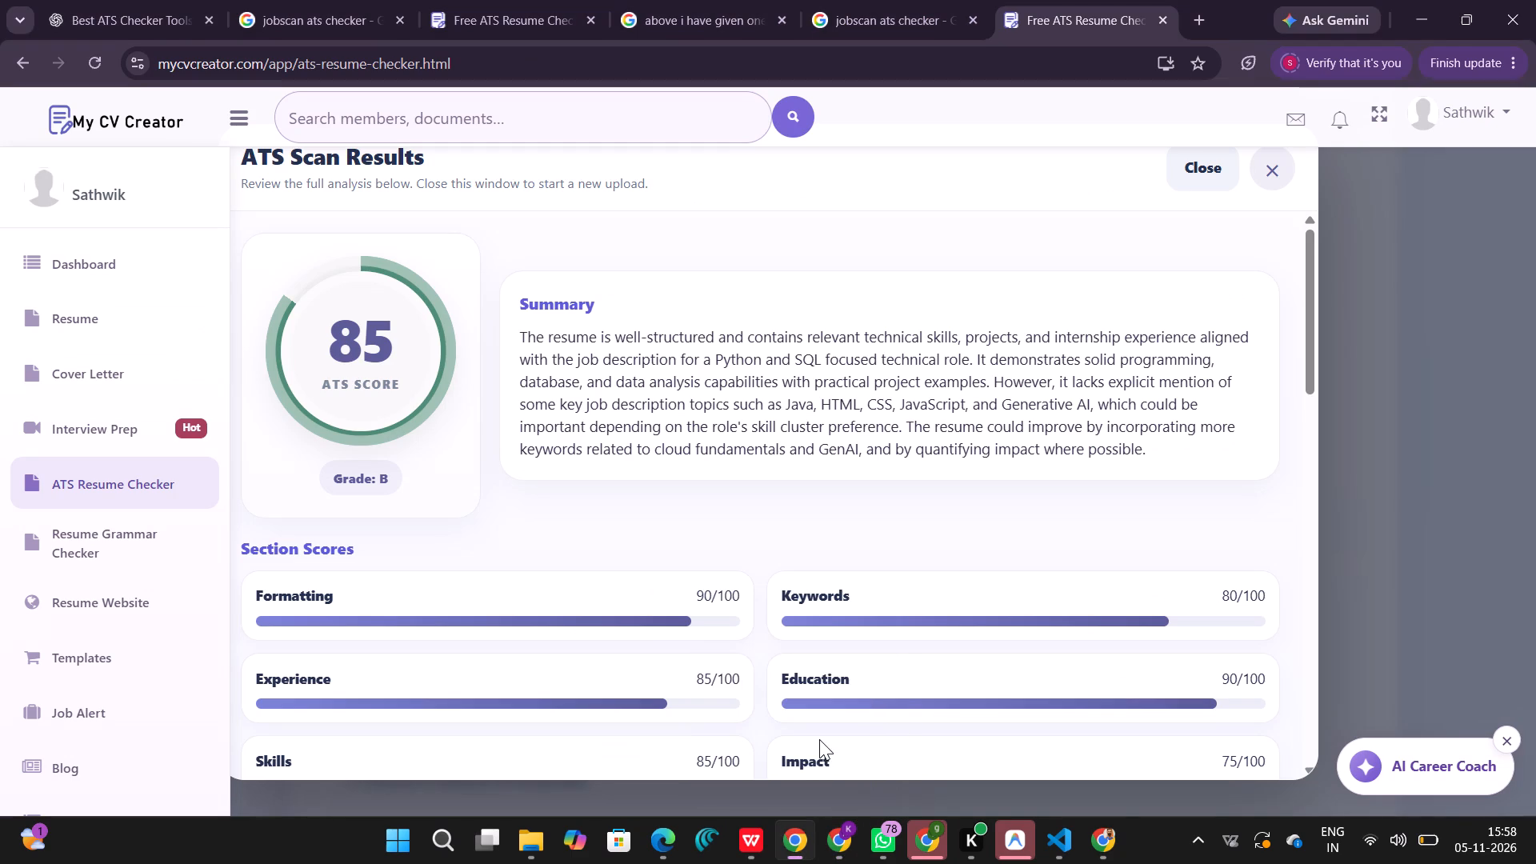
scroll(822, 607, down, 6)
scroll(822, 607, up, 9)
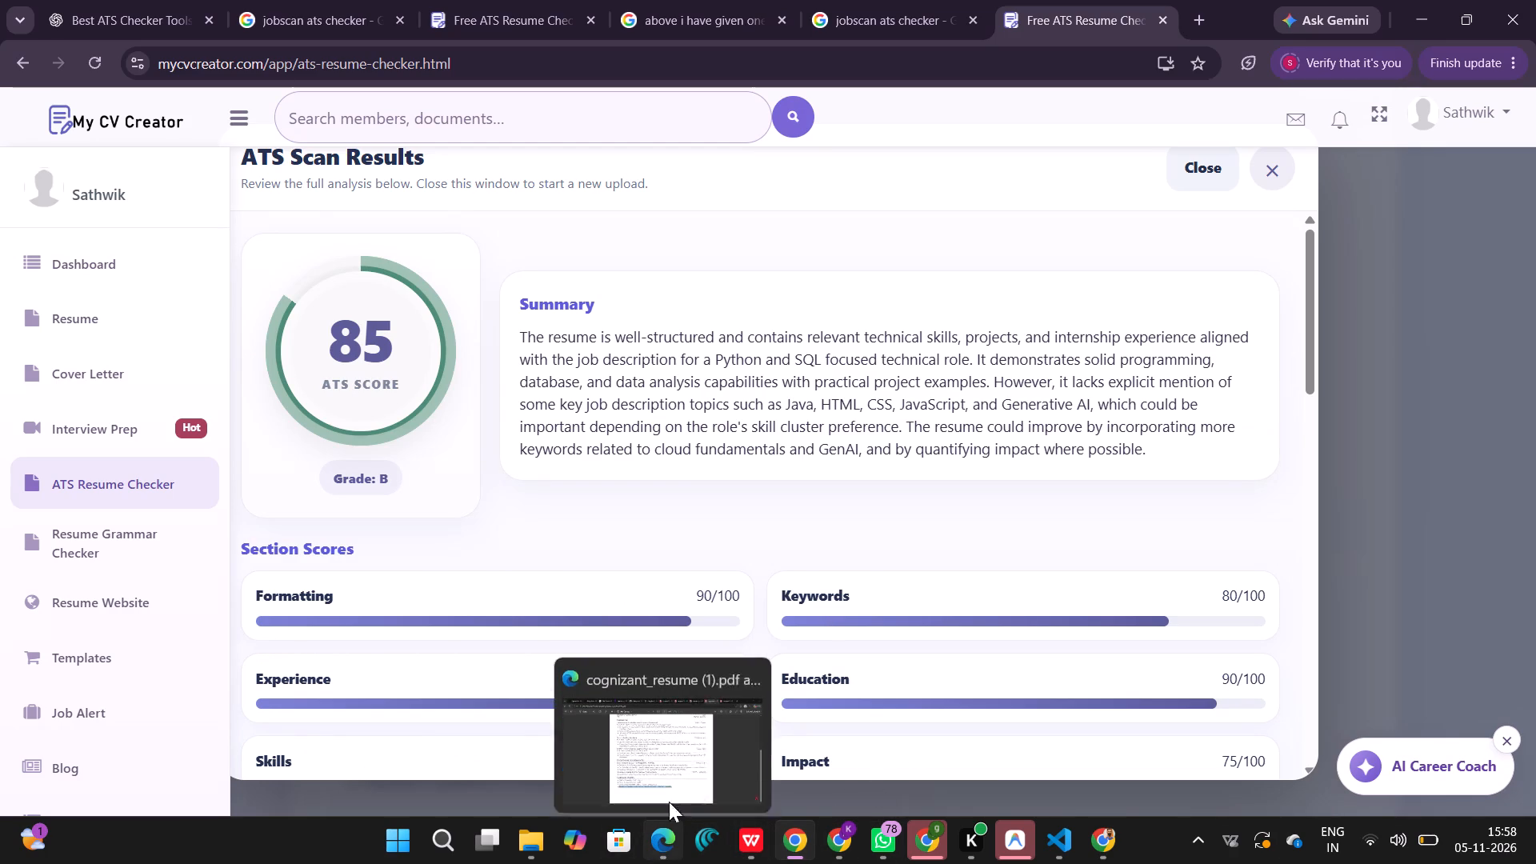
Switch to Microsoft Edge and check the earlier cognizant_resume (1) PDF, clearing its text selection, and the Resume (14) PDF.
click(640, 713)
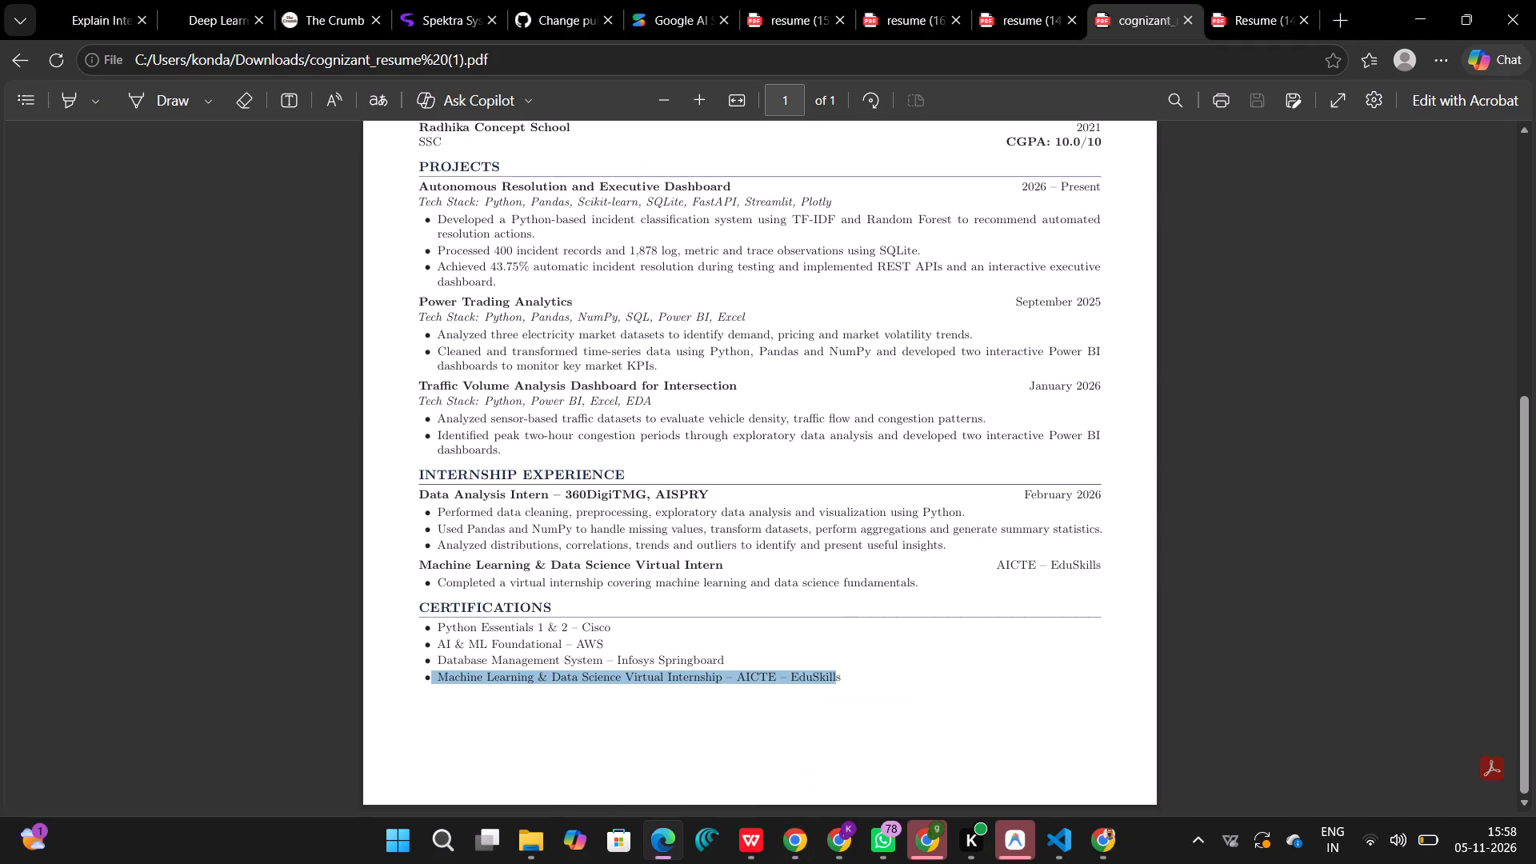
click(849, 595)
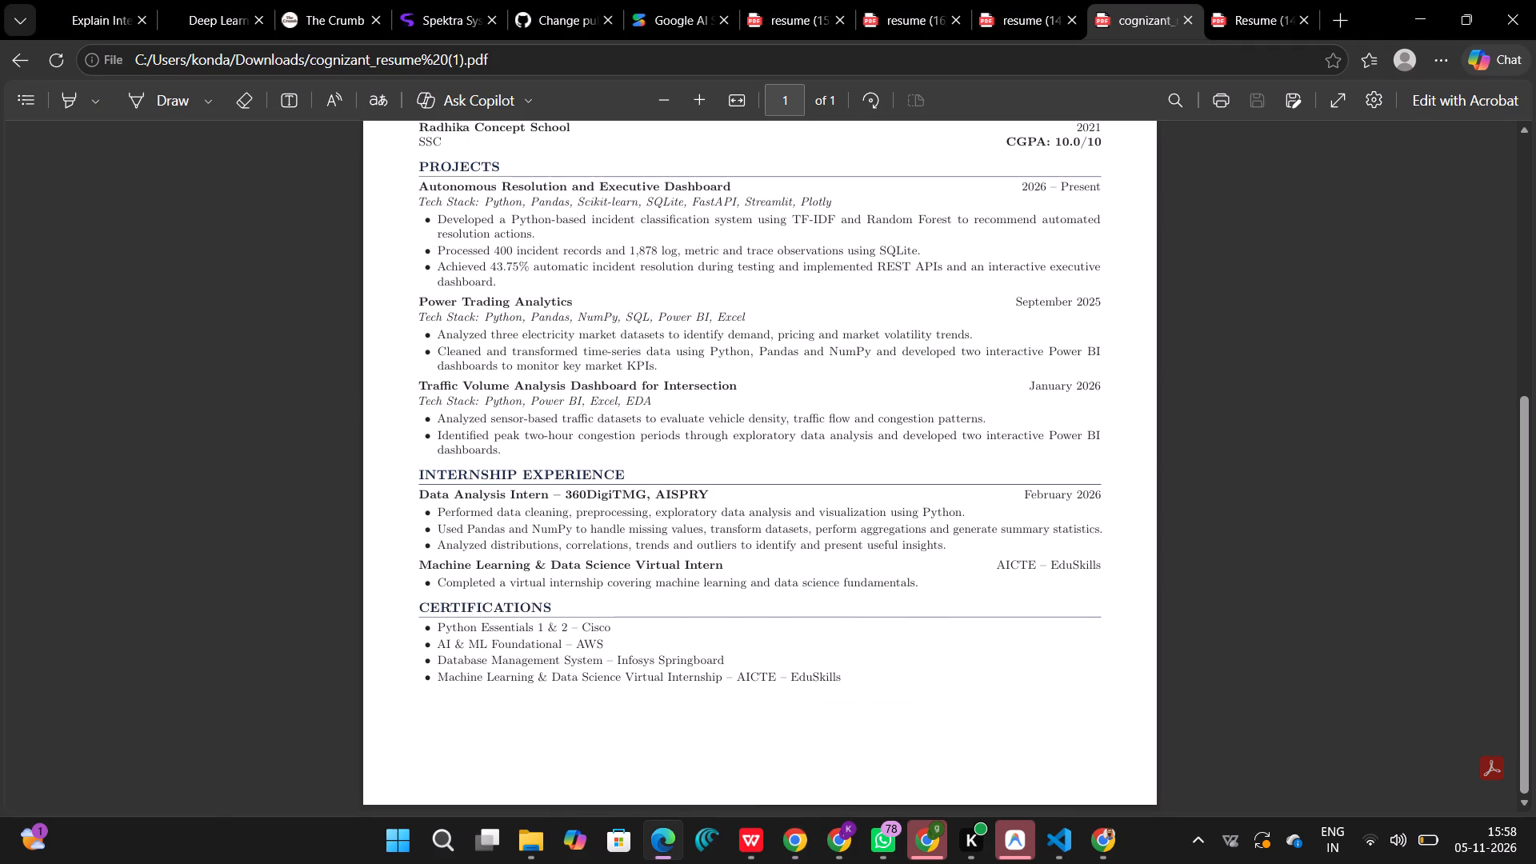
scroll(849, 595, down, 1)
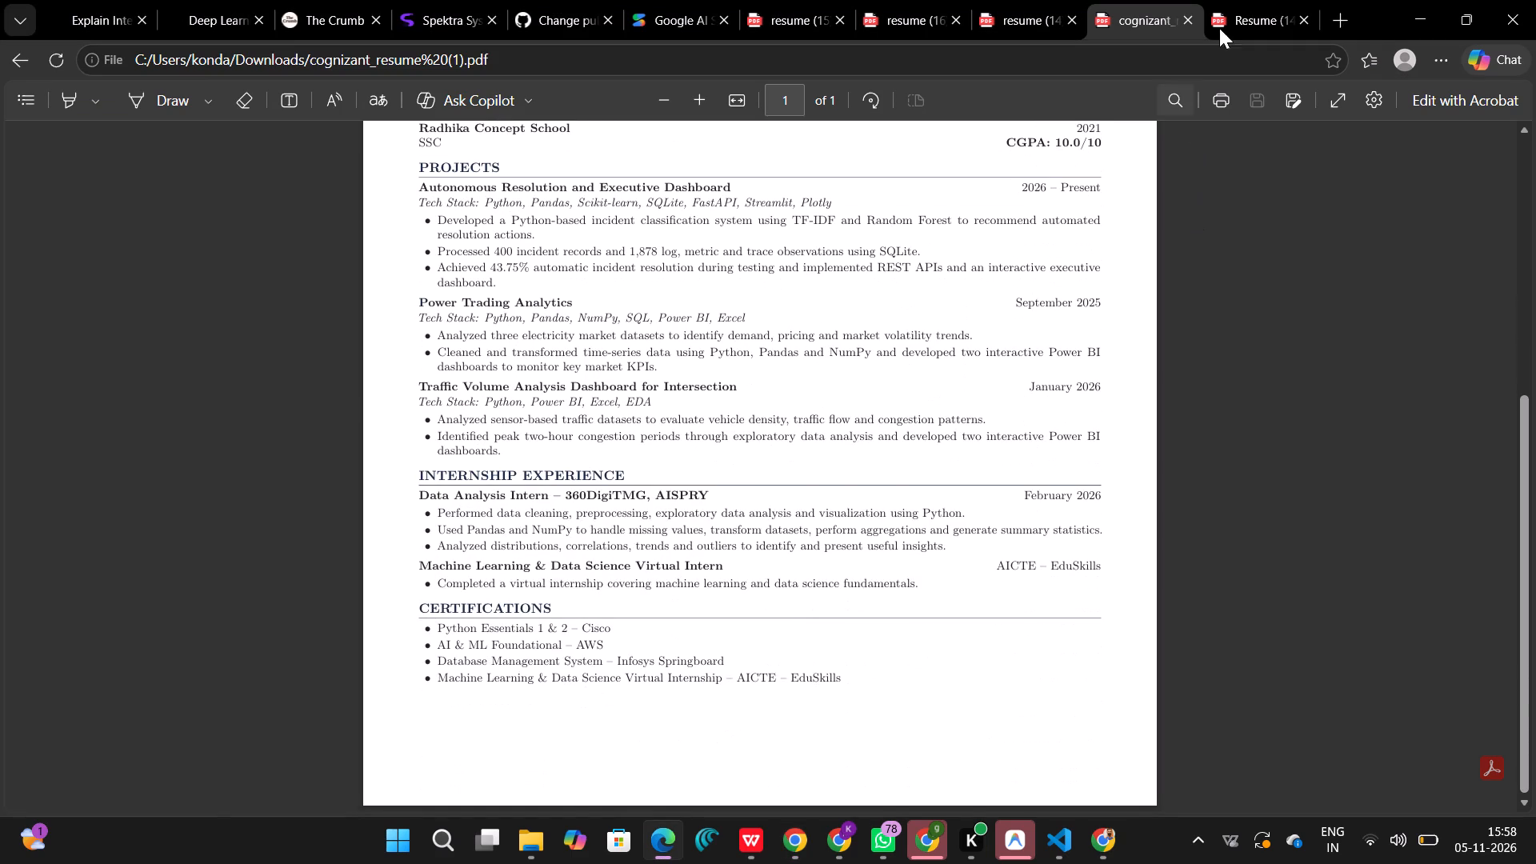
click(1262, 0)
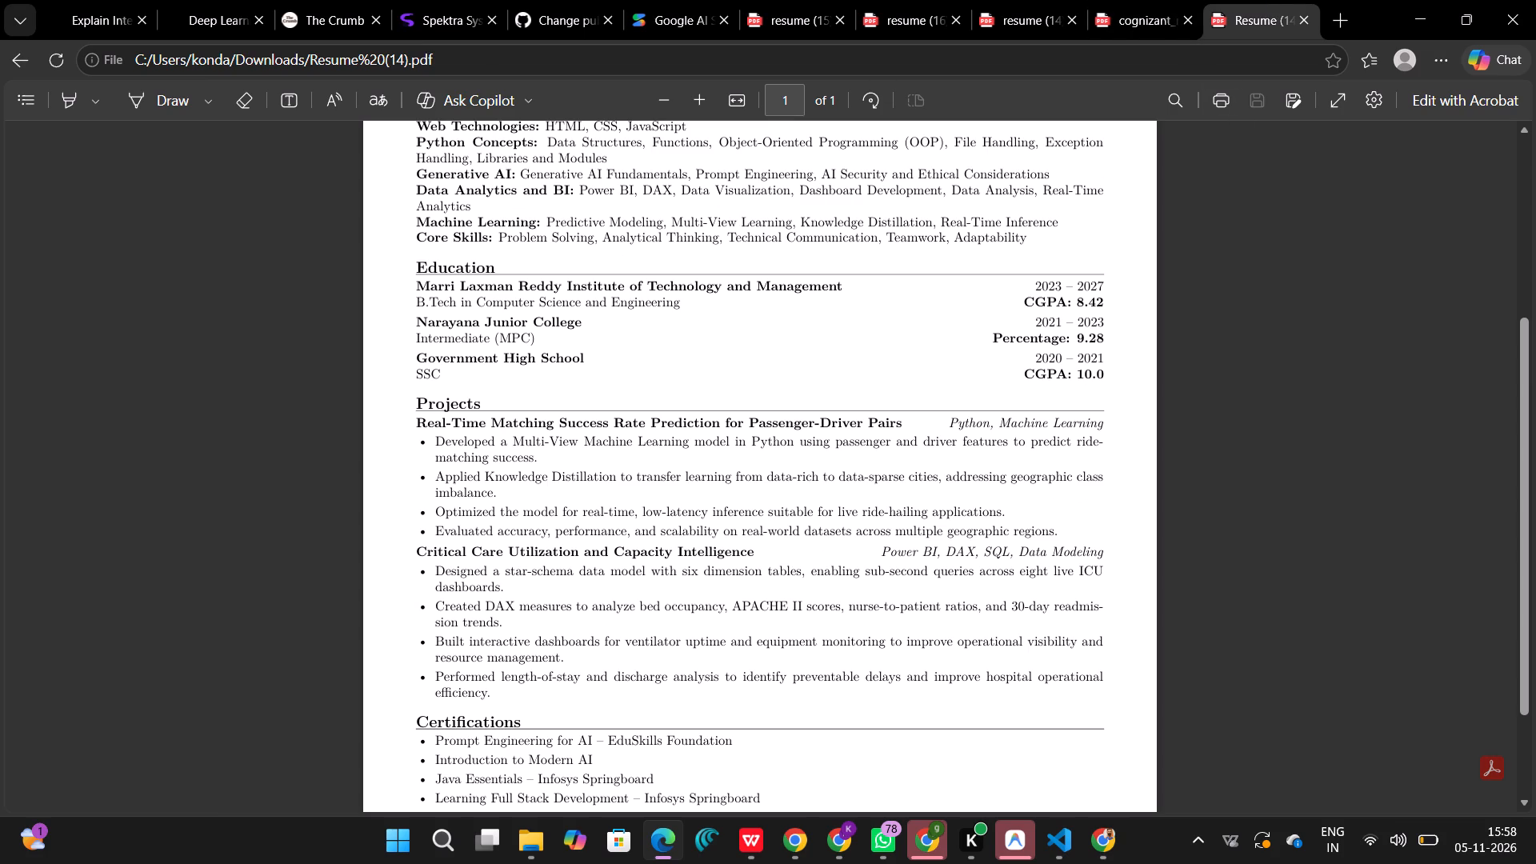
Open cognizant_resume (2) from the Downloads folder in Edge and look through its summary, skills, education and projects.
click(494, 718)
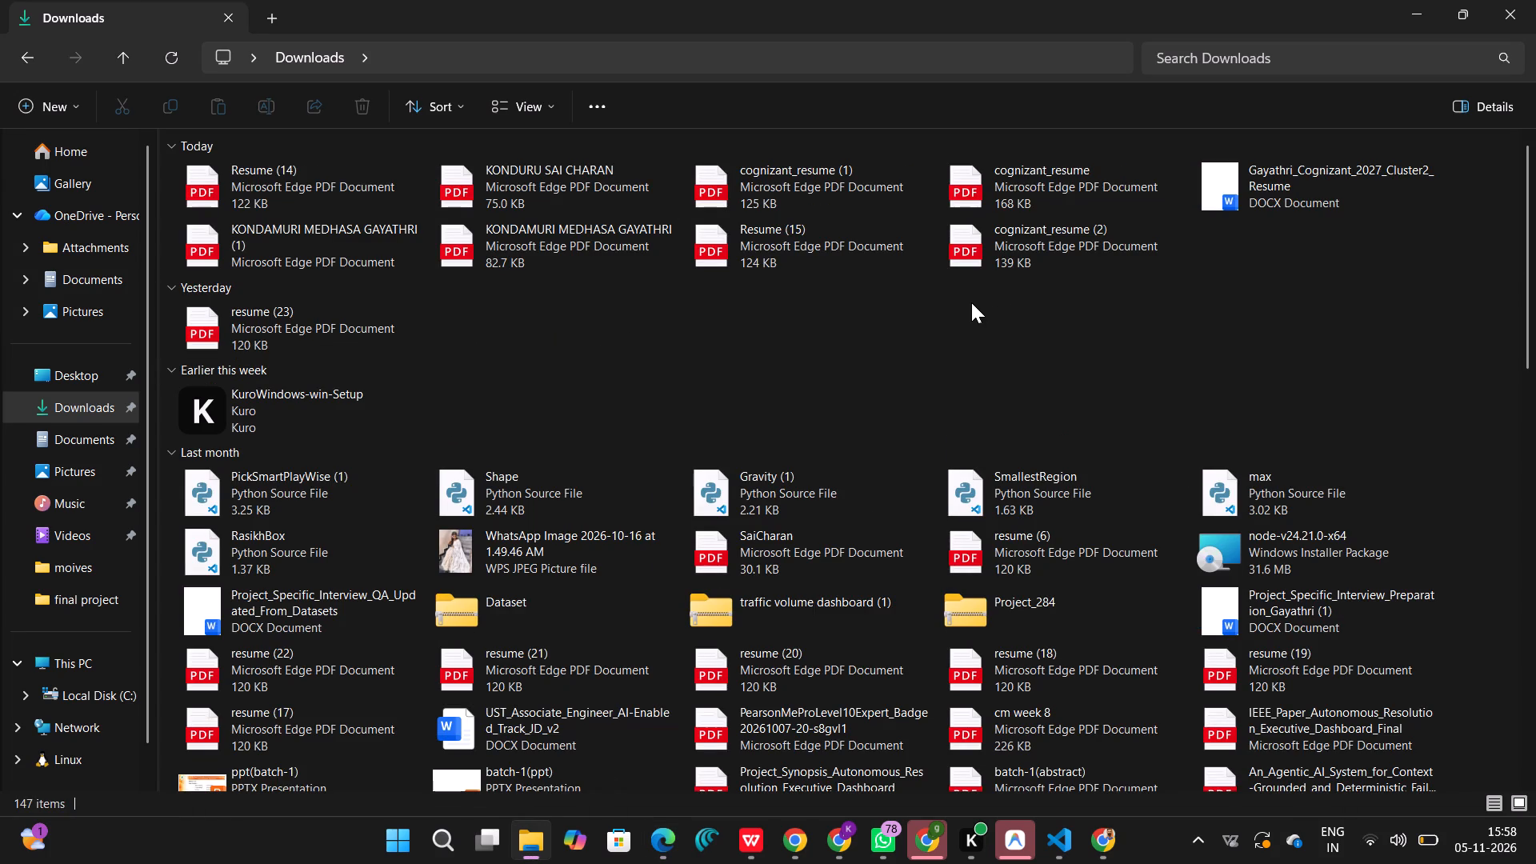
double_click(1006, 238)
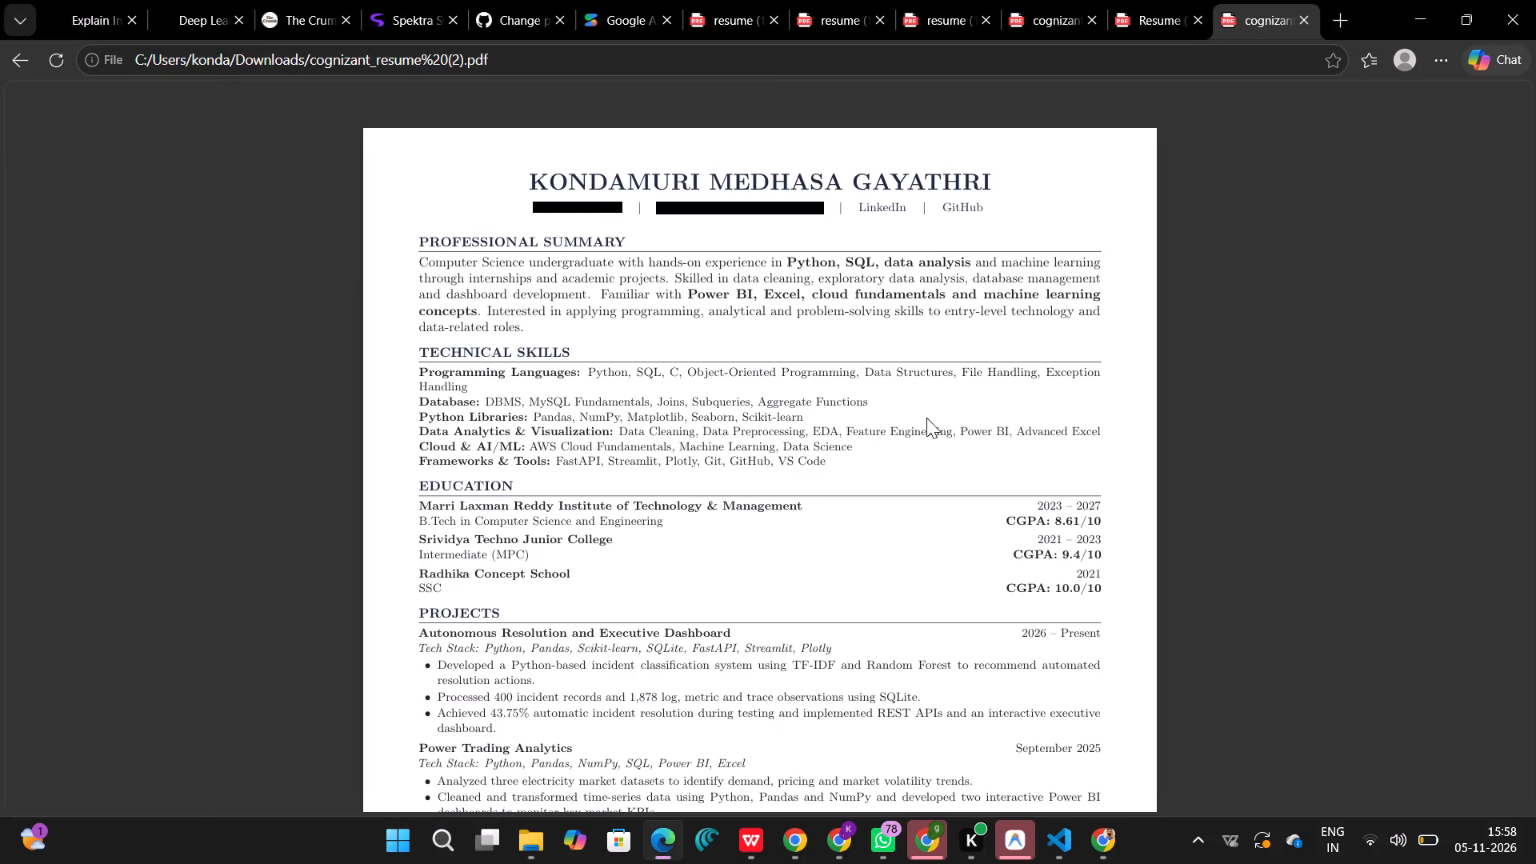
scroll(918, 440, down, 3)
scroll(918, 440, up, 2)
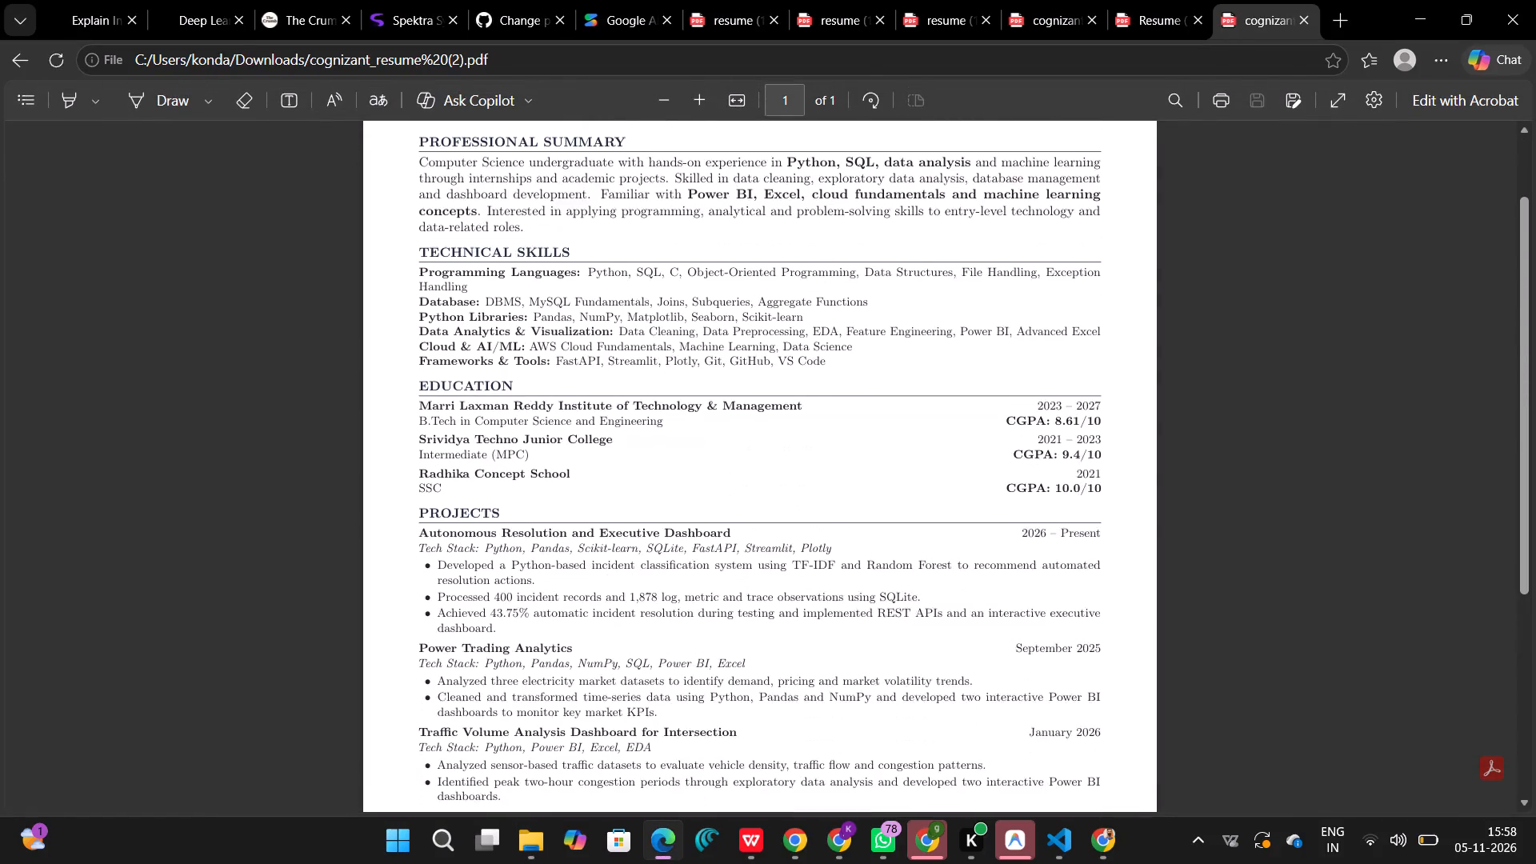
scroll(918, 440, up, 2)
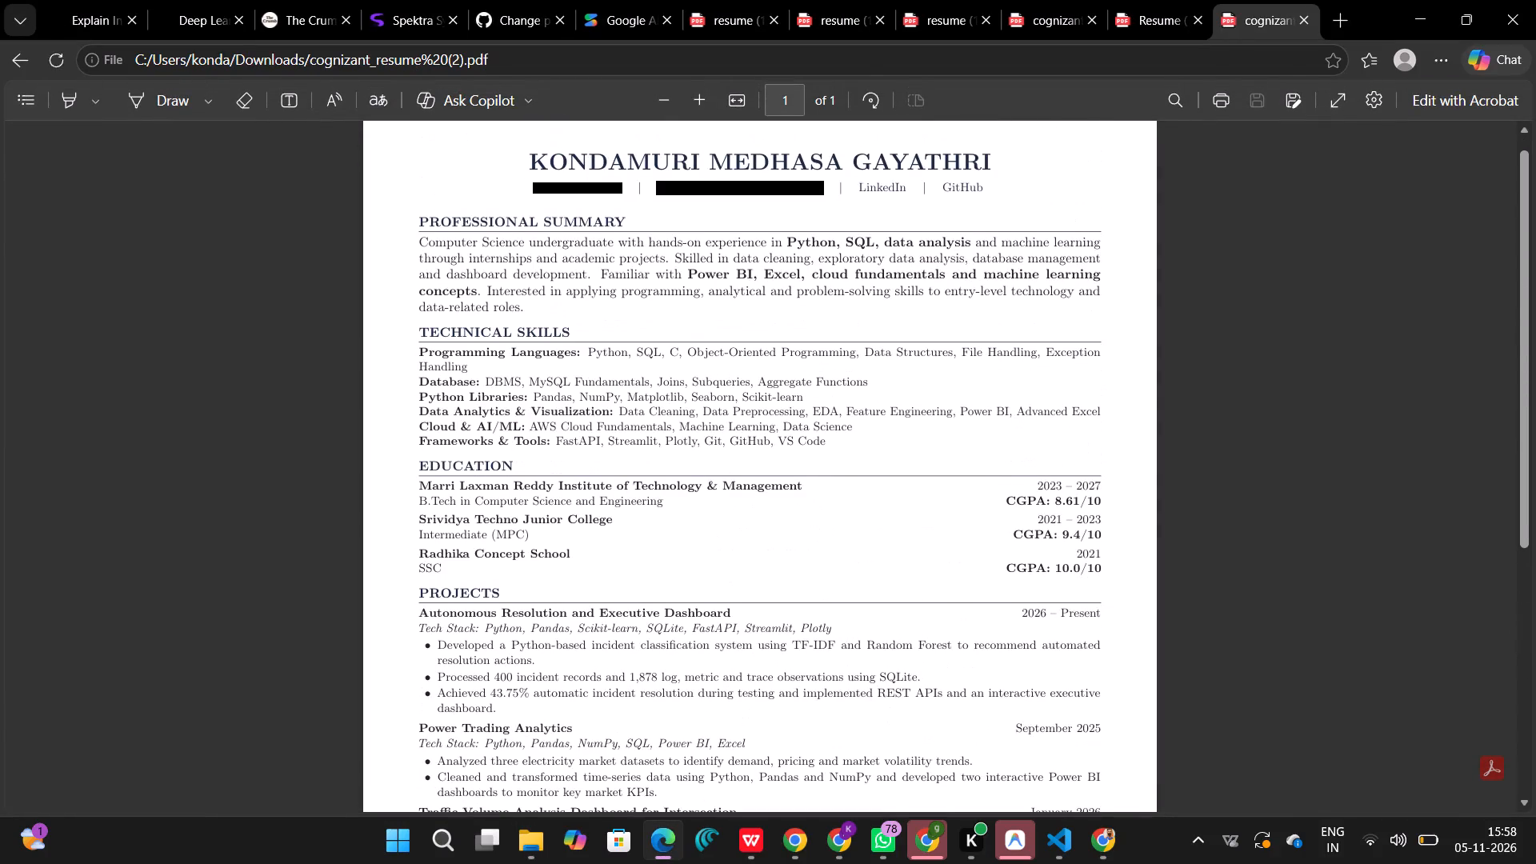
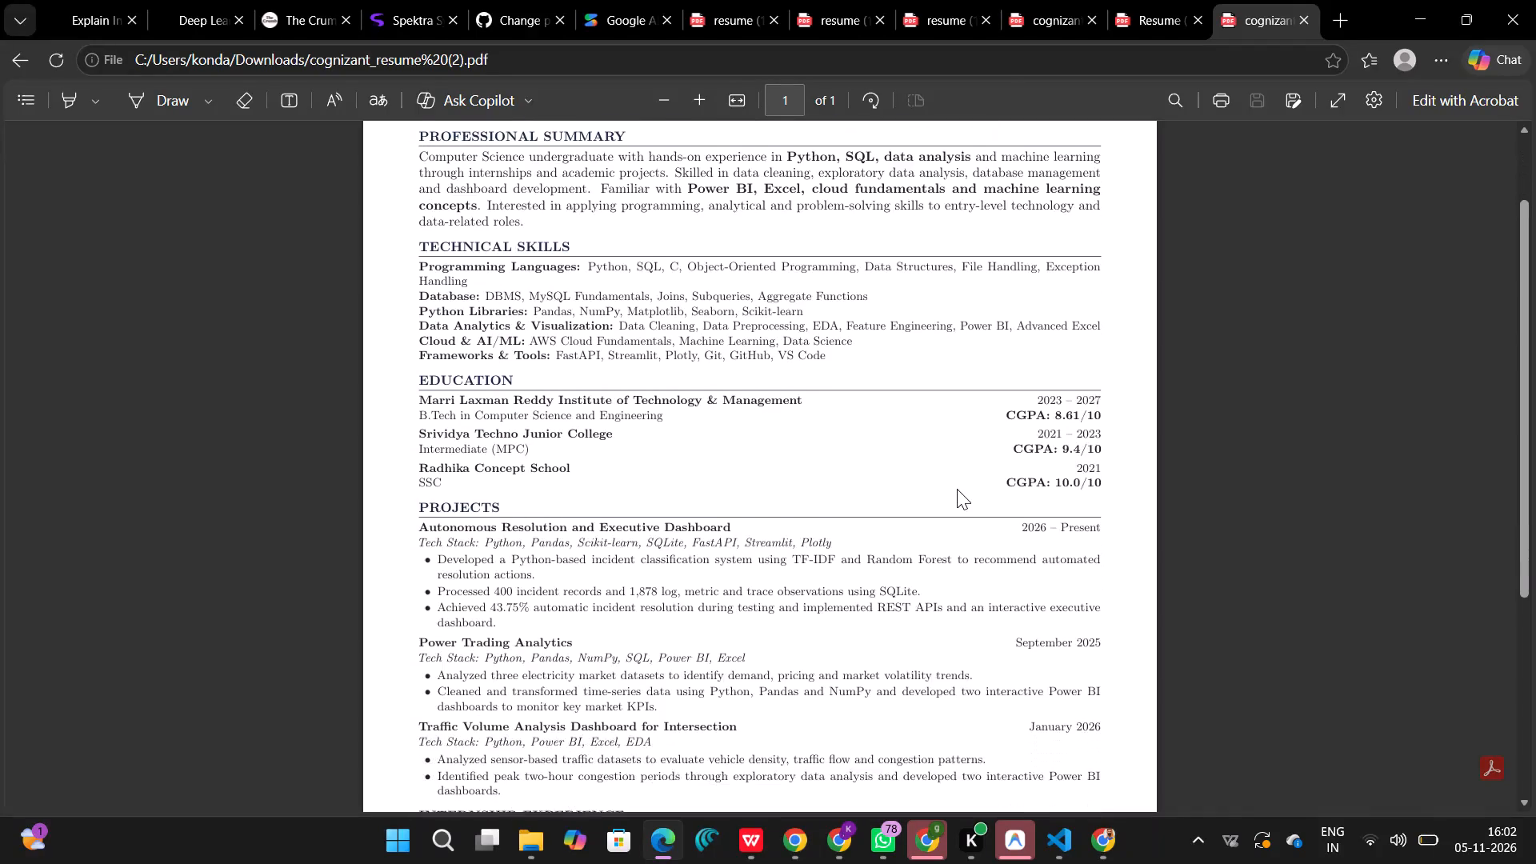
Read through cognizant_resume (2) from the header to the certifications, checking its skills, education, projects and internship sections.
scroll(957, 489, down, 2)
scroll(957, 489, up, 1)
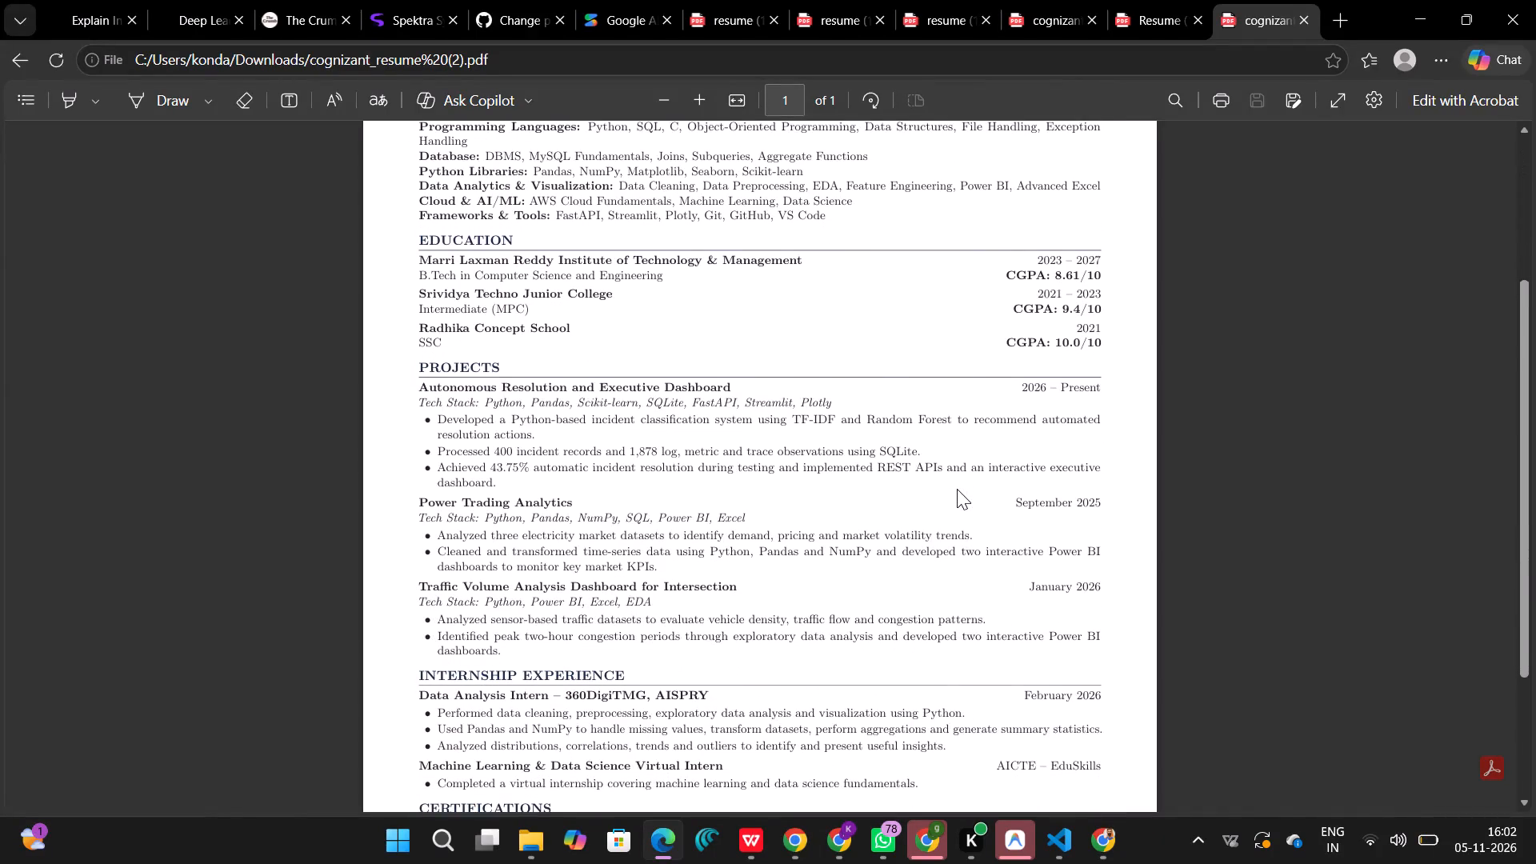
scroll(957, 489, up, 2)
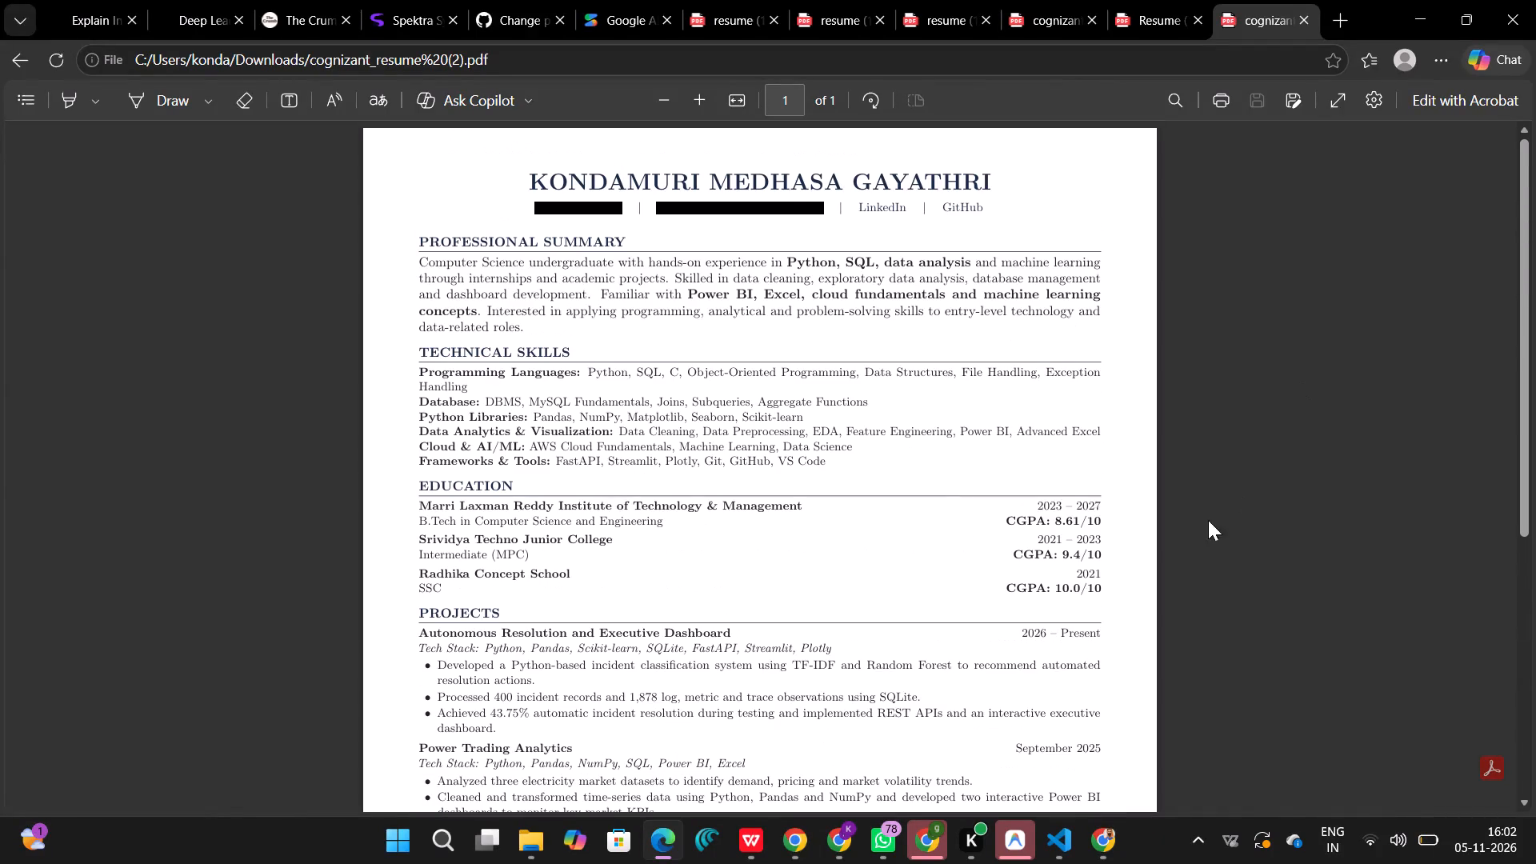
scroll(1018, 602, down, 2)
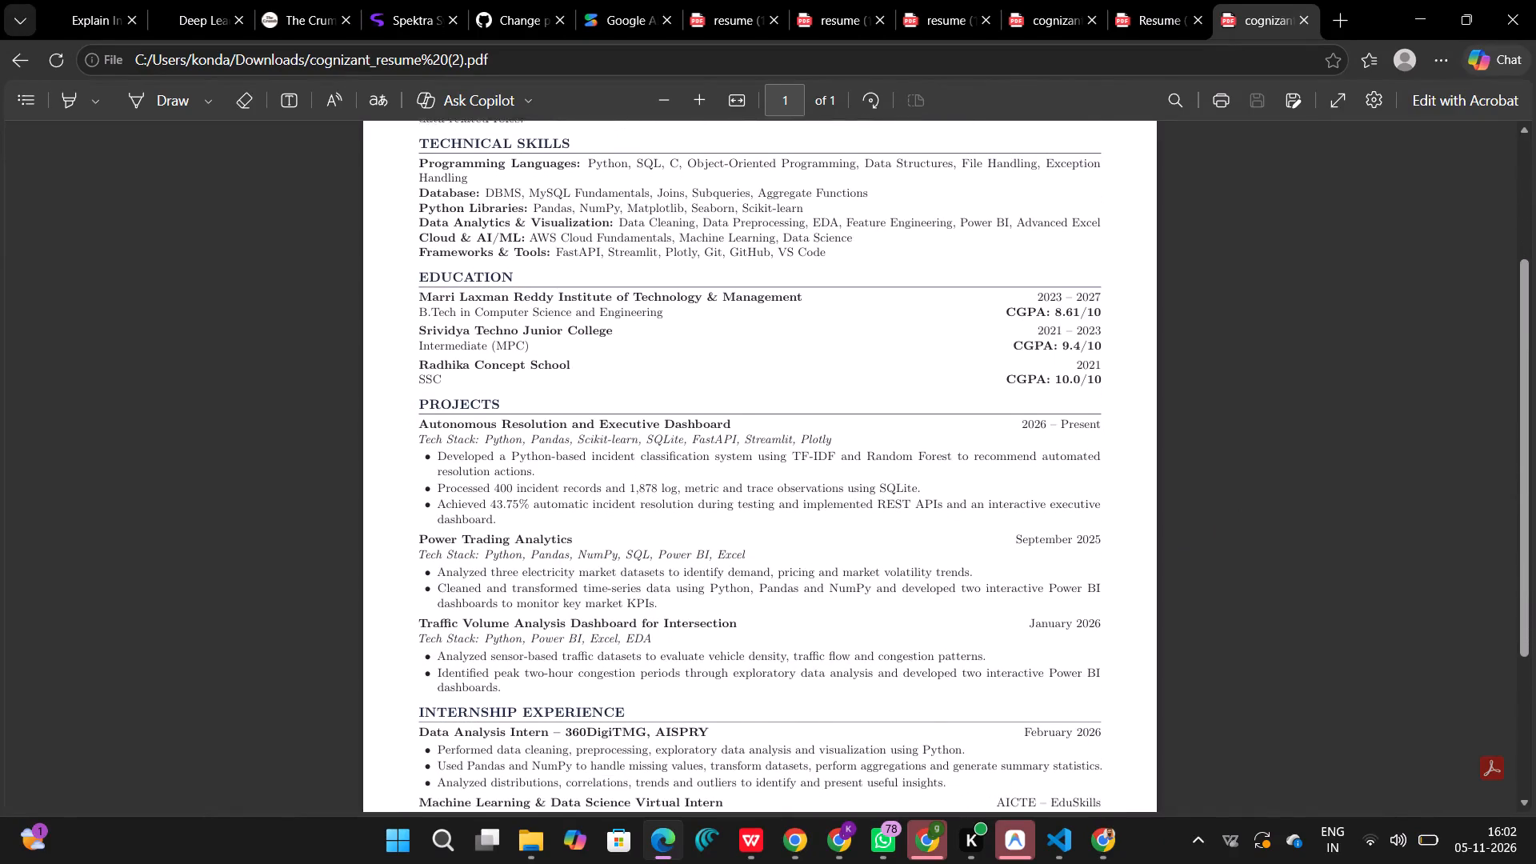
scroll(1018, 602, down, 2)
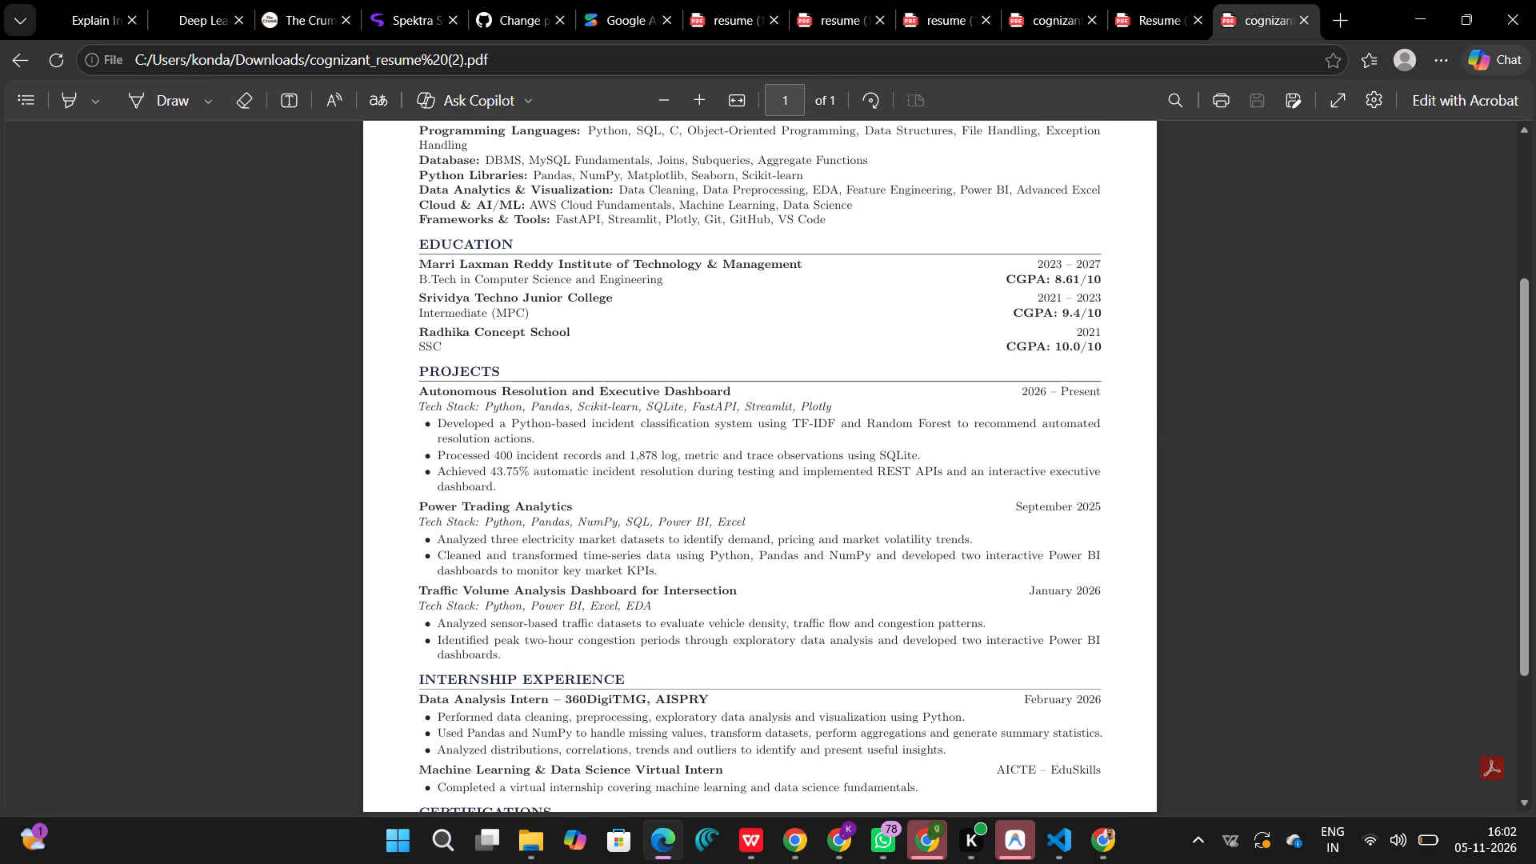
scroll(1099, 390, down, 1)
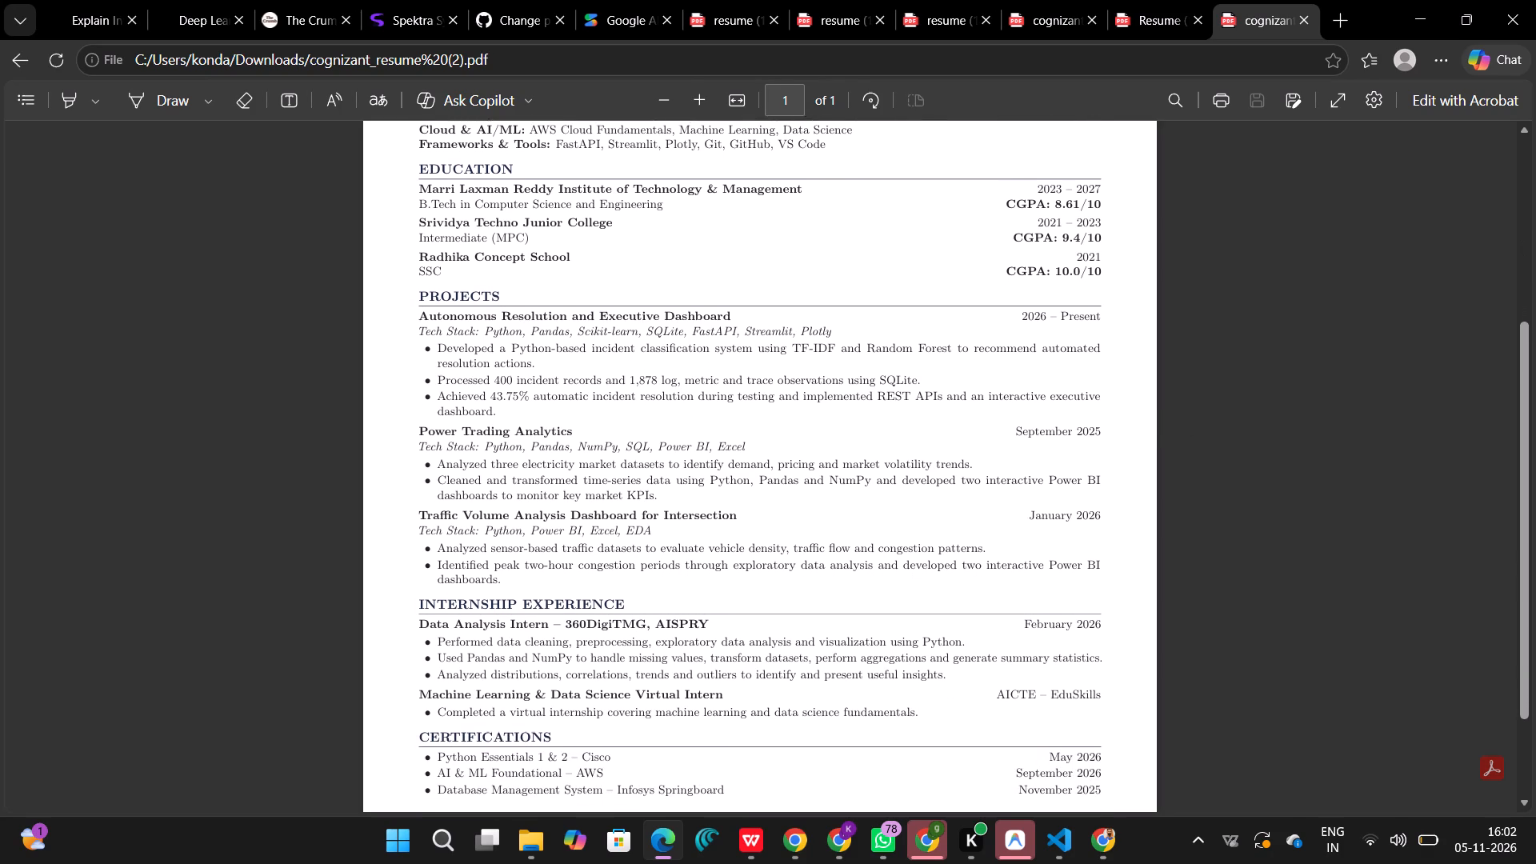
scroll(1099, 390, down, 3)
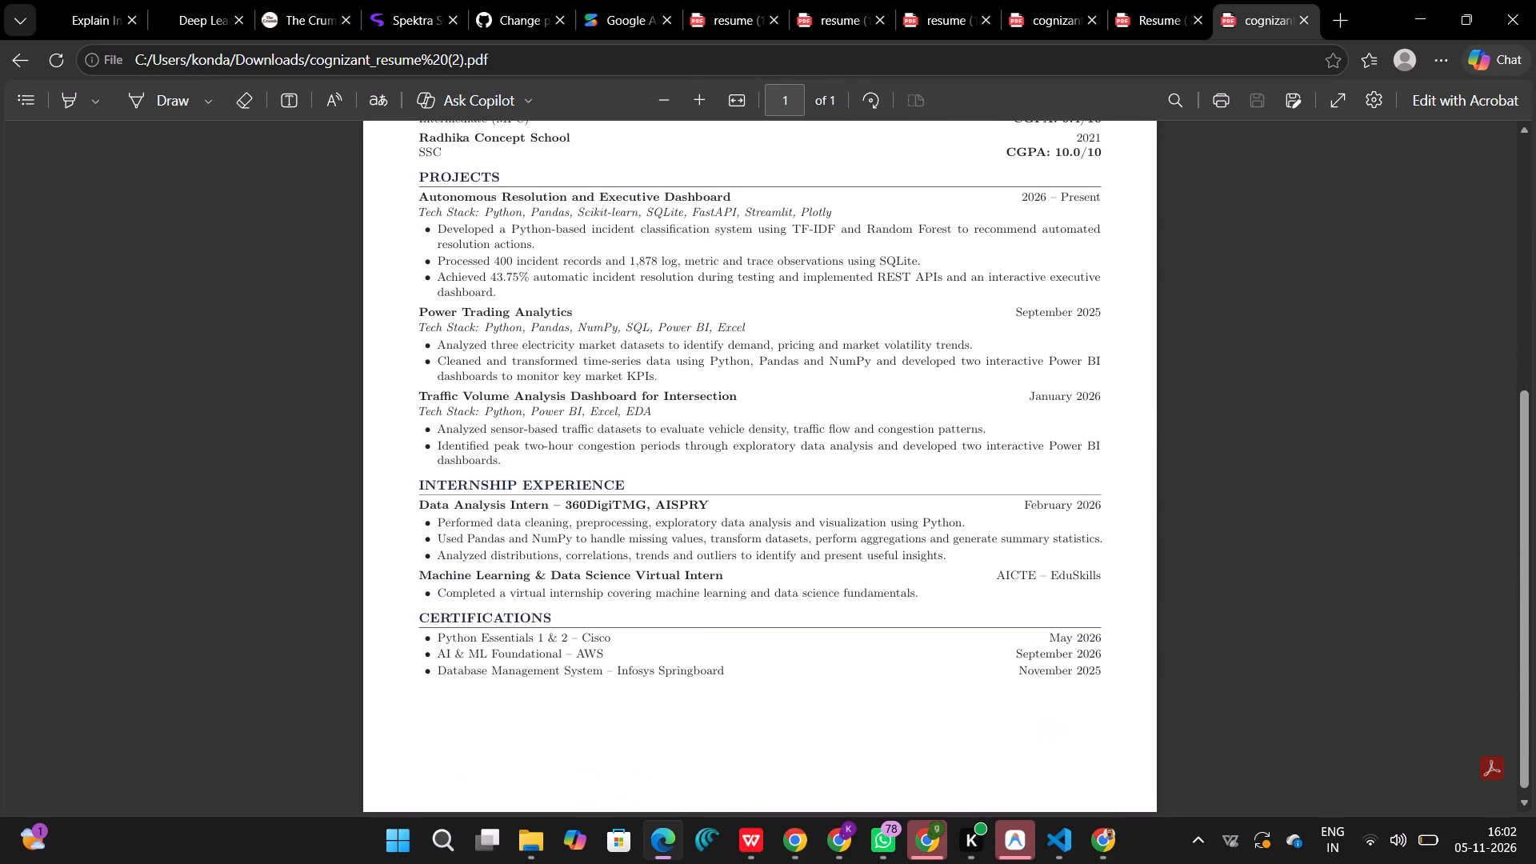
scroll(1099, 390, up, 2)
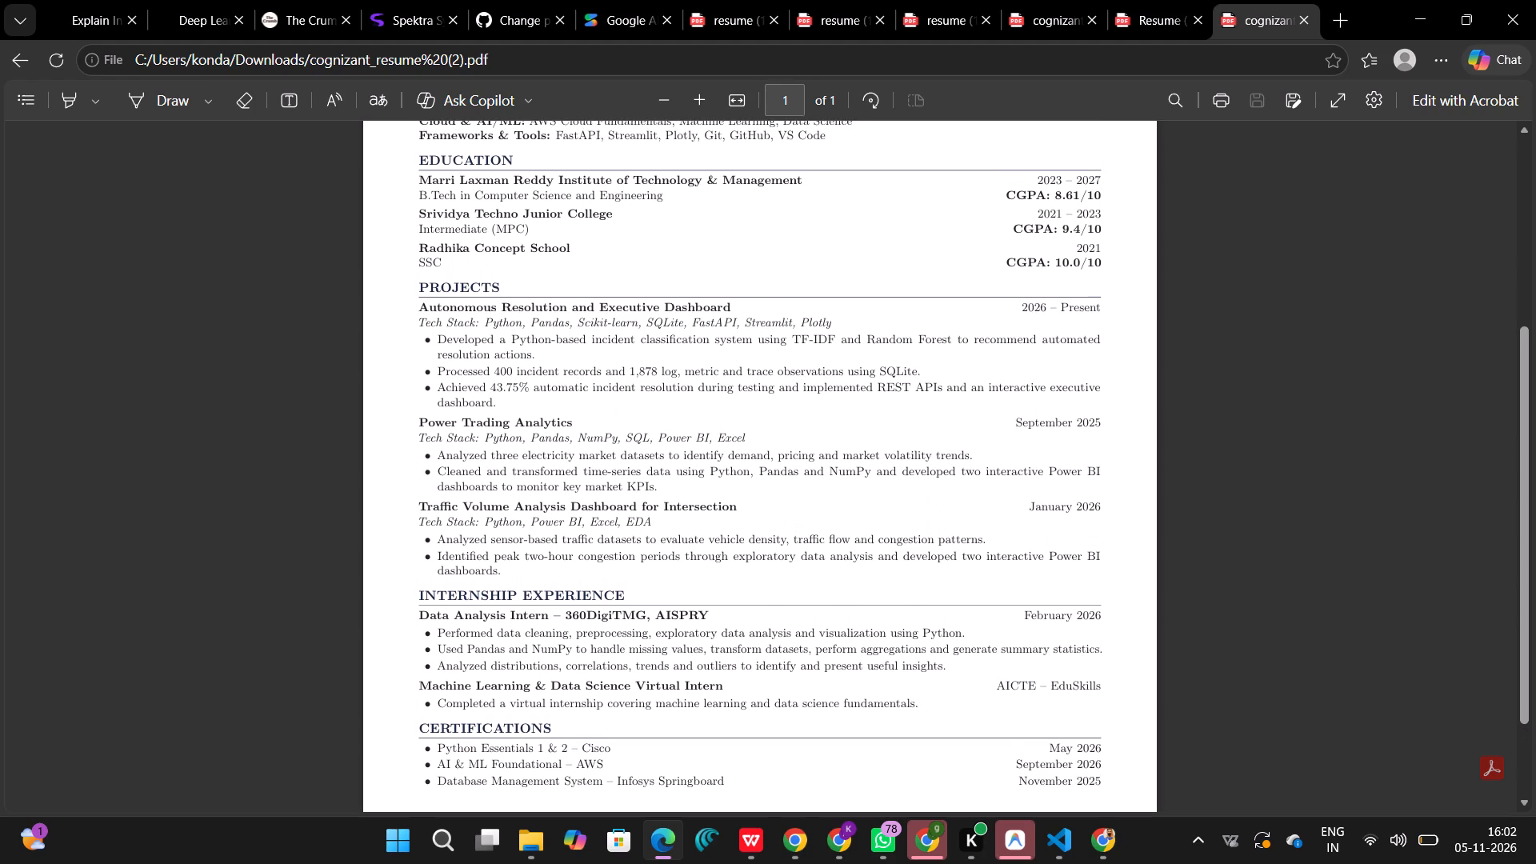
scroll(1099, 390, up, 3)
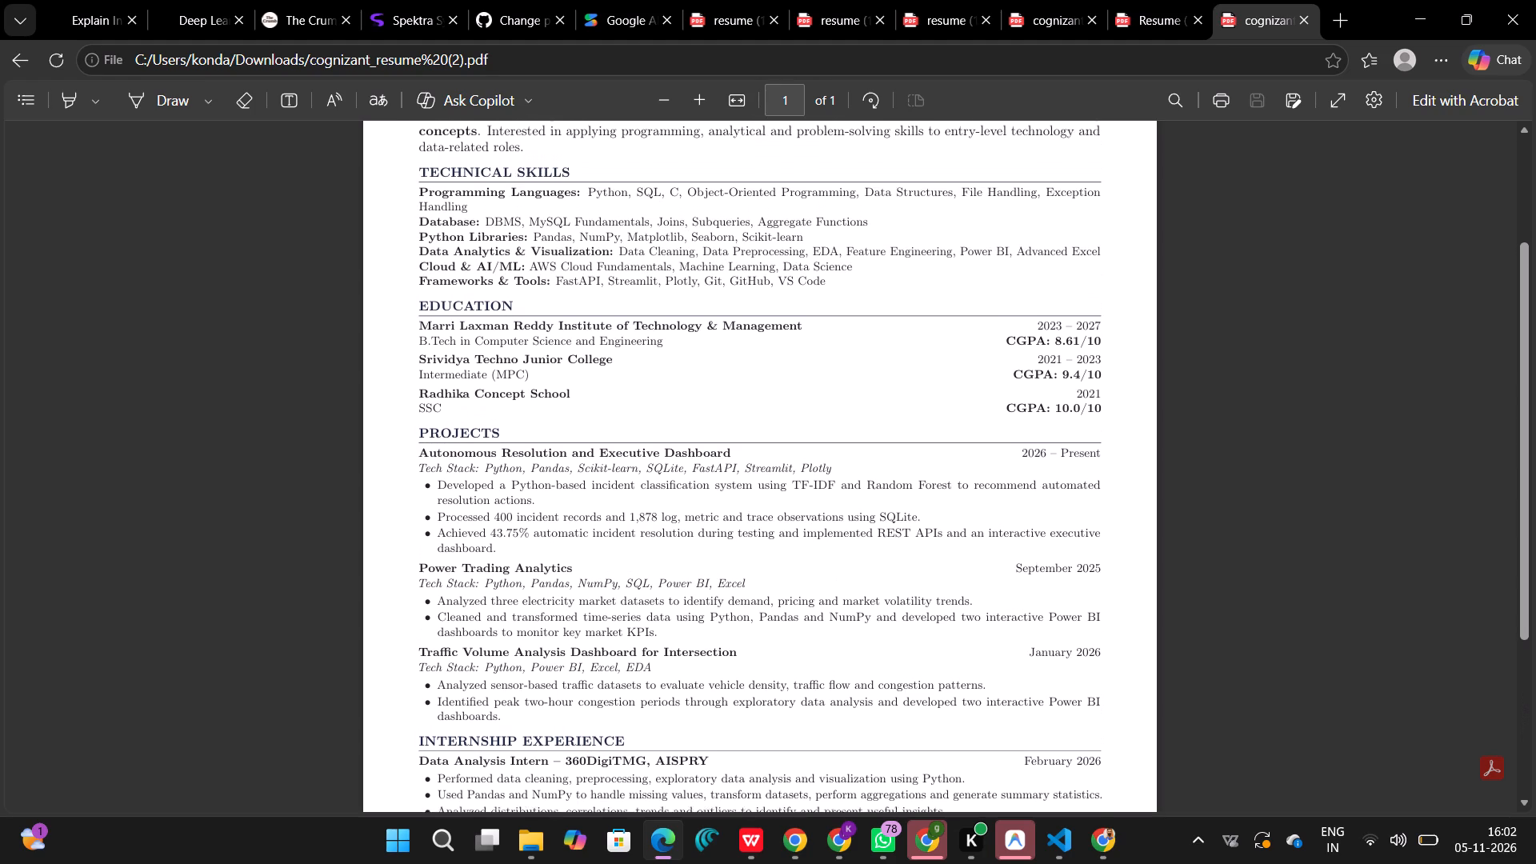
scroll(1099, 390, up, 3)
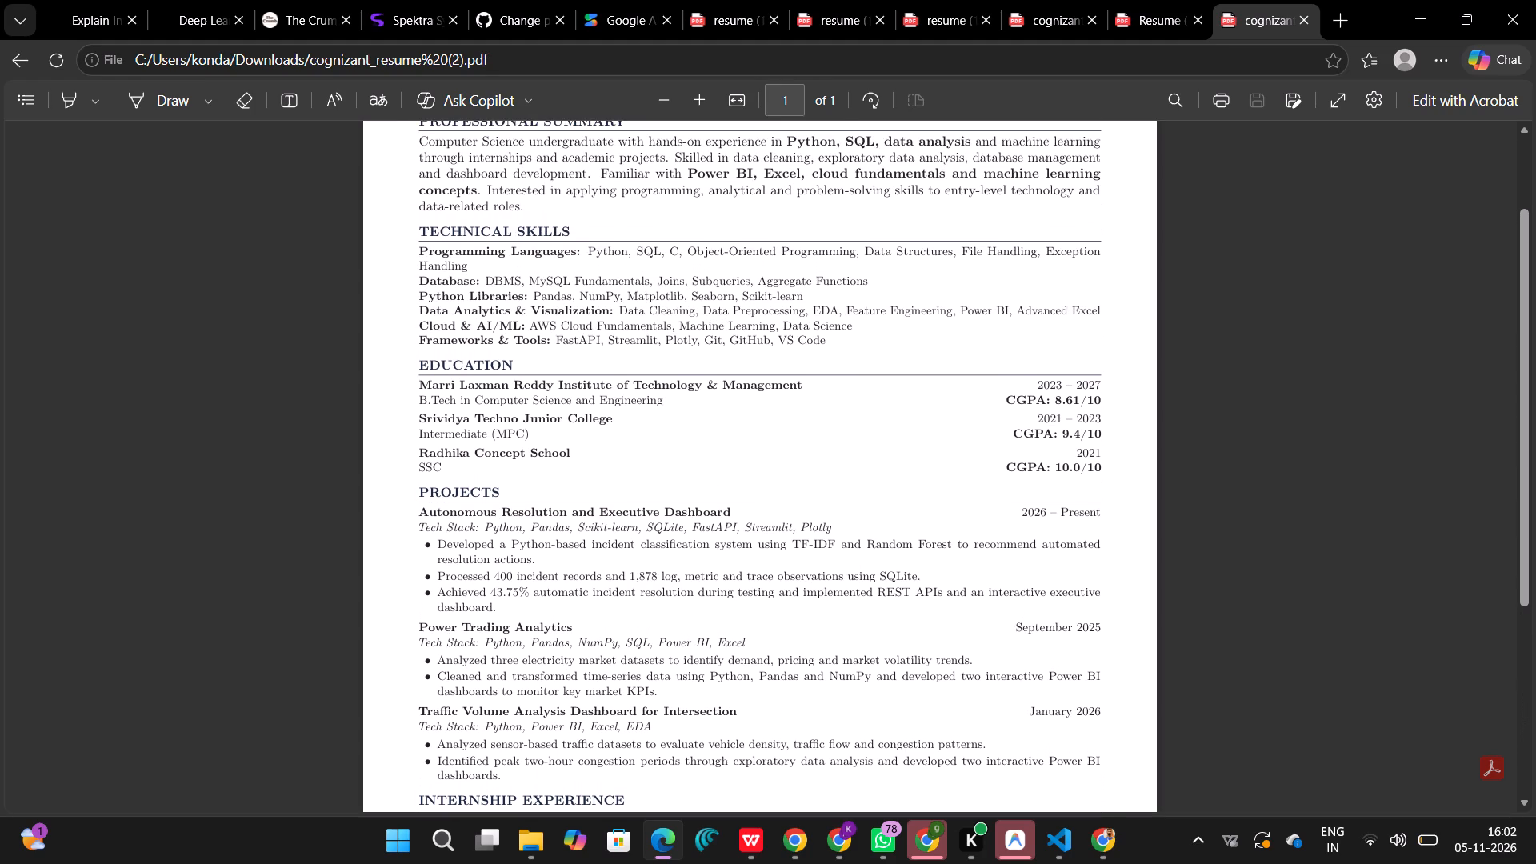
scroll(1099, 390, up, 1)
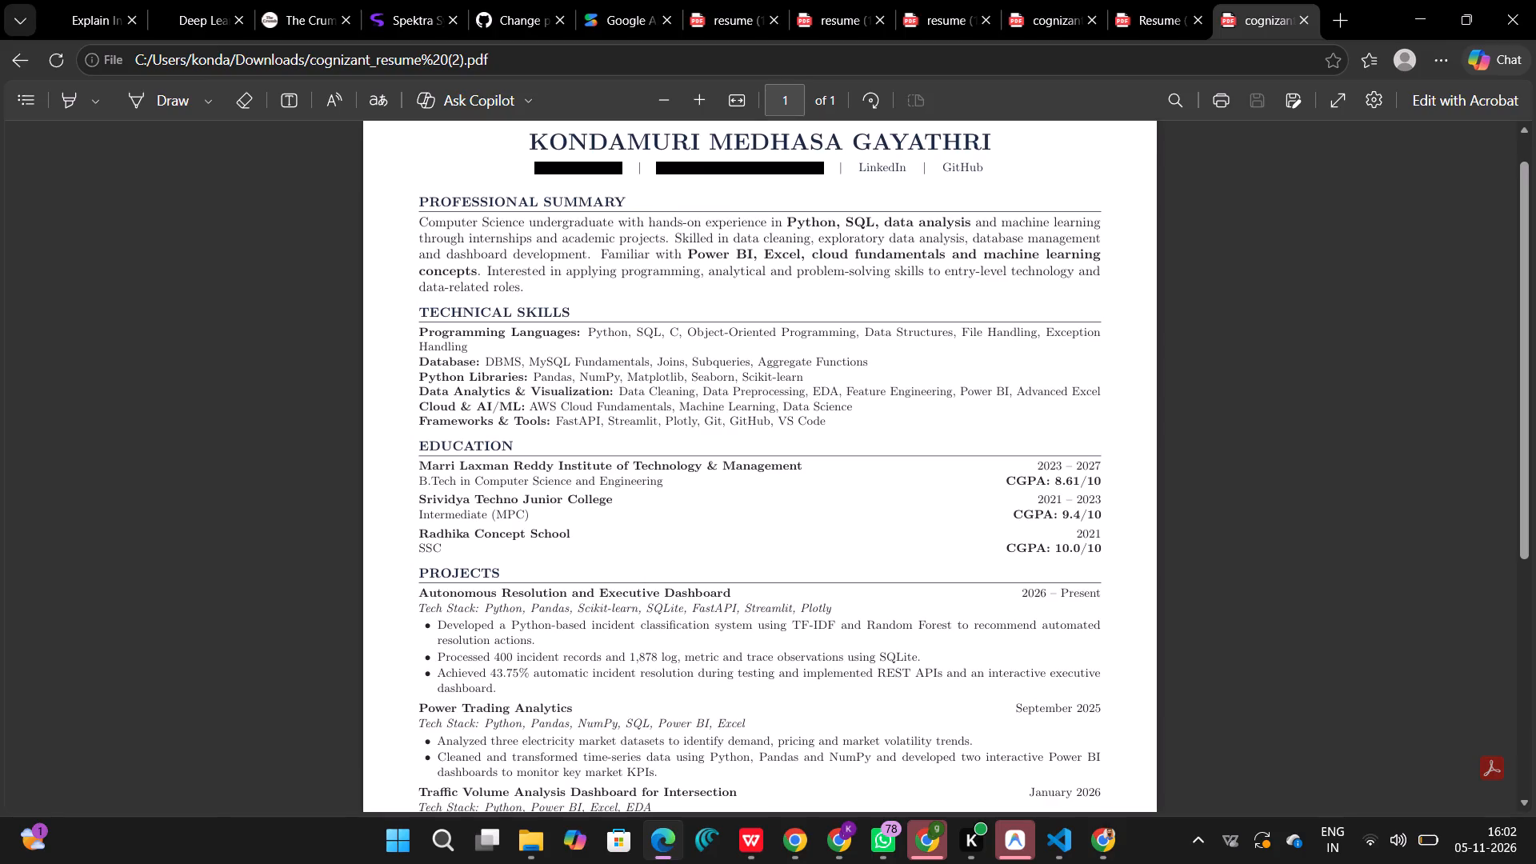
scroll(997, 601, down, 1)
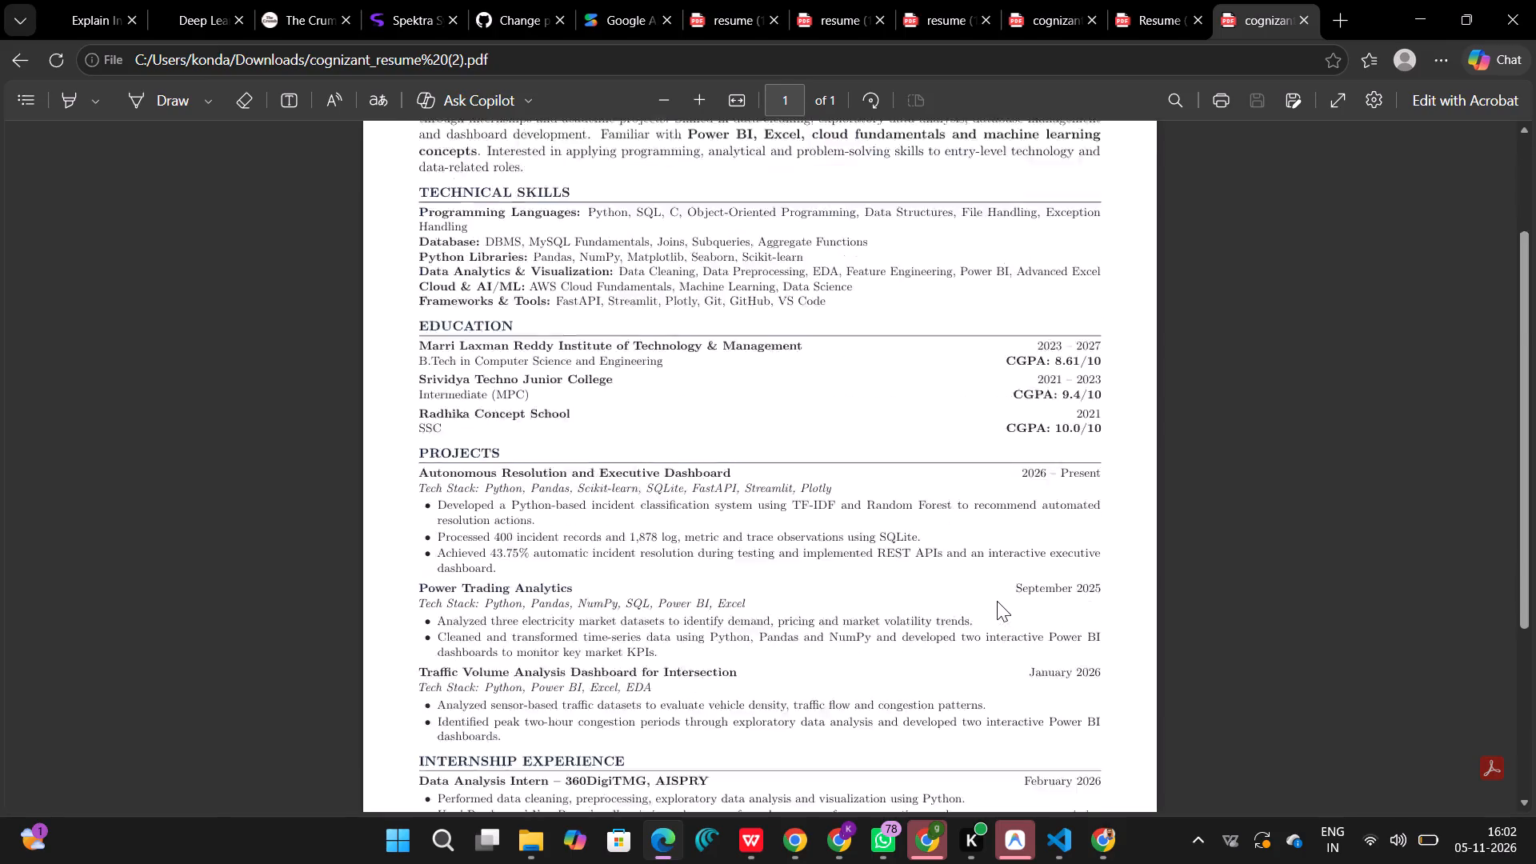
scroll(997, 601, down, 3)
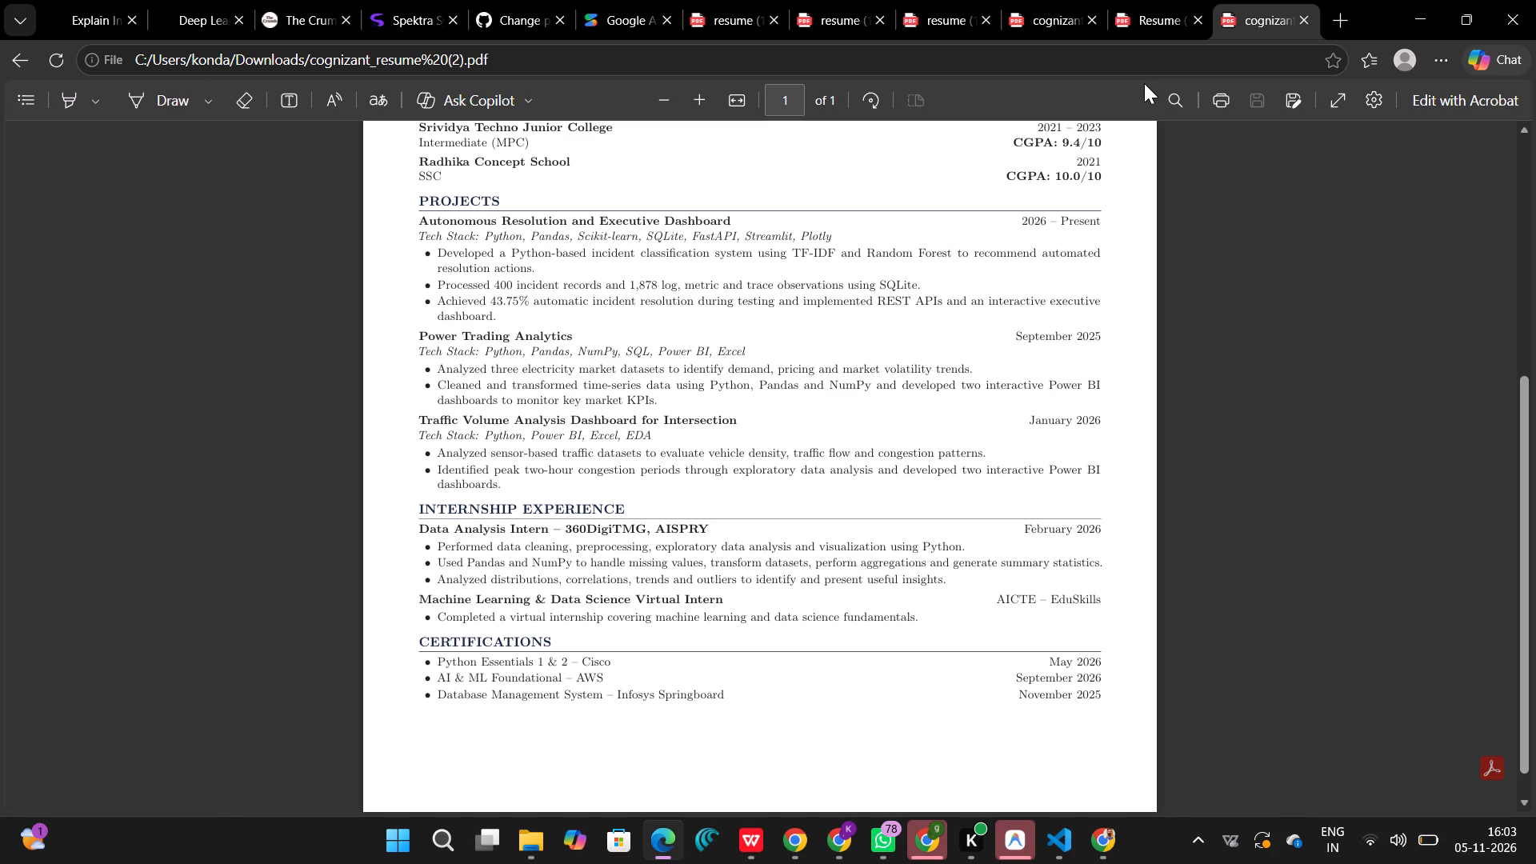
Review the earlier Resume (14) PDF from its summary downward, and bring up the two-page resume (14) PDF.
click(1126, 8)
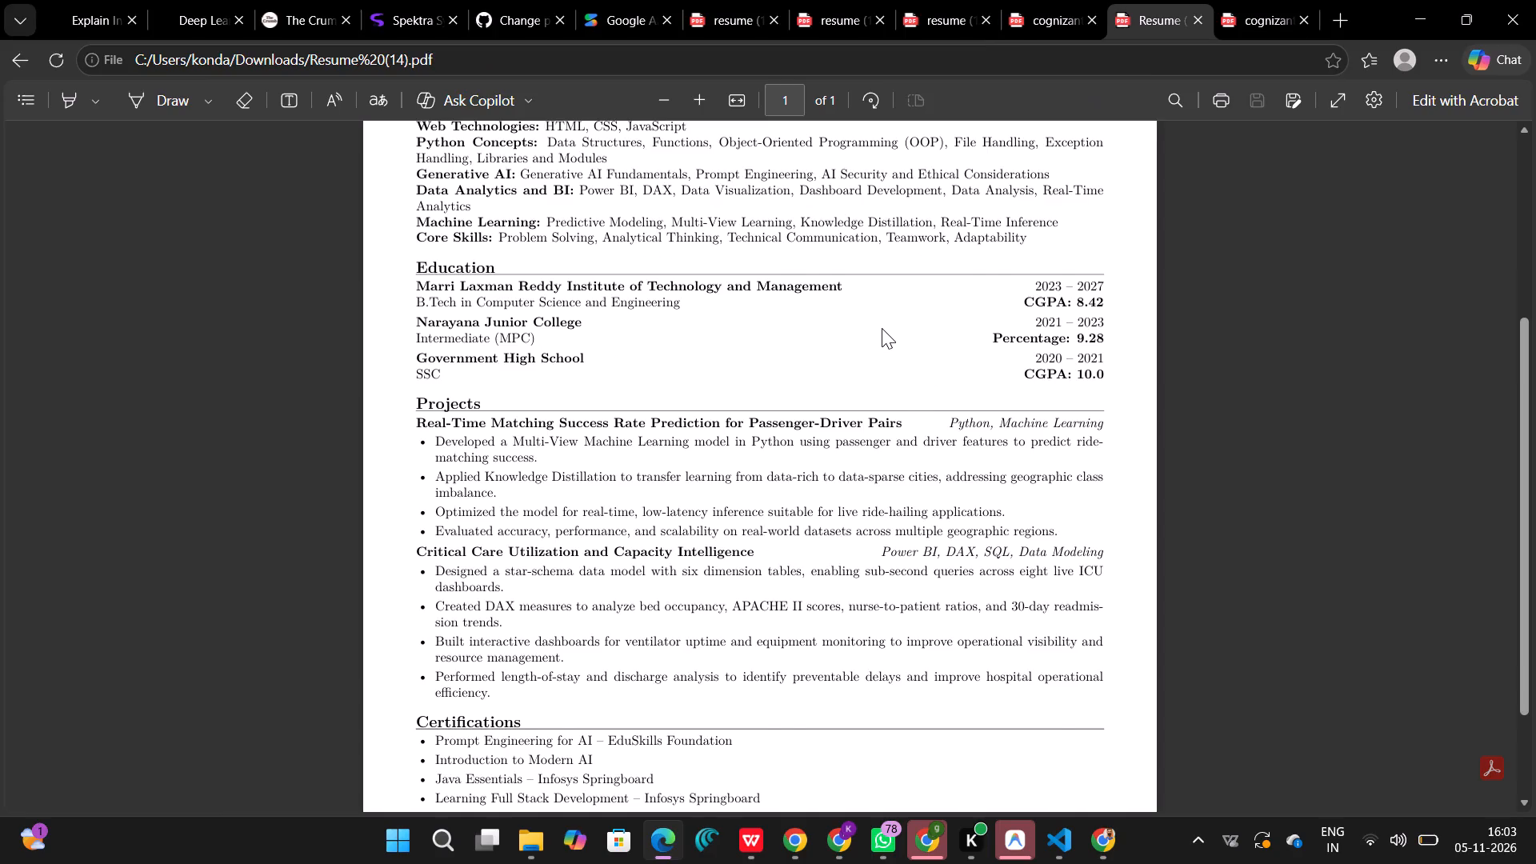
scroll(882, 328, up, 6)
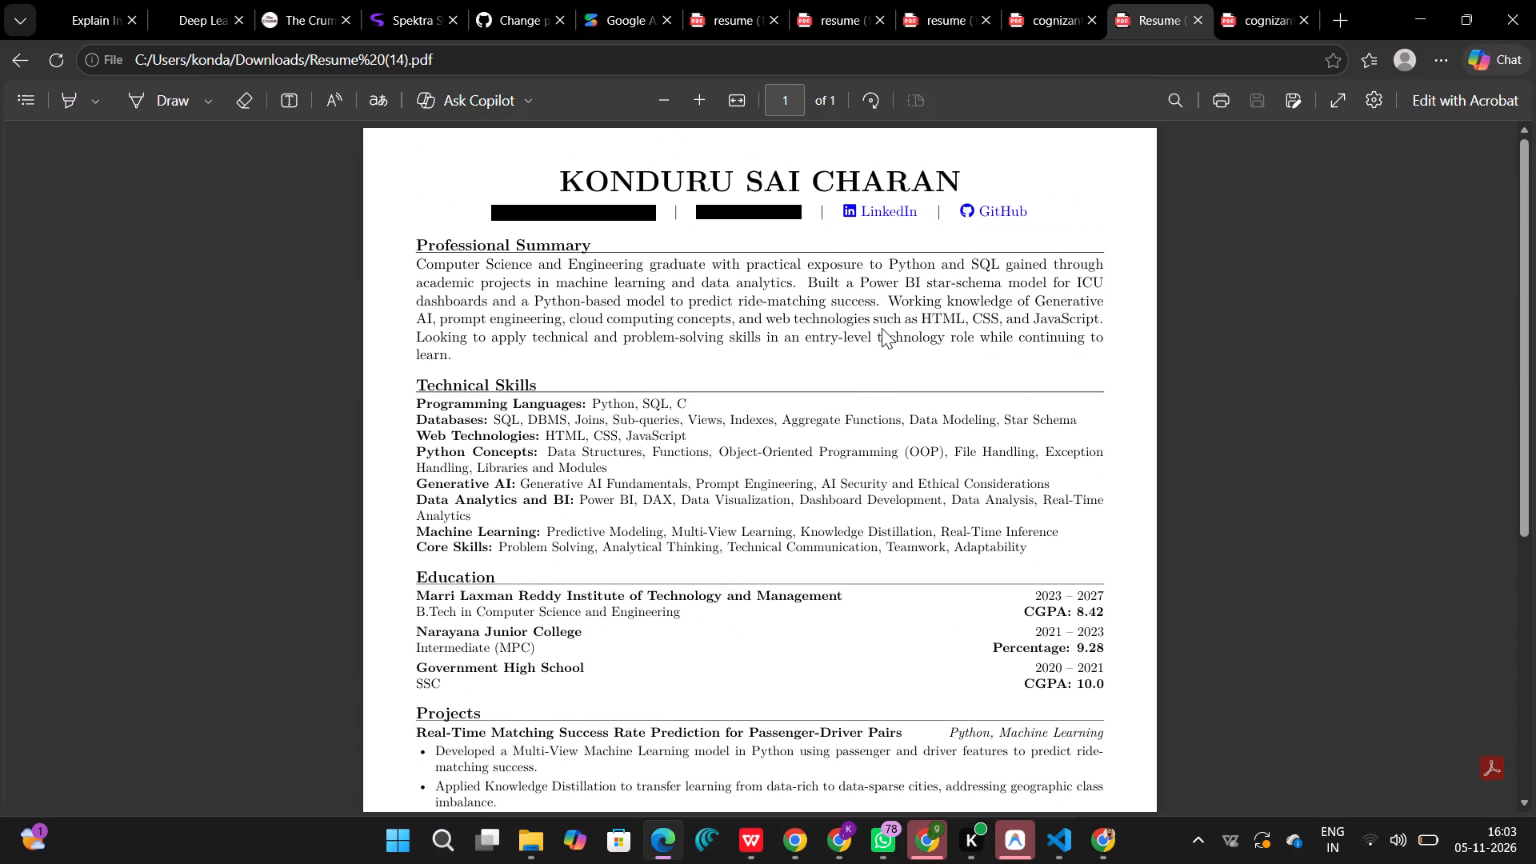
scroll(814, 561, down, 1)
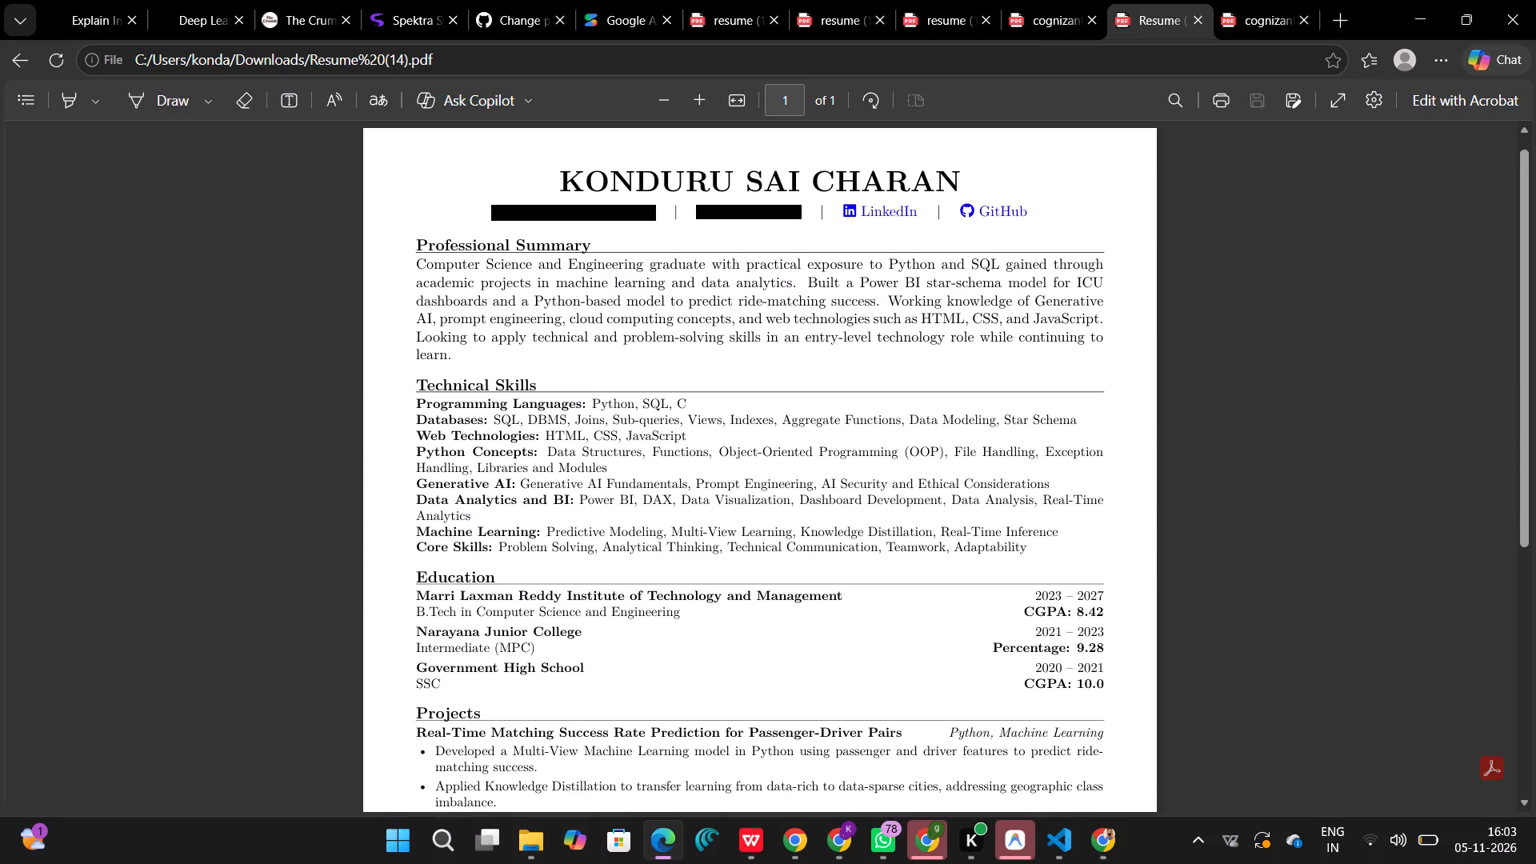
scroll(814, 561, down, 1)
click(964, 2)
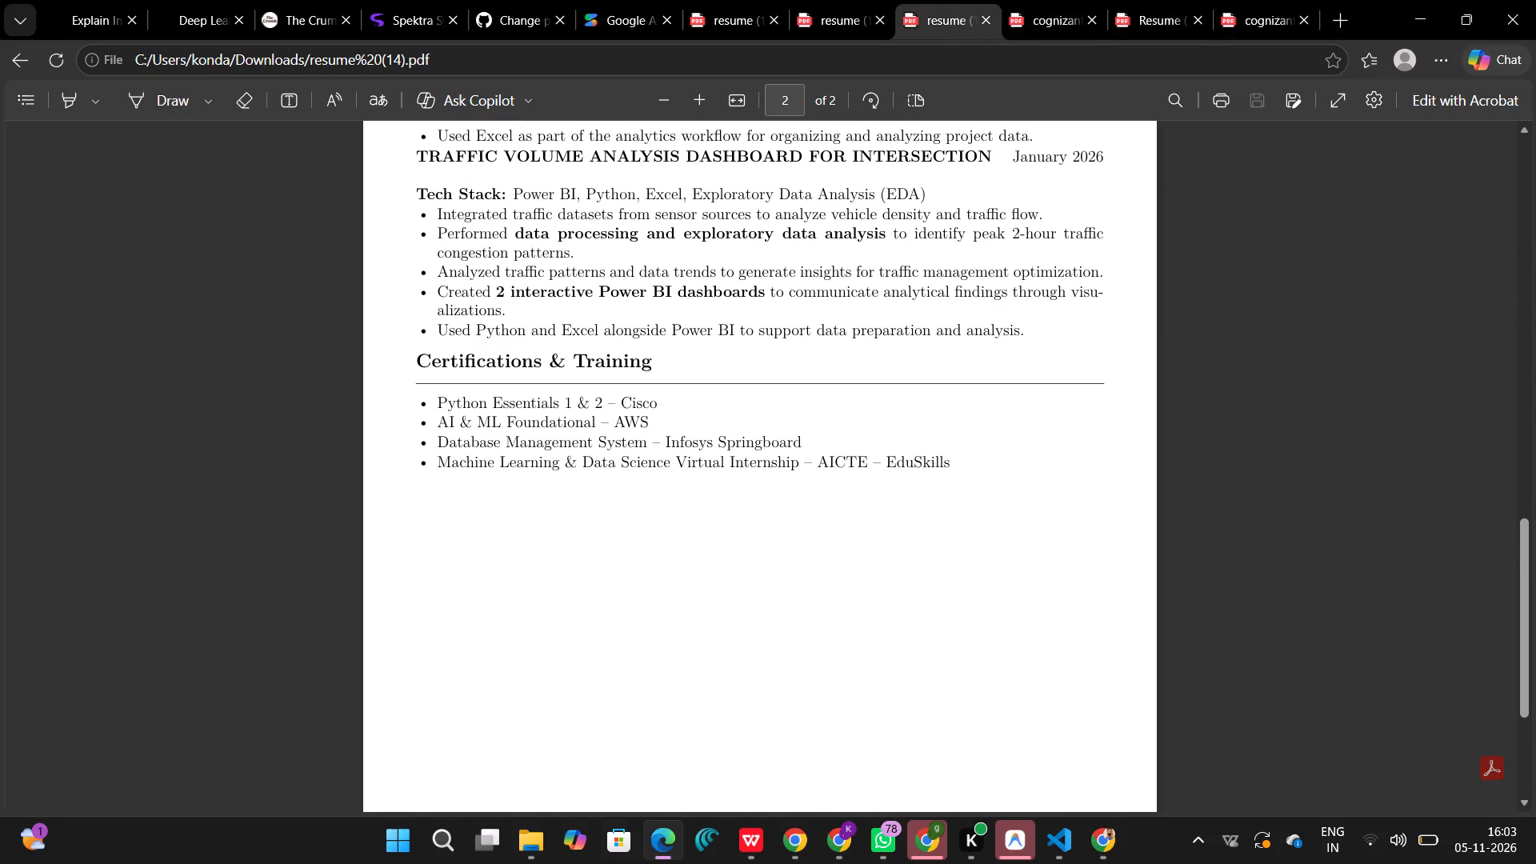
Open the 75.0 KB PDF titled with the second candidate's name from Downloads, and return to the top of cognizant_resume (2).
click(535, 845)
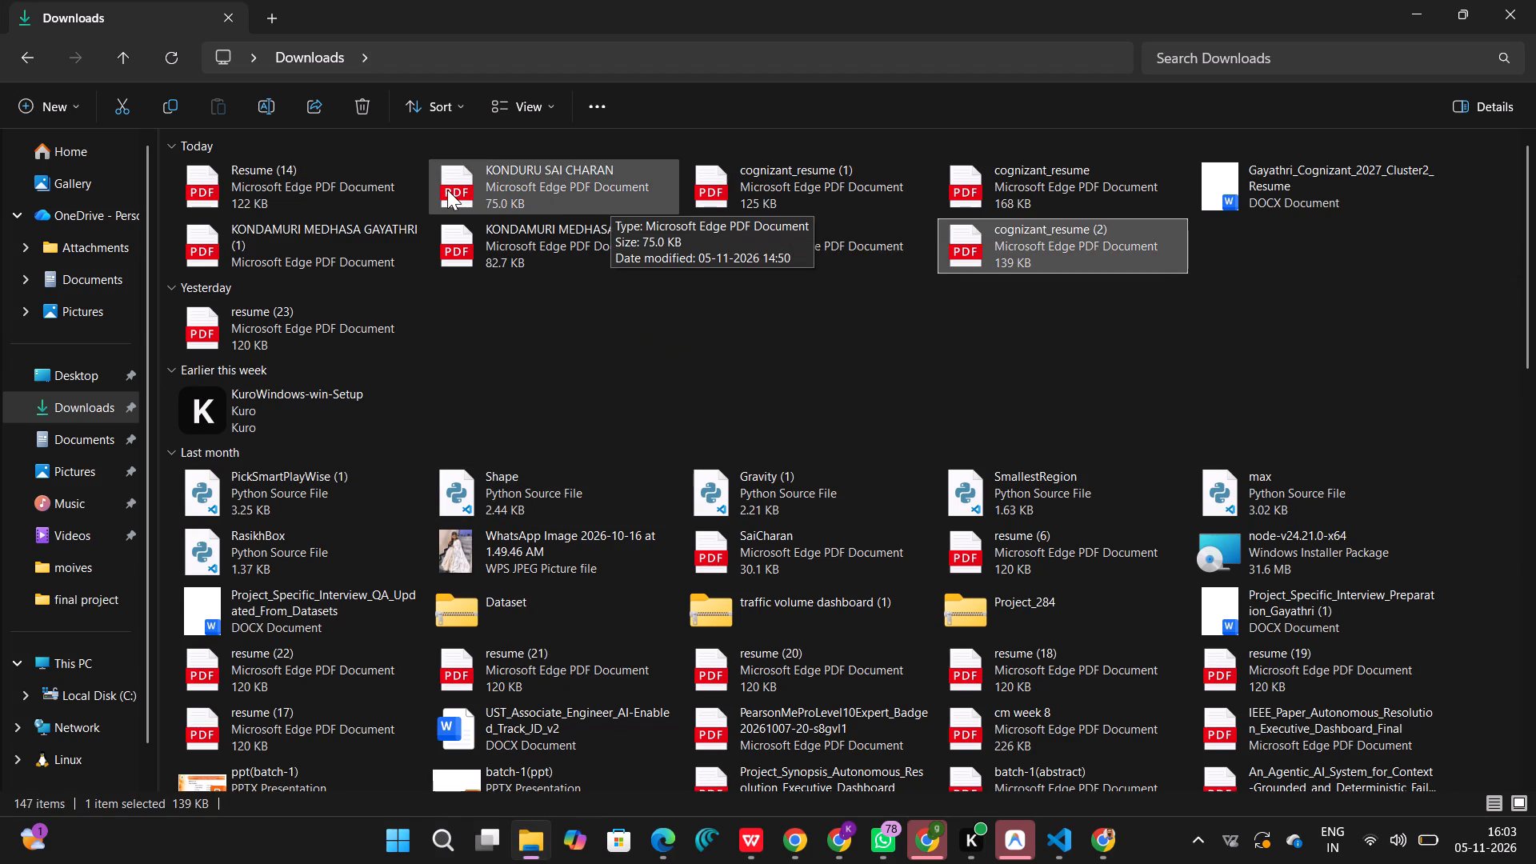
double_click(562, 198)
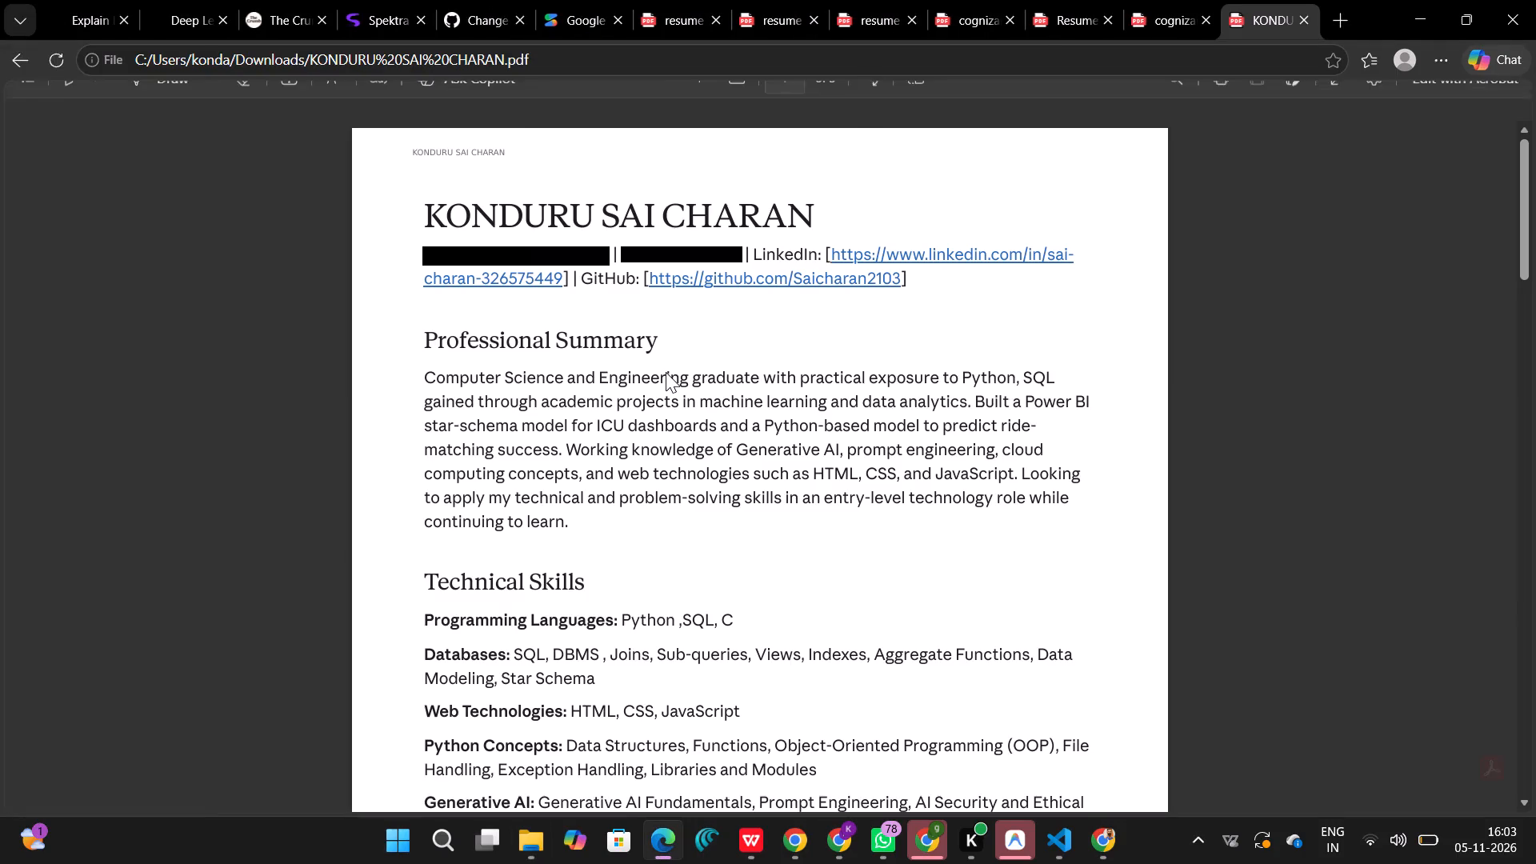
right_click(666, 372)
click(1167, 0)
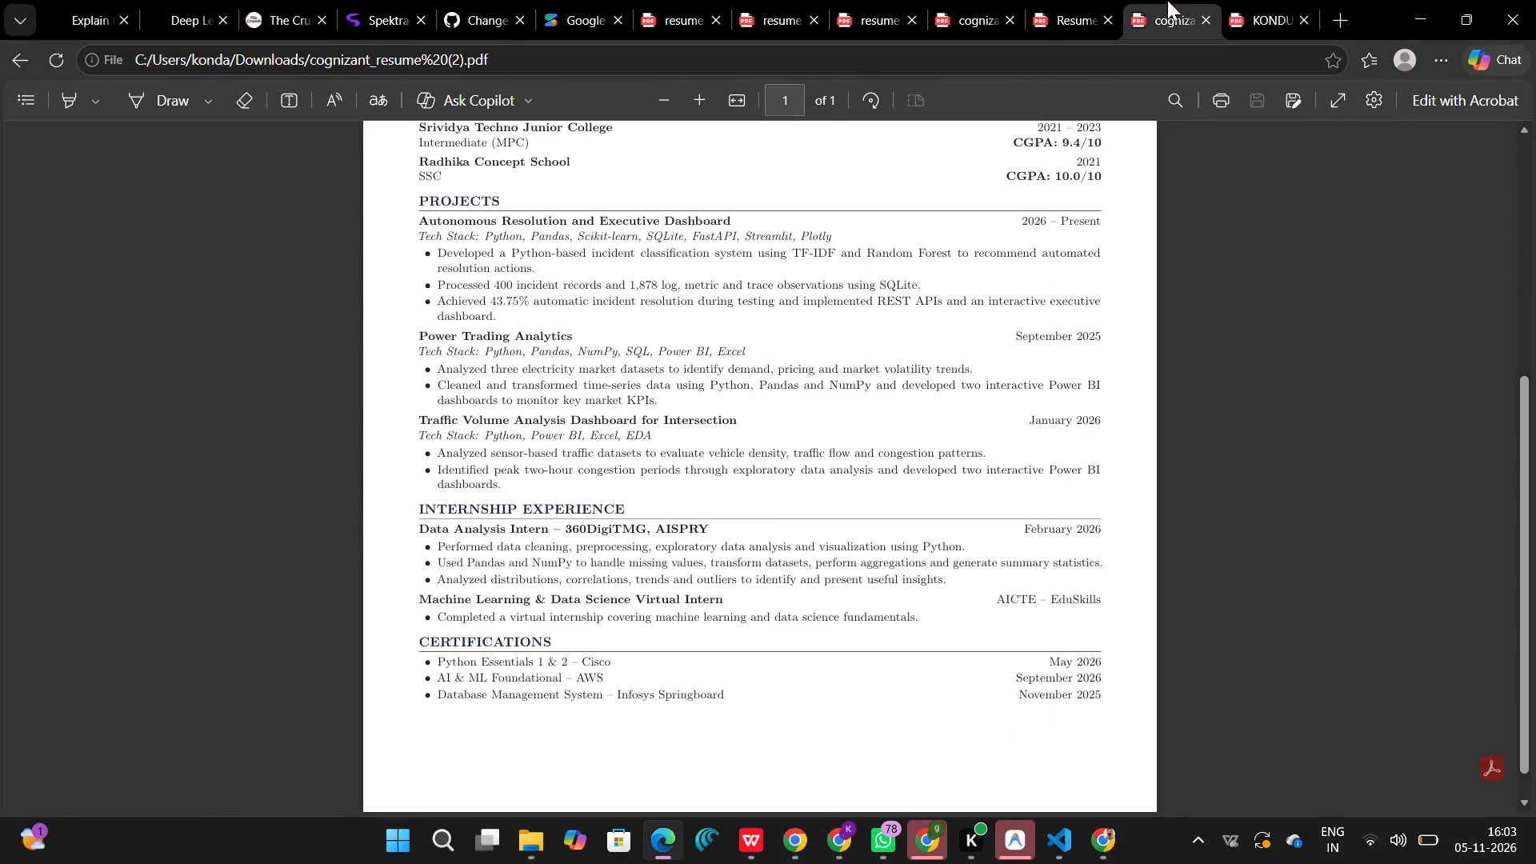
scroll(886, 387, up, 3)
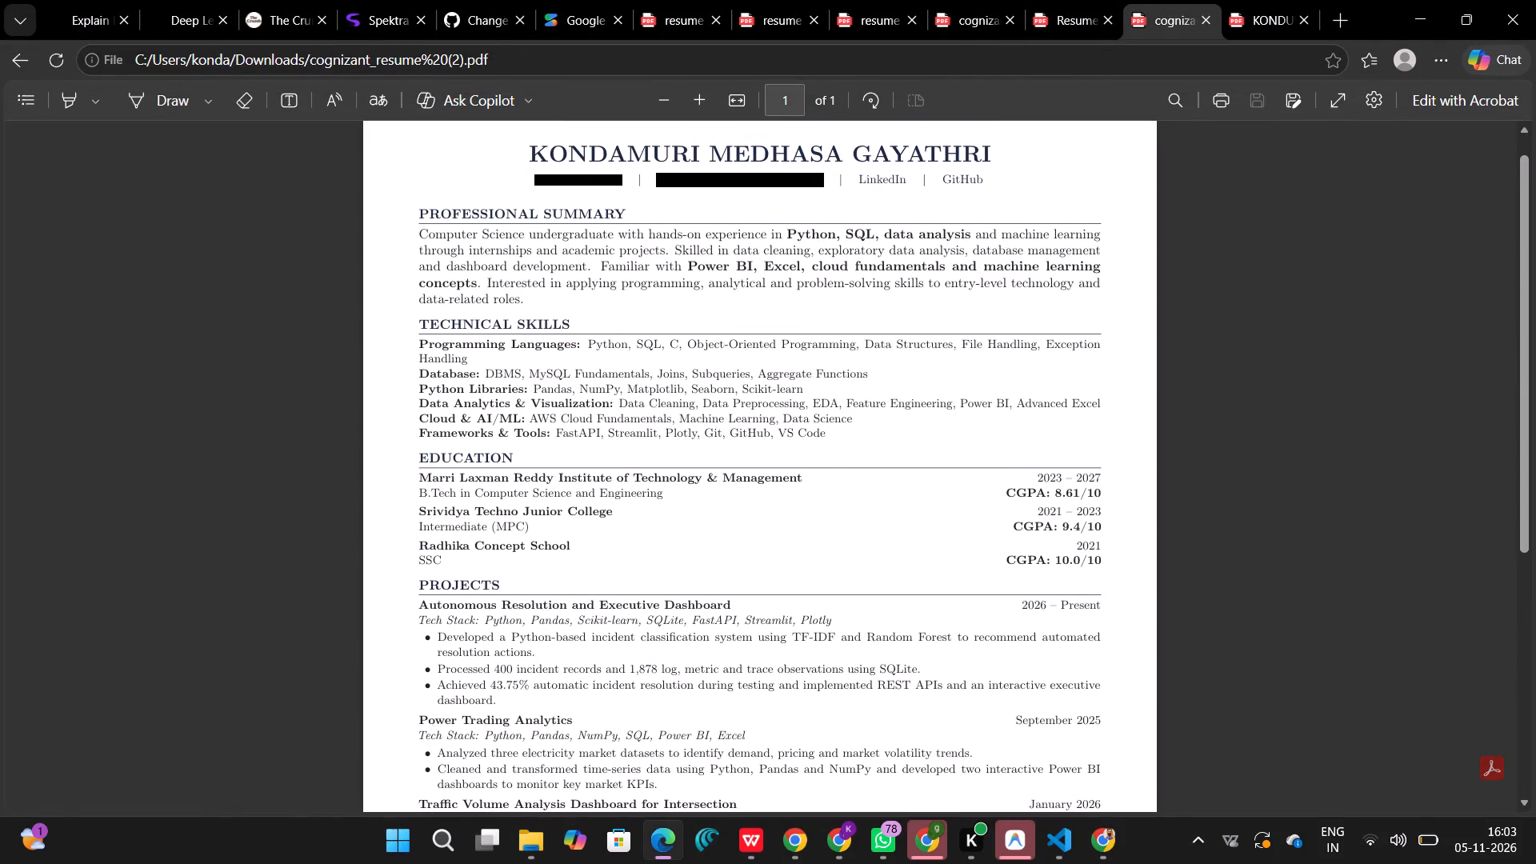
Open Resume (15) from the Downloads folder and examine its summary, skills, education, projects and certifications.
click(513, 761)
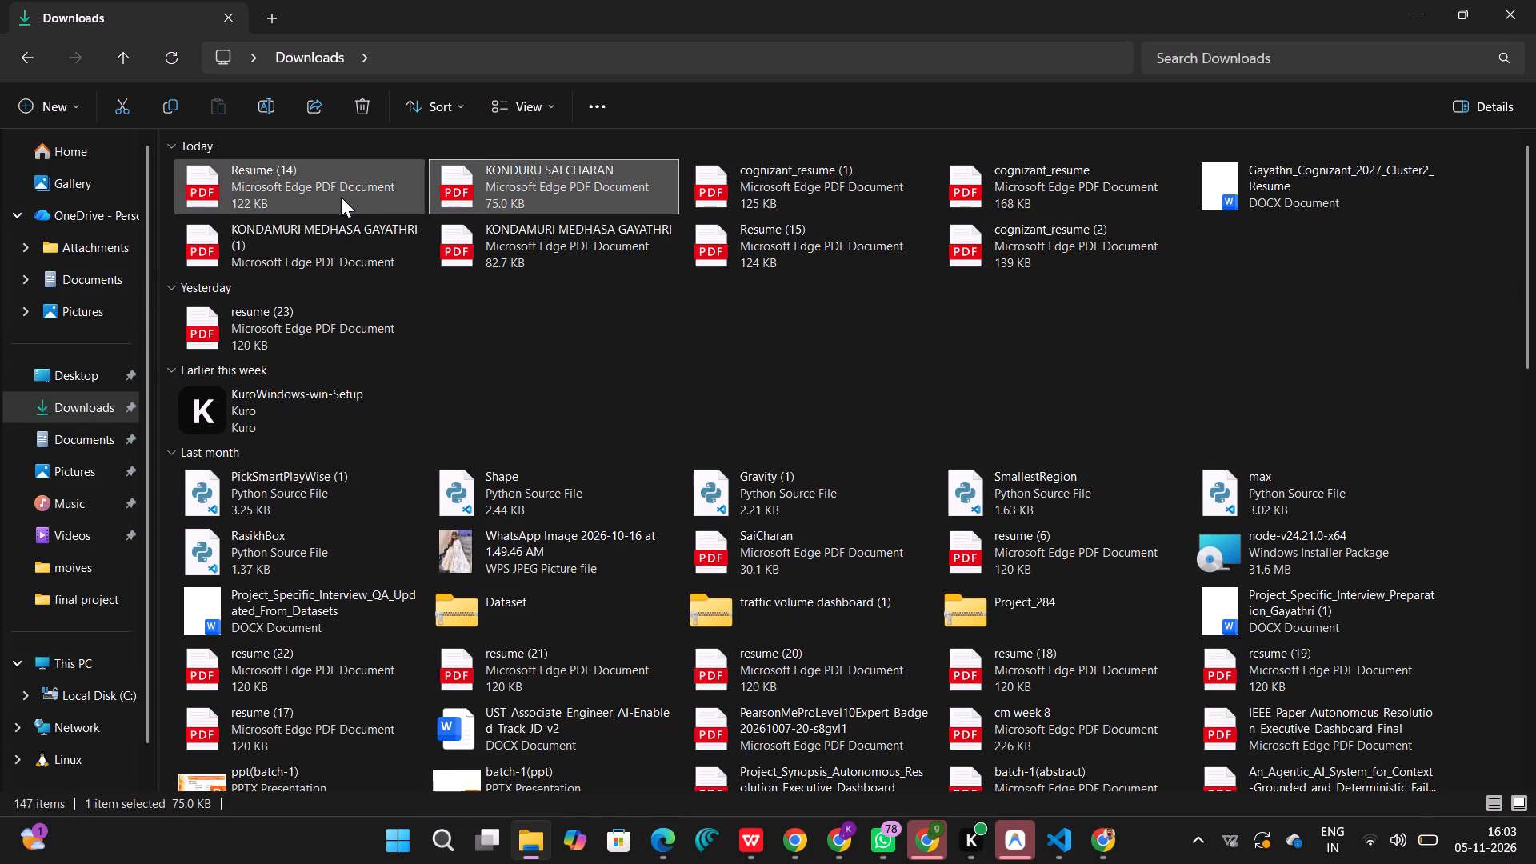
double_click(812, 246)
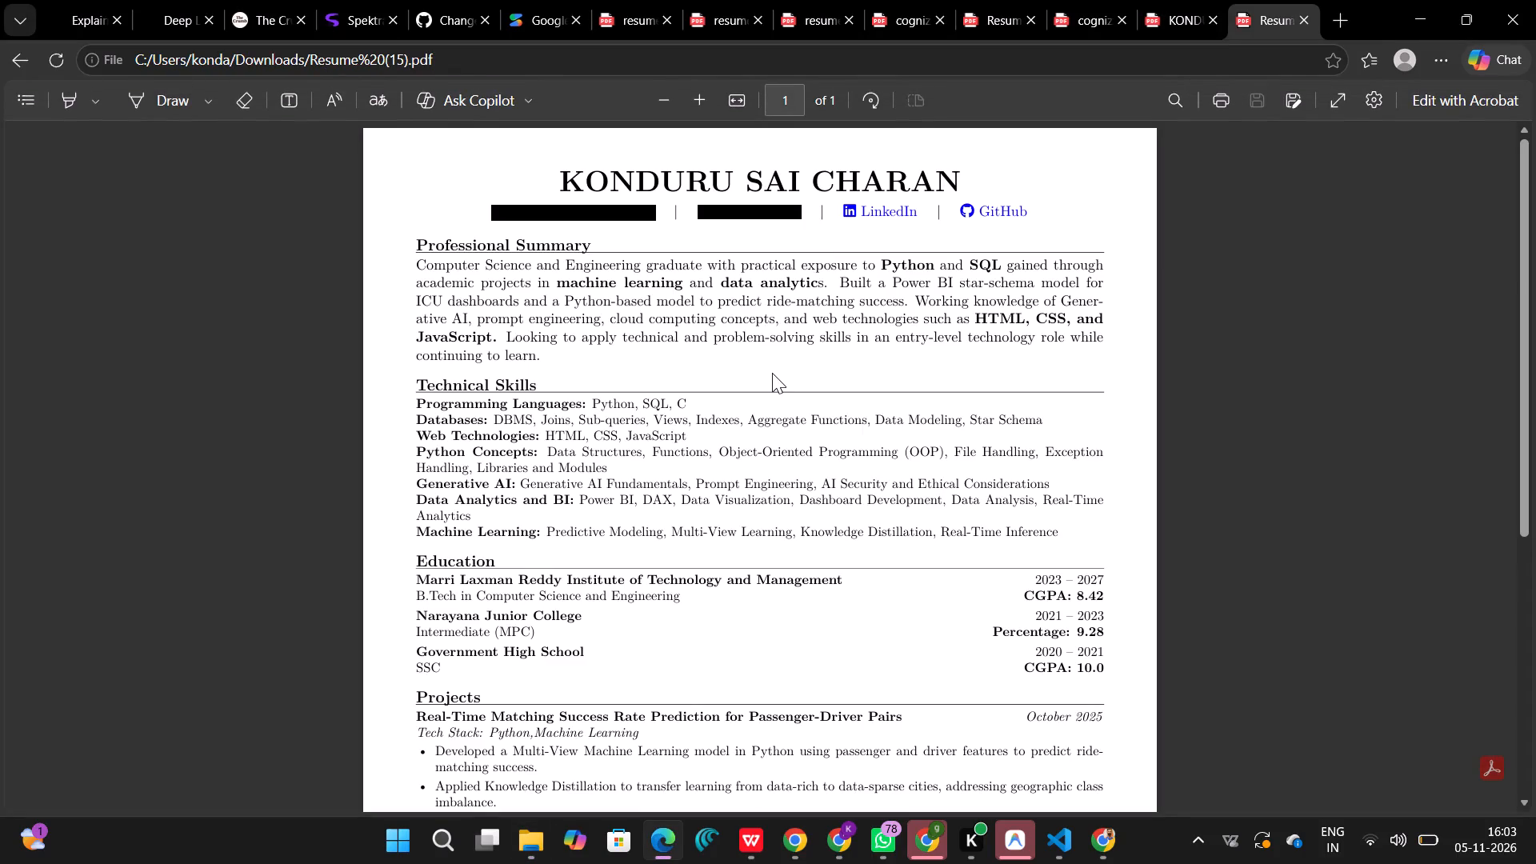
scroll(772, 373, down, 2)
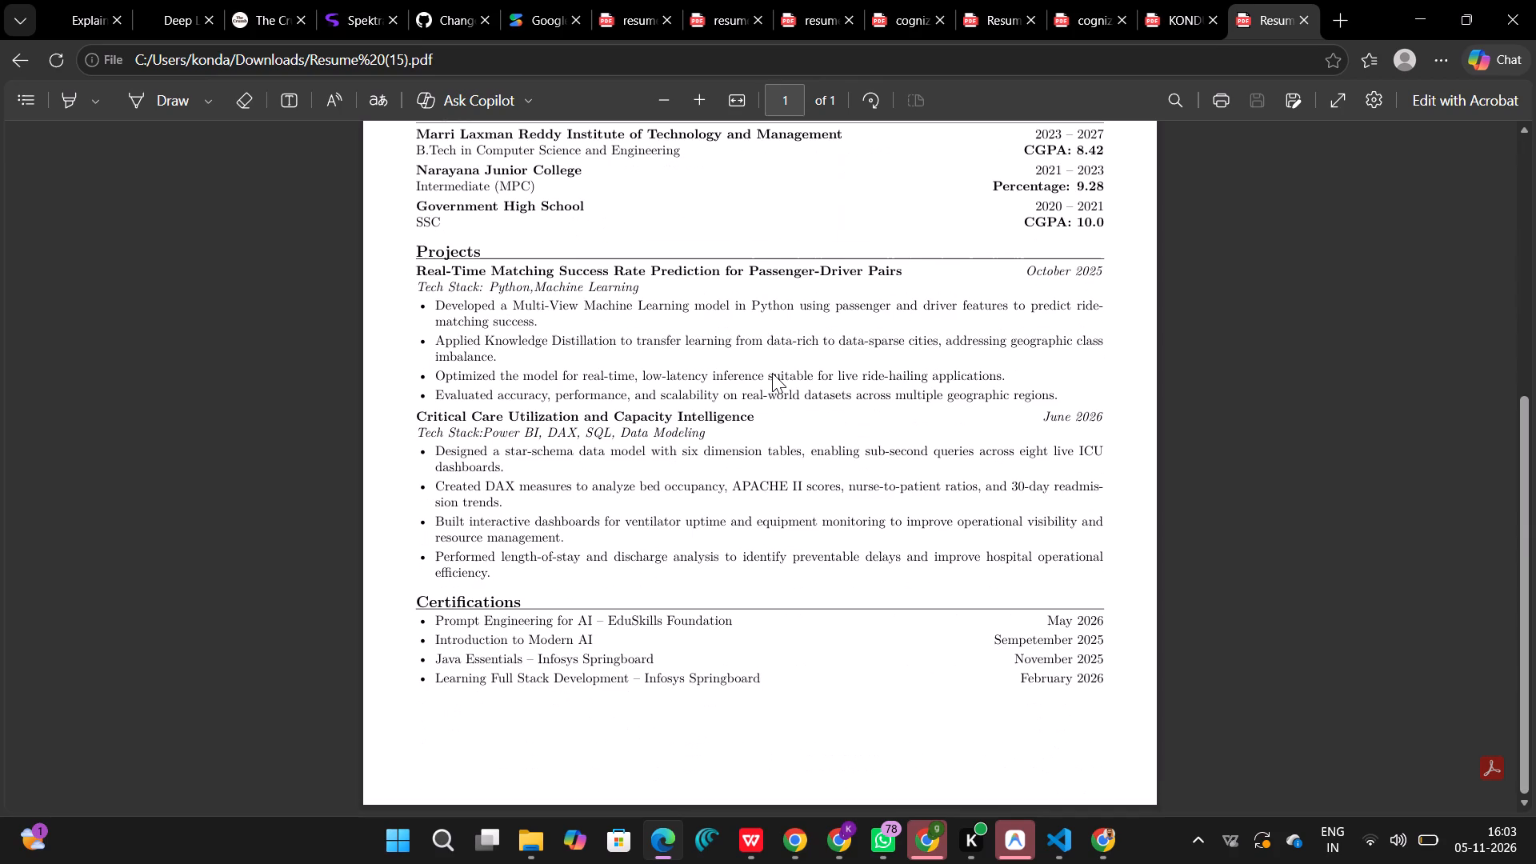
scroll(772, 373, down, 1)
scroll(772, 373, up, 6)
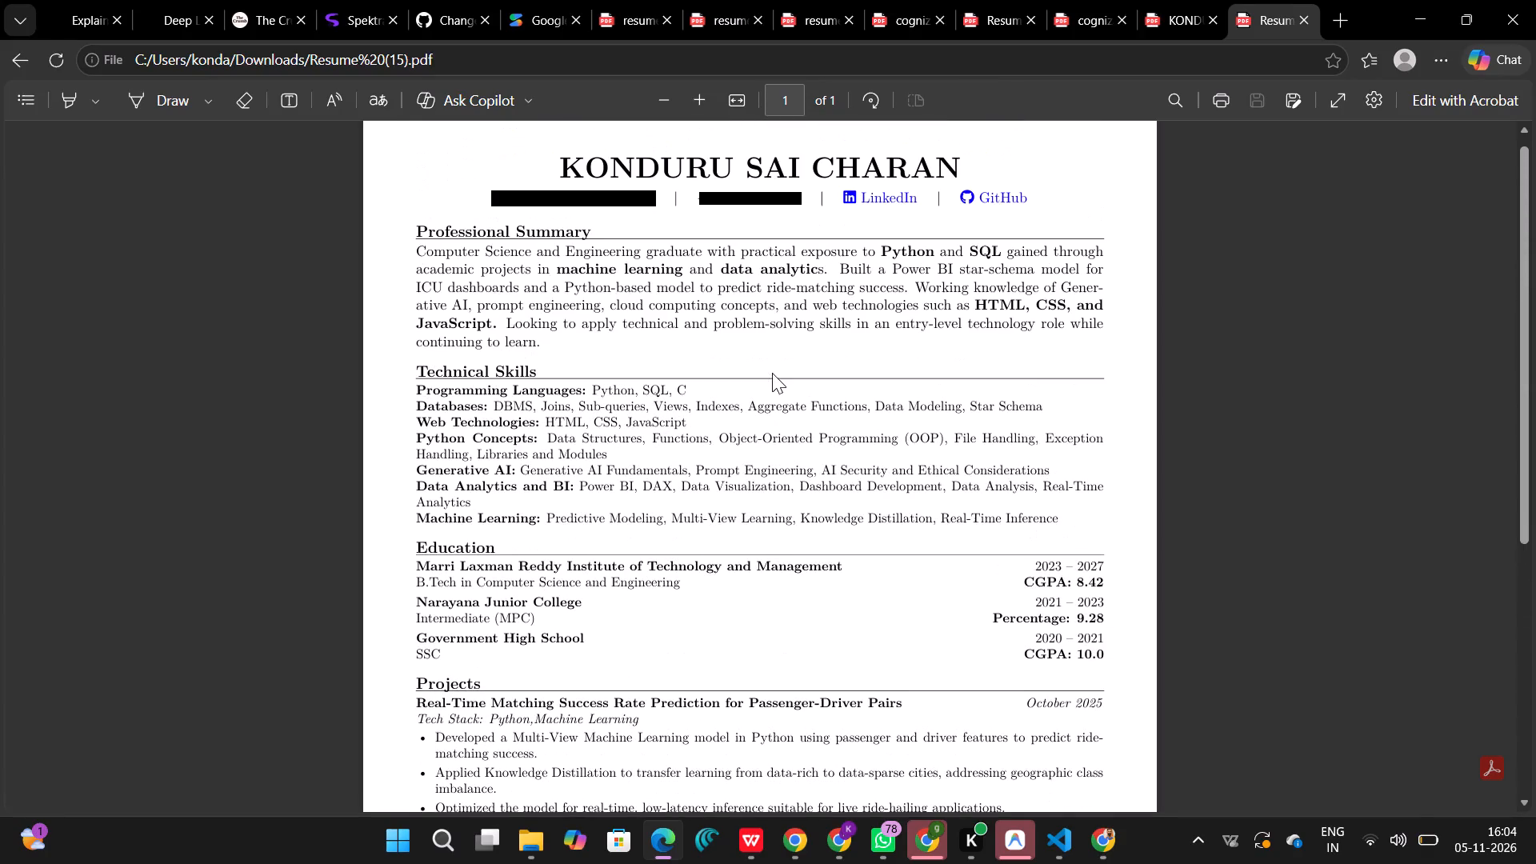
scroll(772, 373, up, 1)
scroll(772, 373, down, 6)
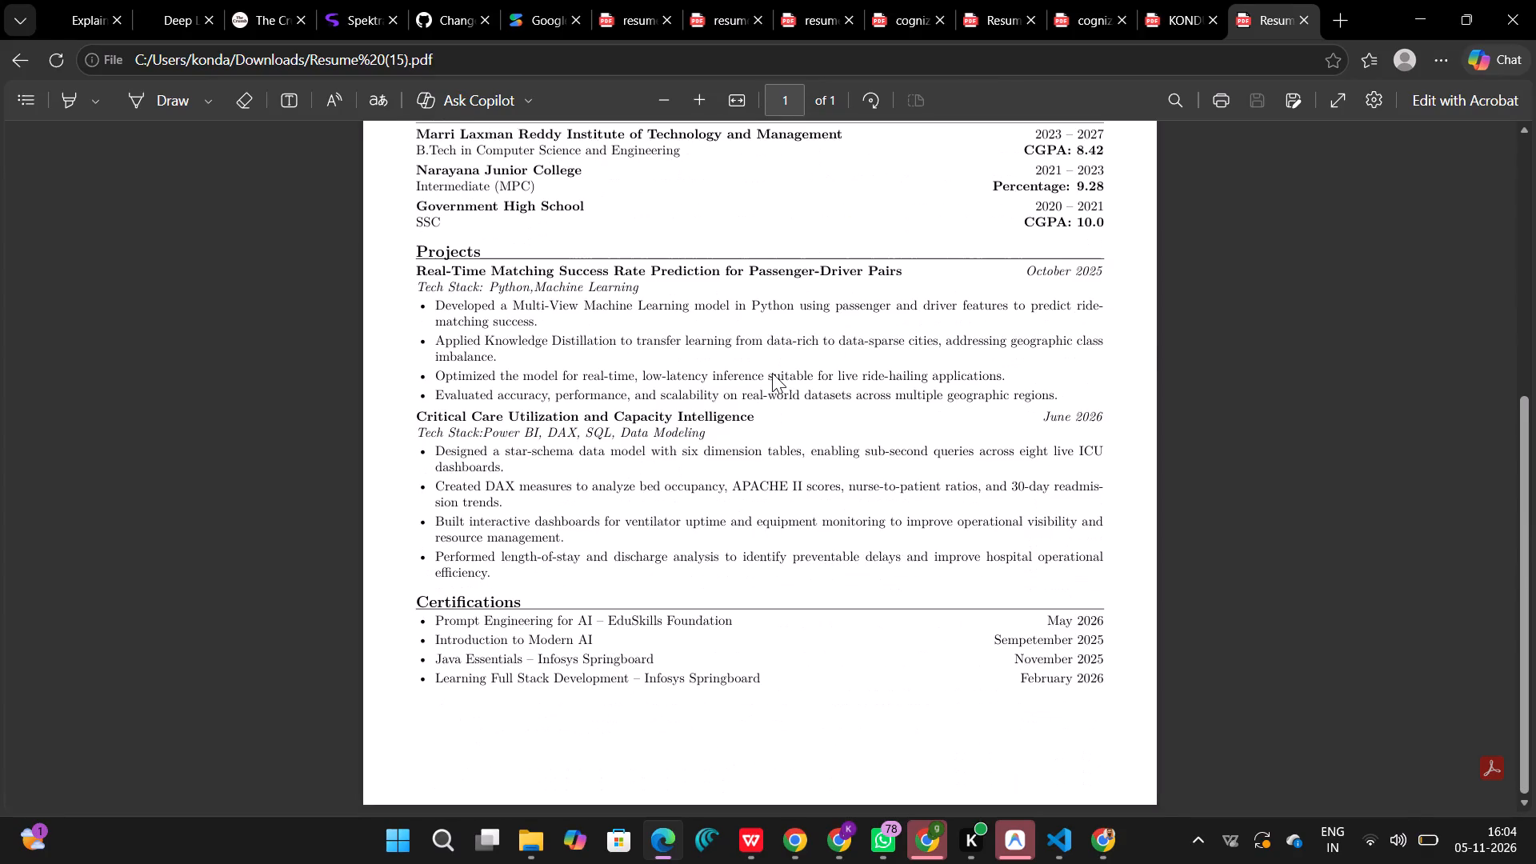
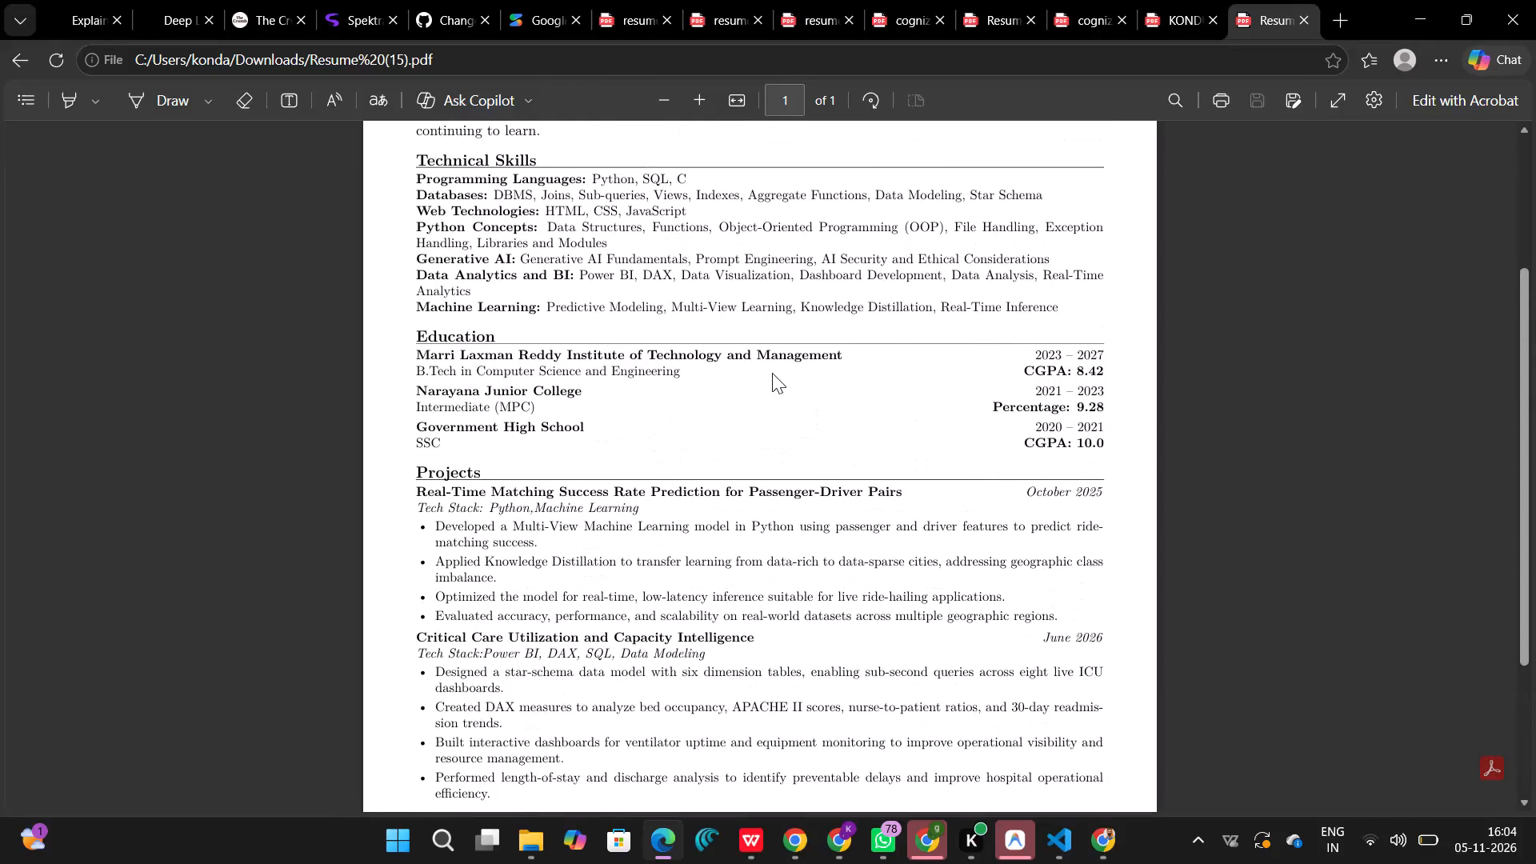
Reread Resume (15) from the header and professional summary down through education, projects and certifications.
scroll(772, 373, up, 2)
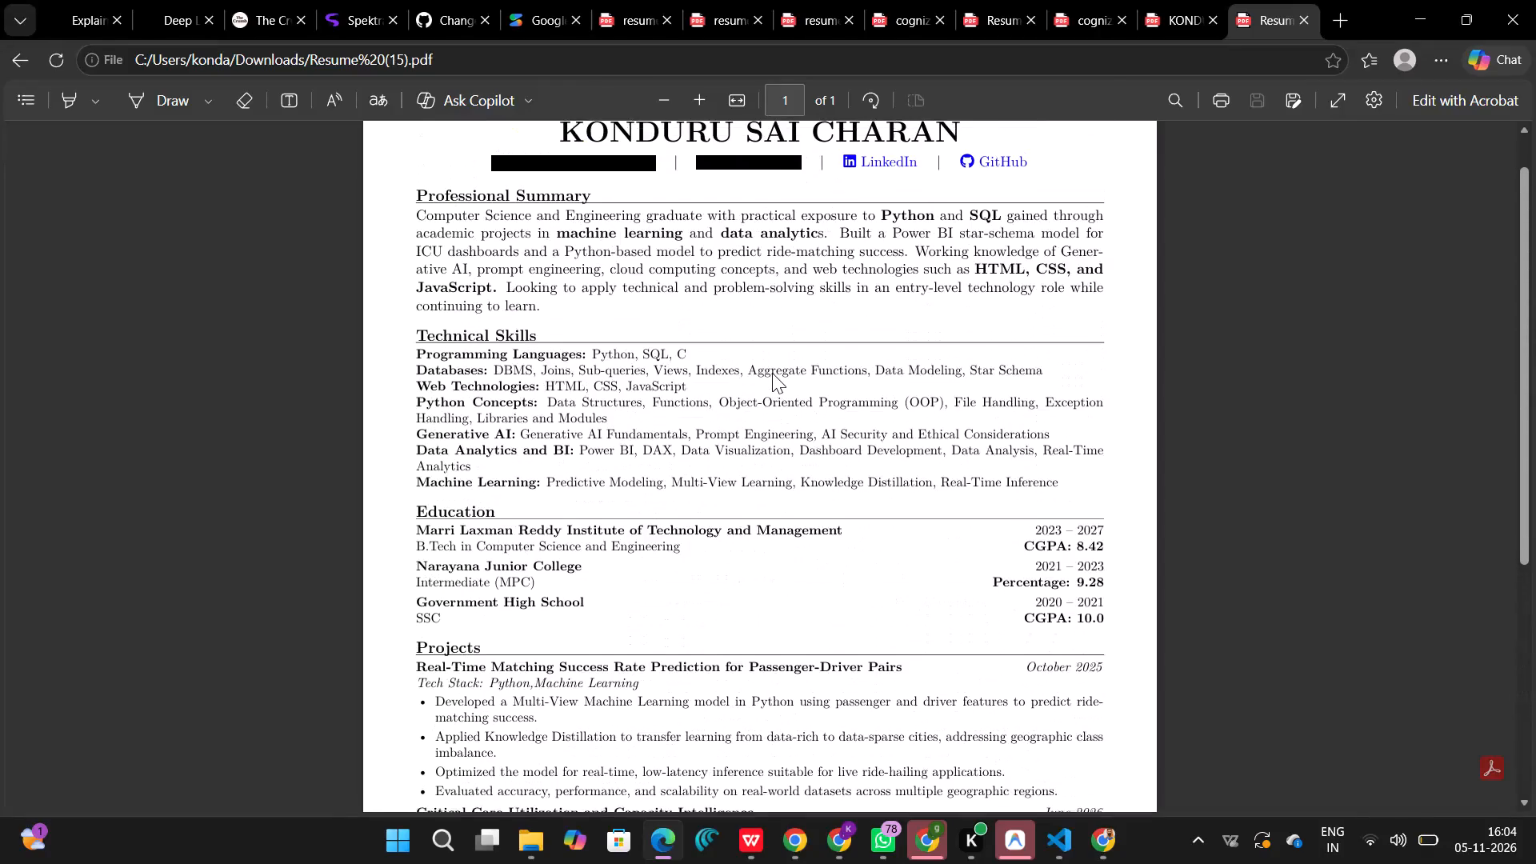
scroll(772, 373, up, 1)
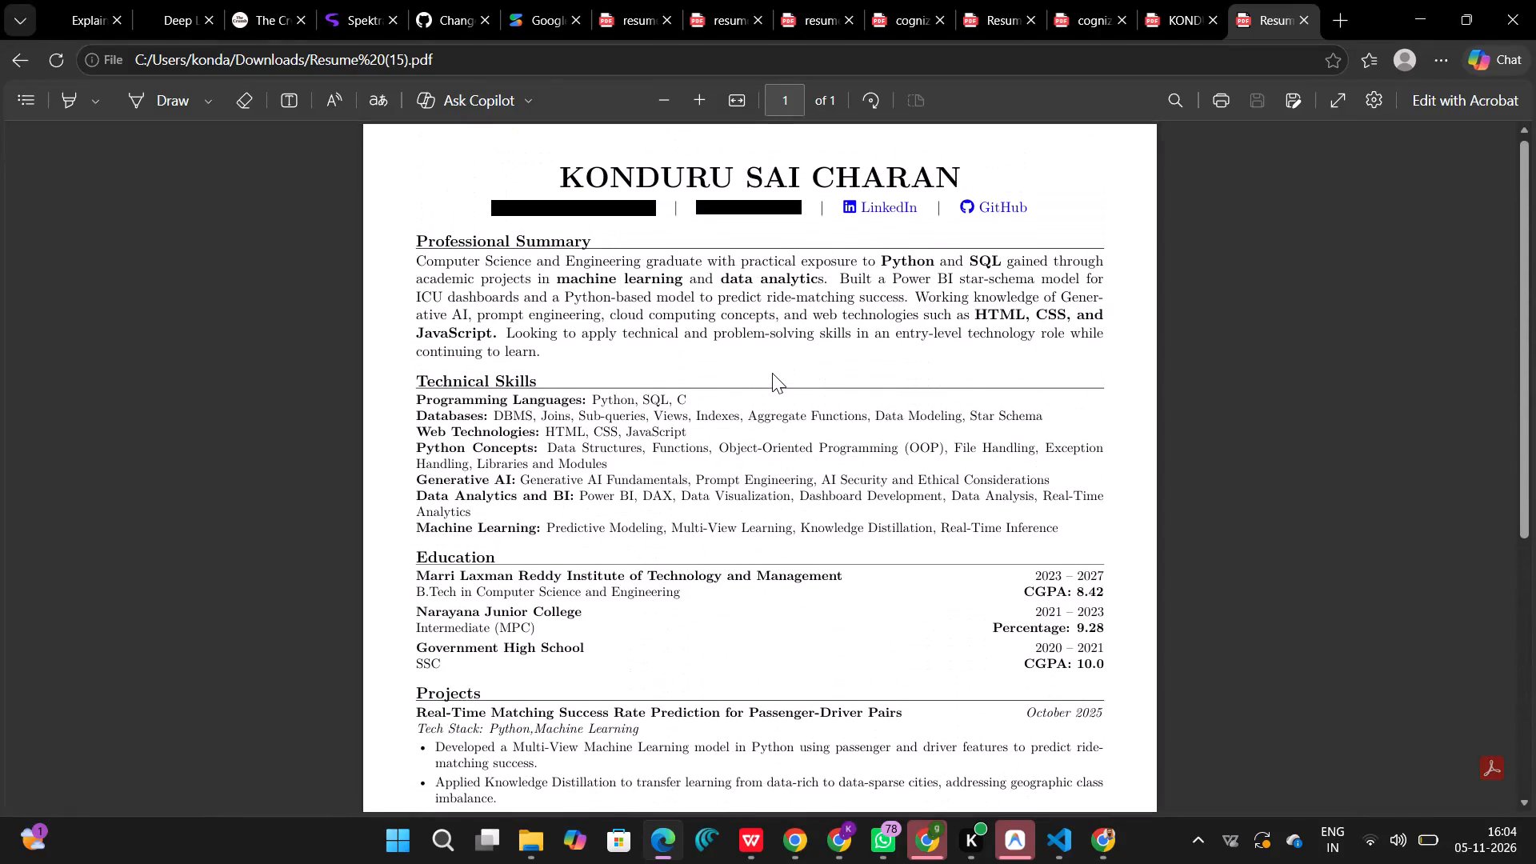
scroll(772, 373, down, 4)
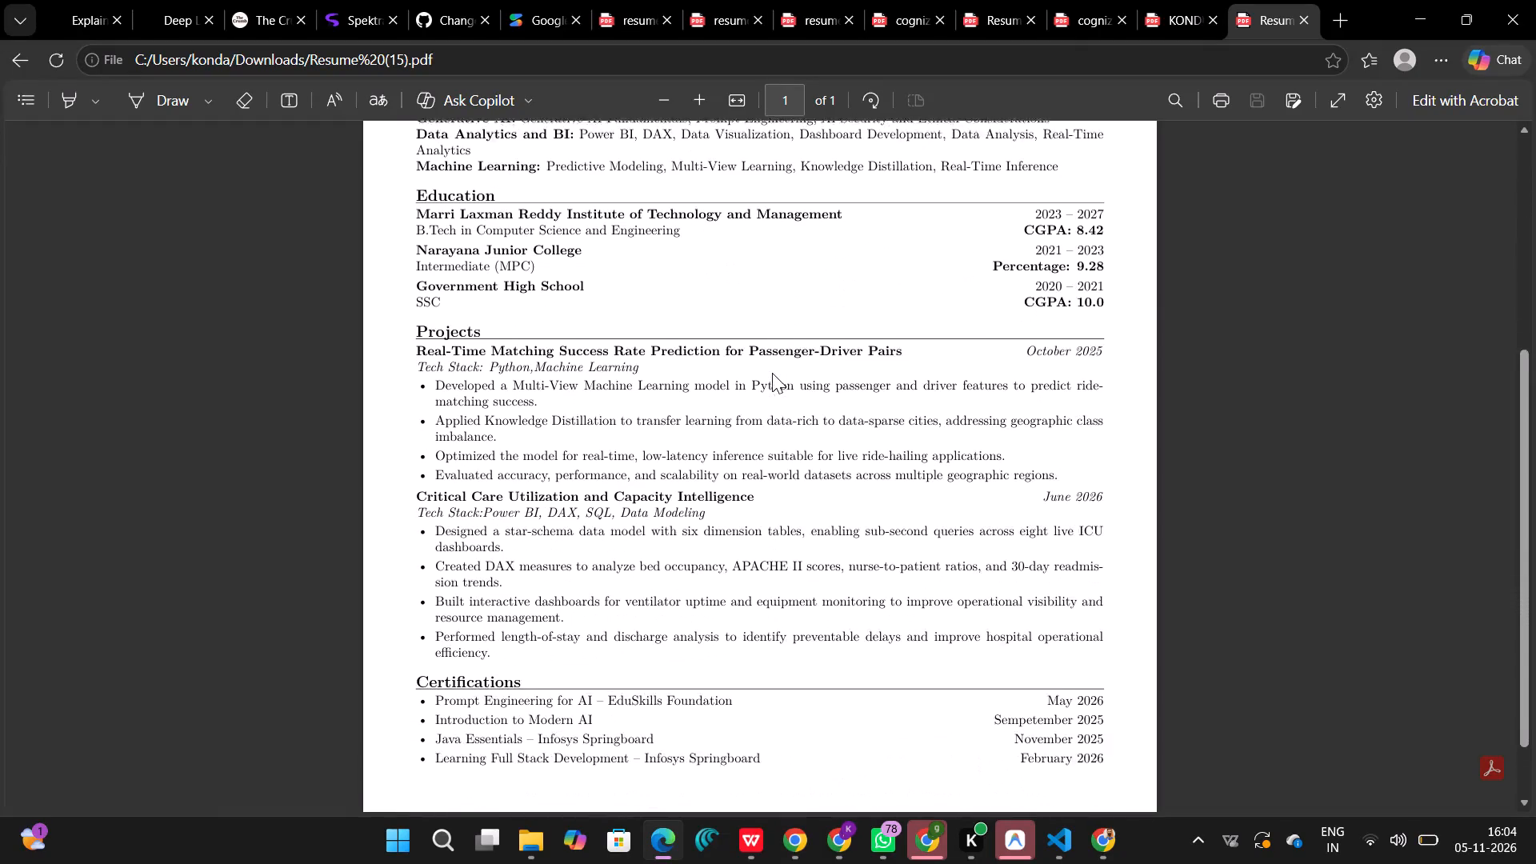
scroll(772, 373, down, 2)
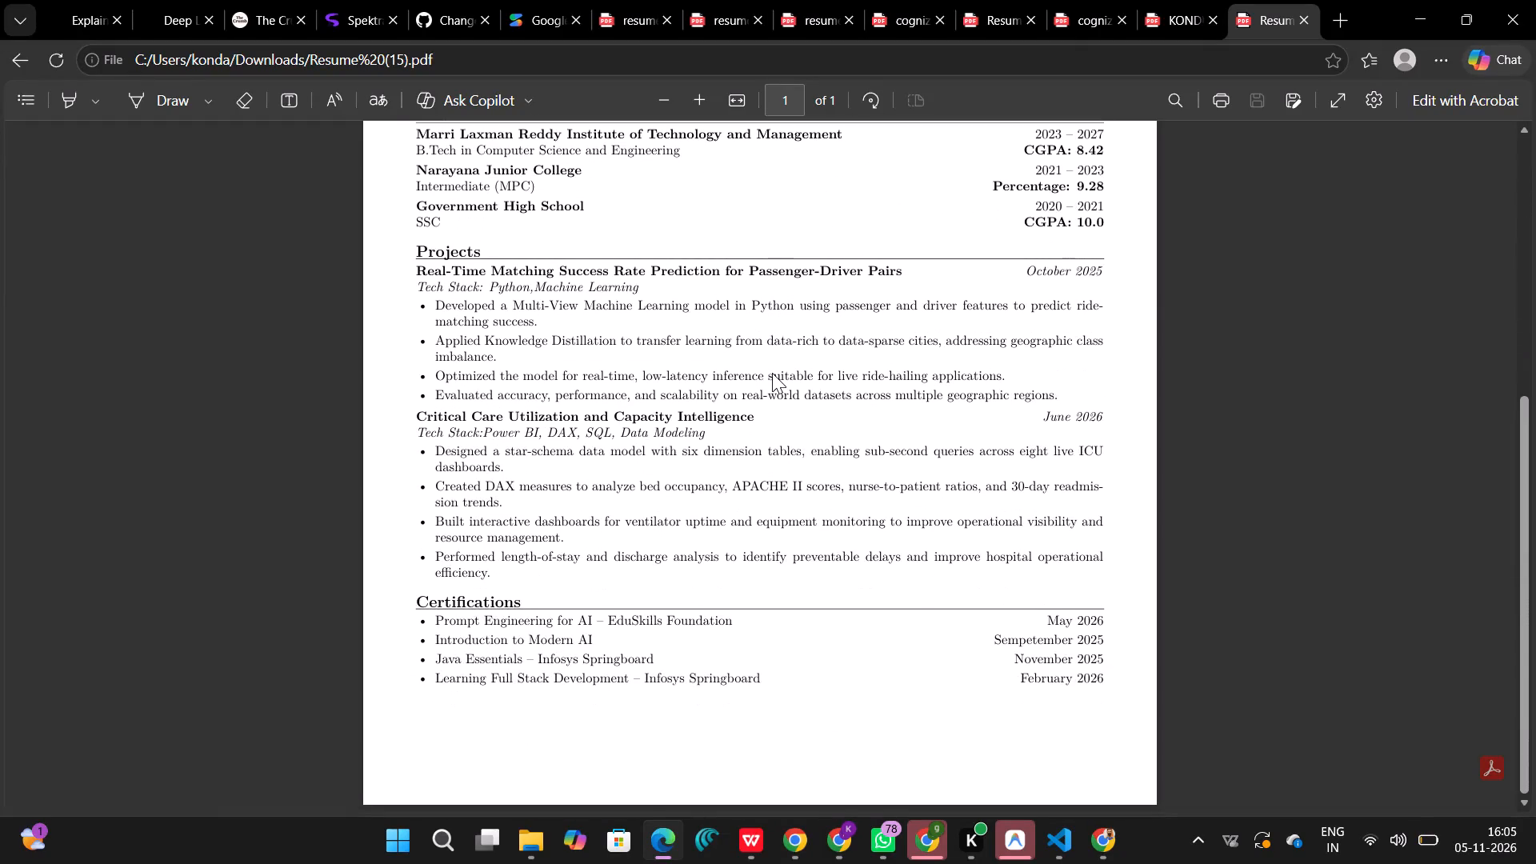
scroll(772, 373, up, 1)
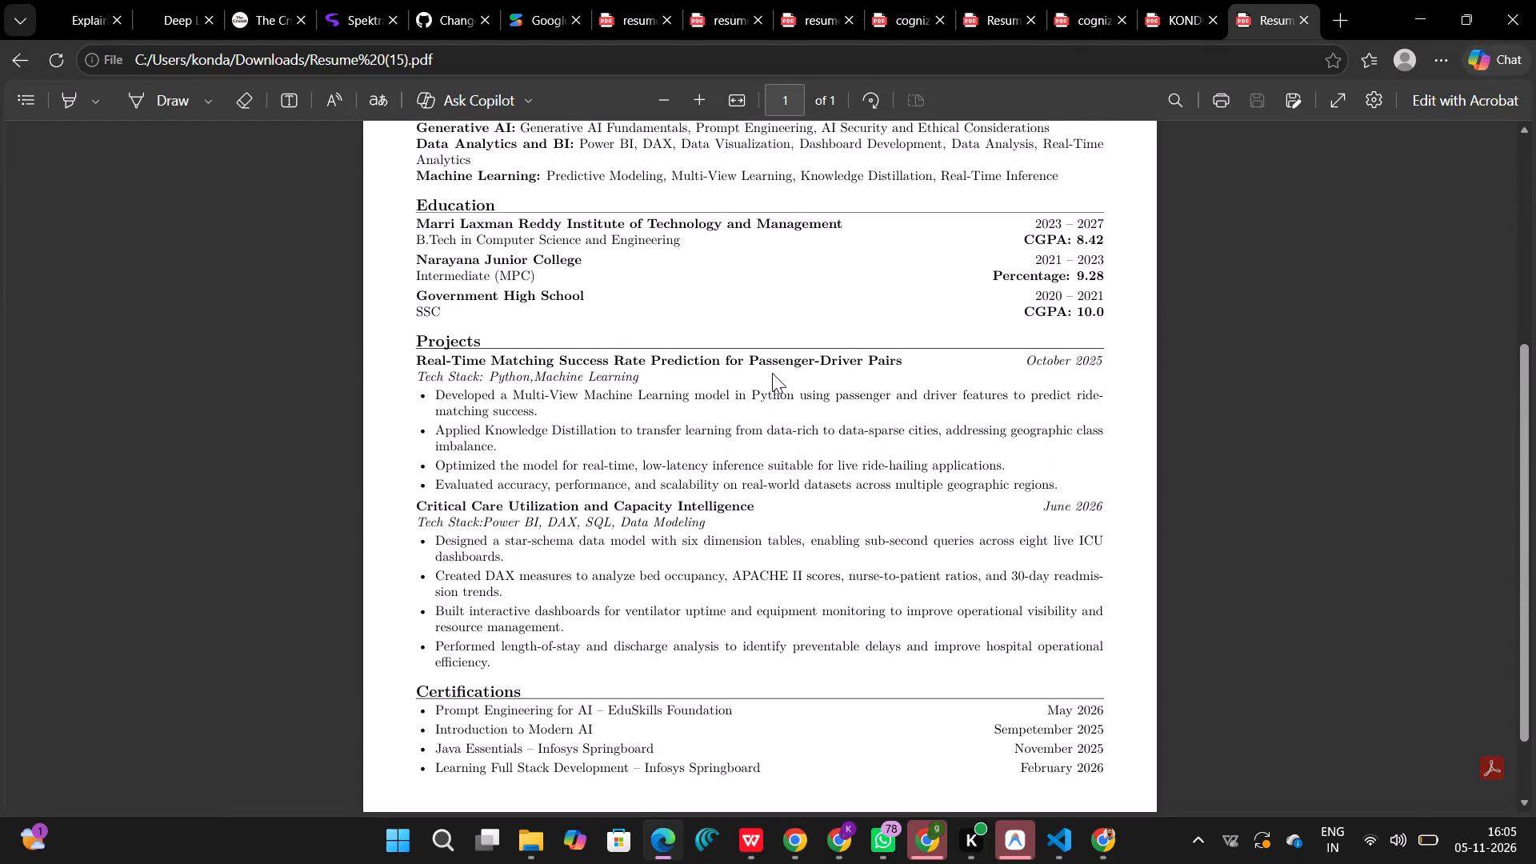
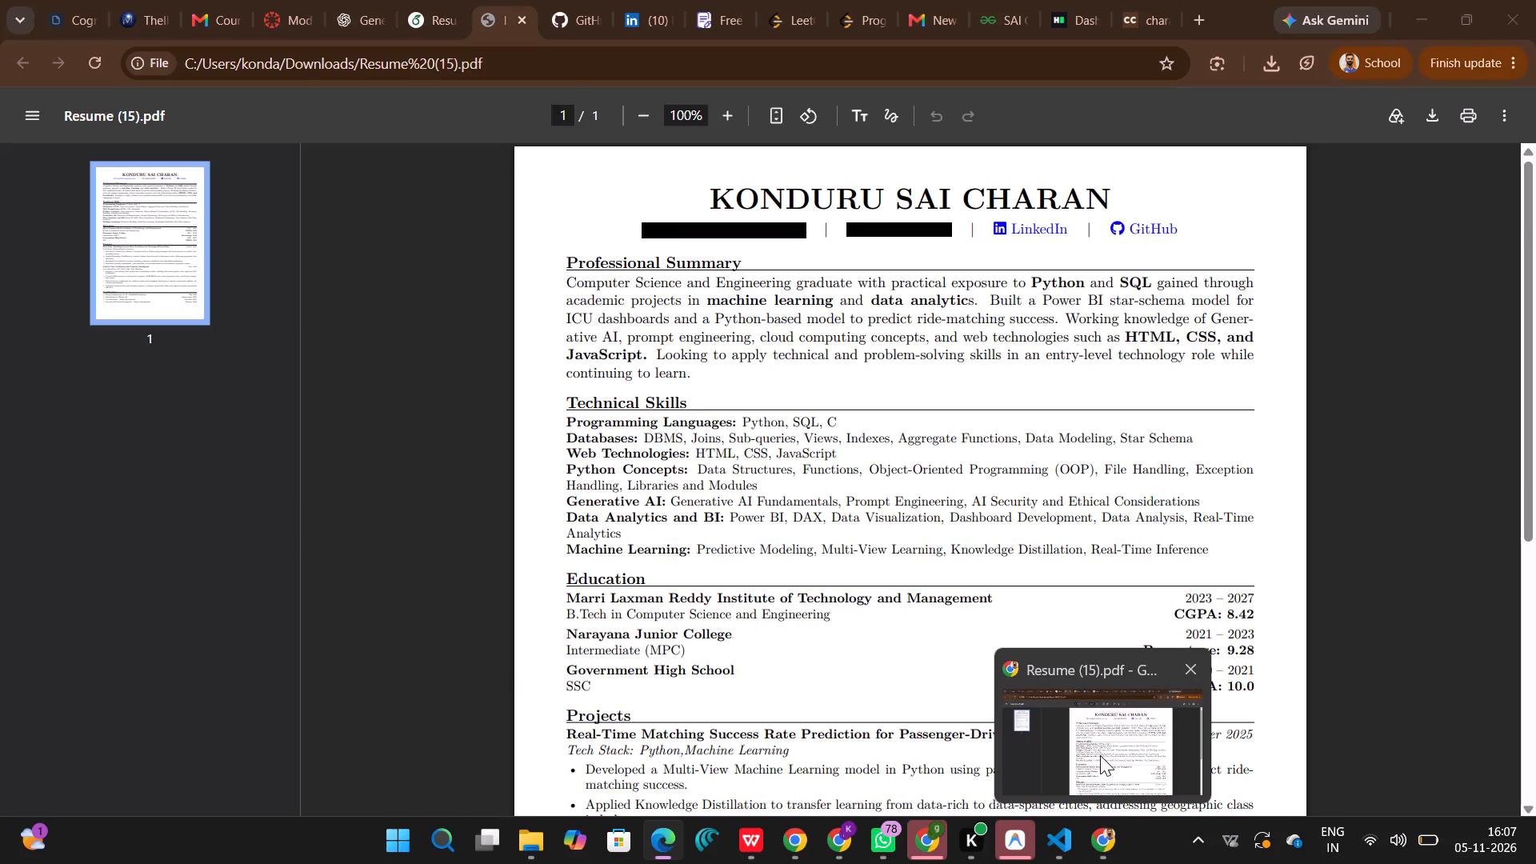
In the Overleaf resume source, change the Narayana Junior College score label from Percentage to CGPA.
click(1100, 755)
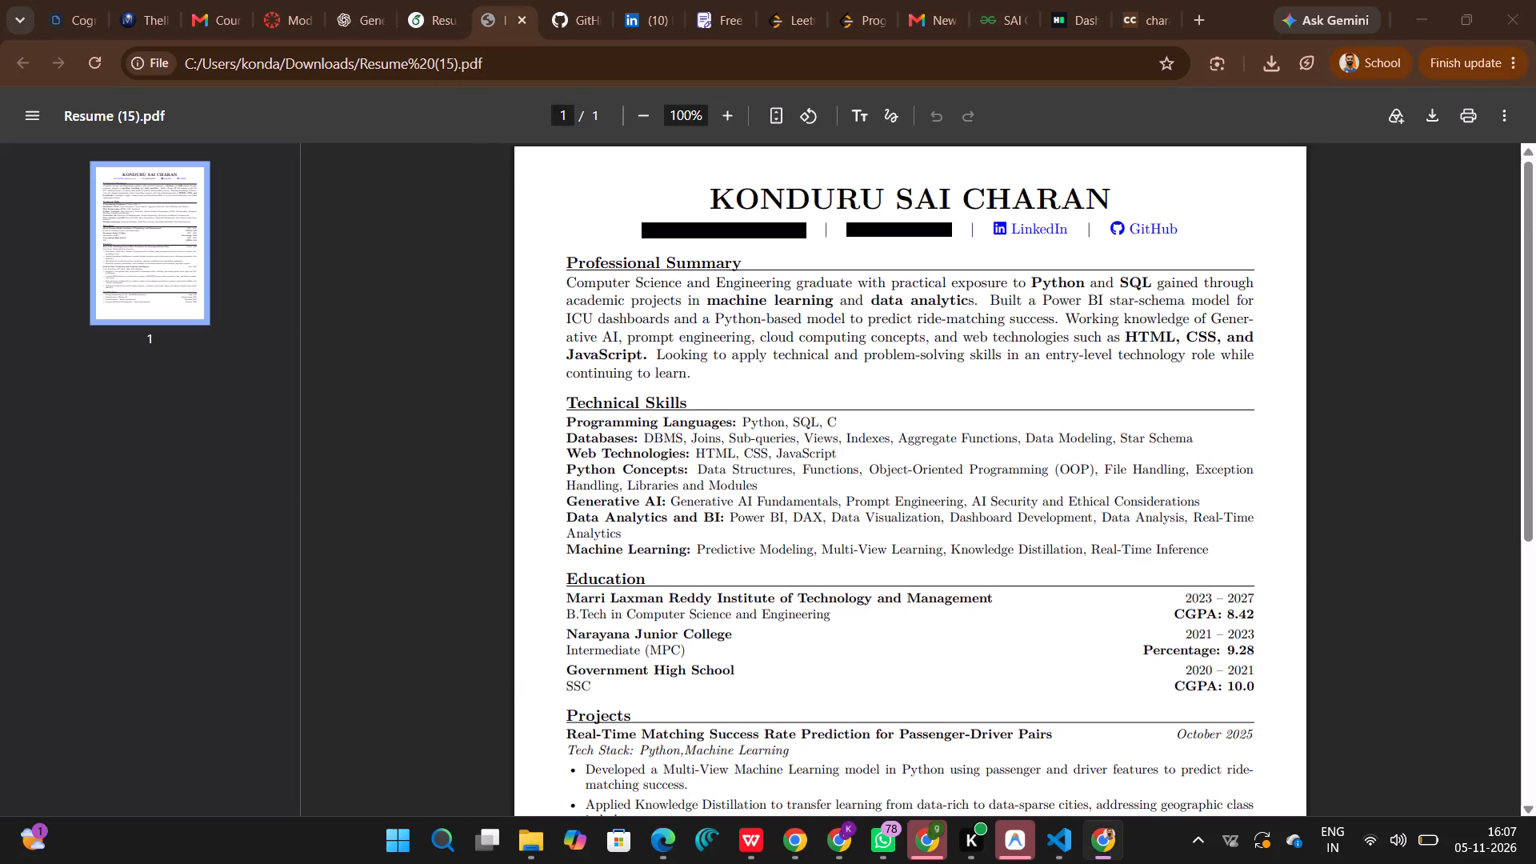
click(441, 20)
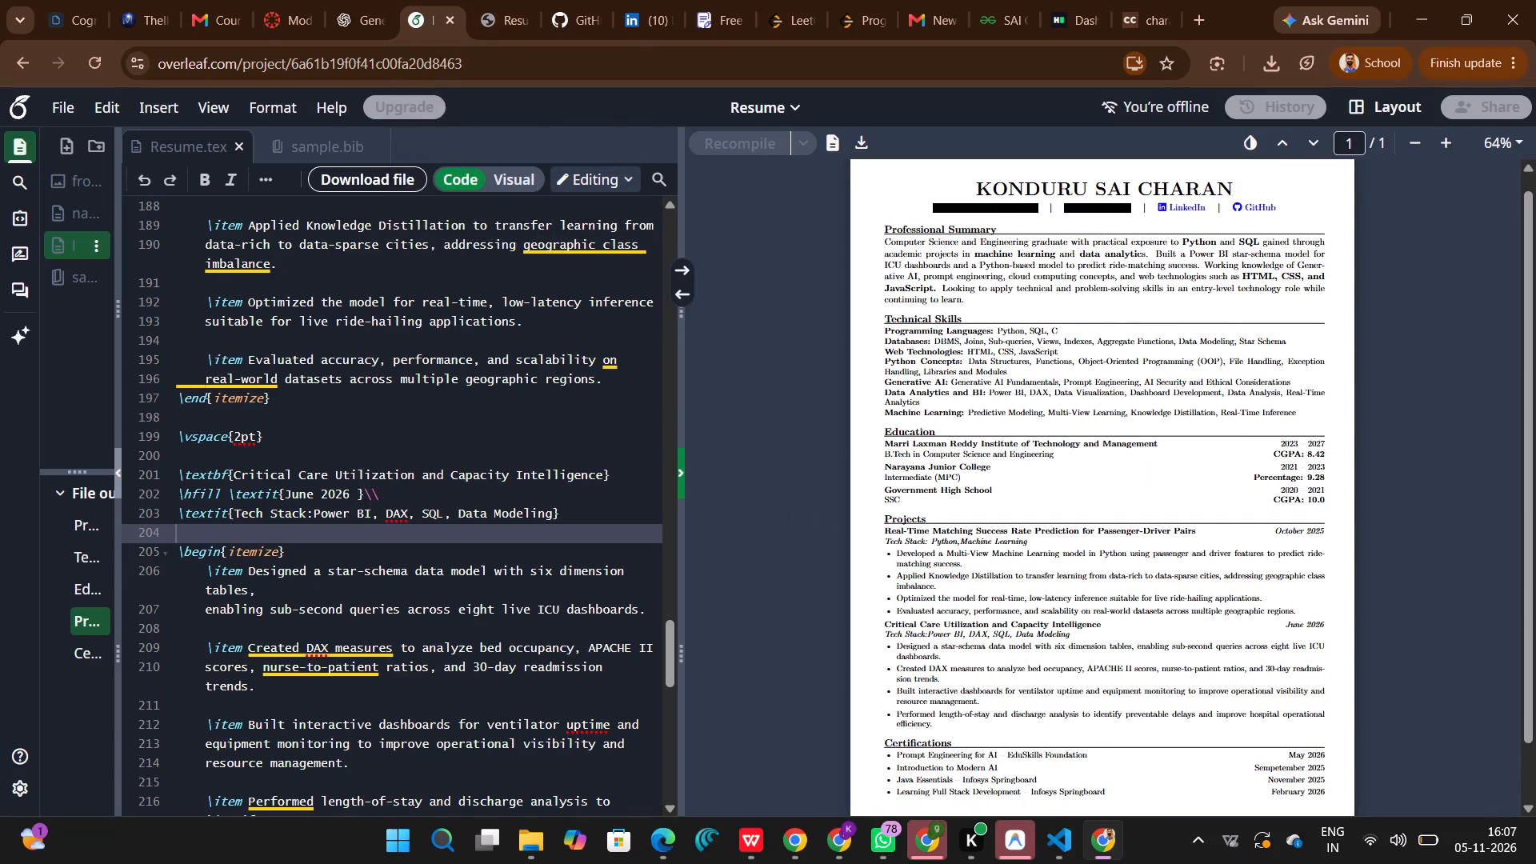
scroll(579, 462, up, 13)
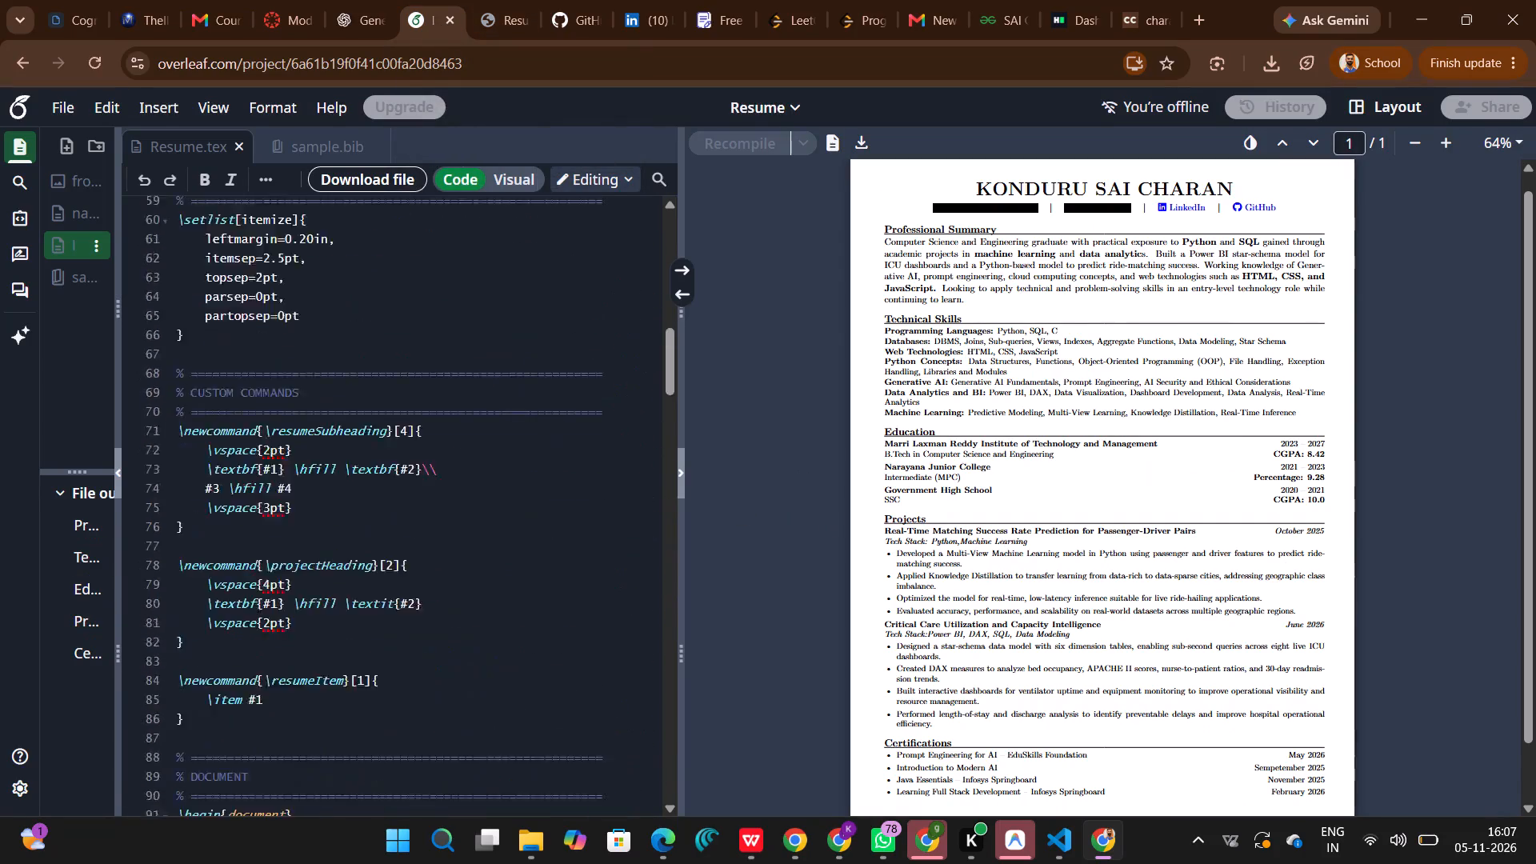
scroll(579, 462, up, 8)
scroll(579, 462, down, 13)
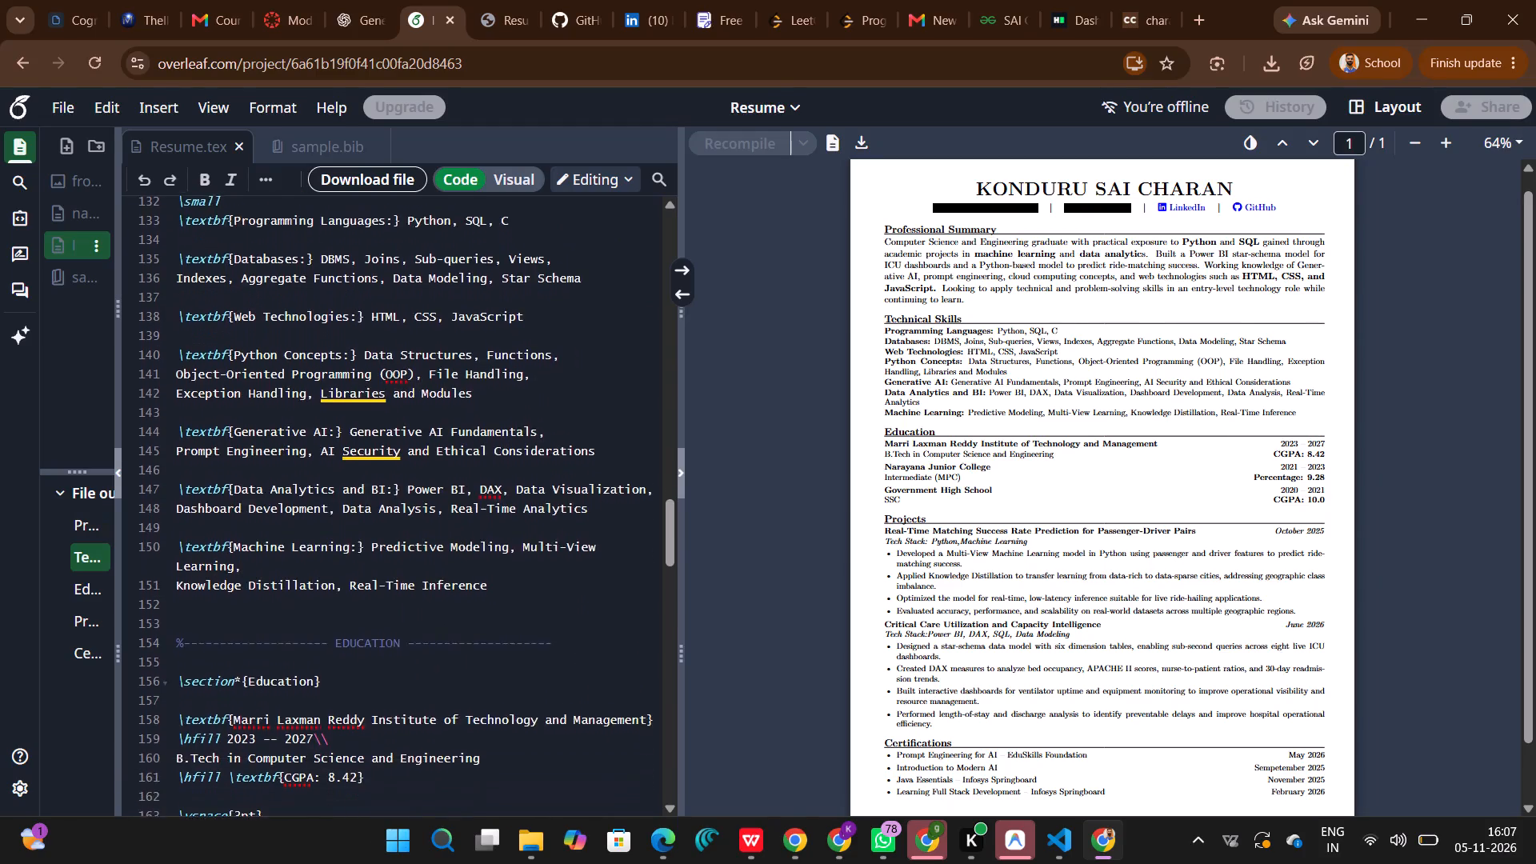
scroll(579, 462, down, 4)
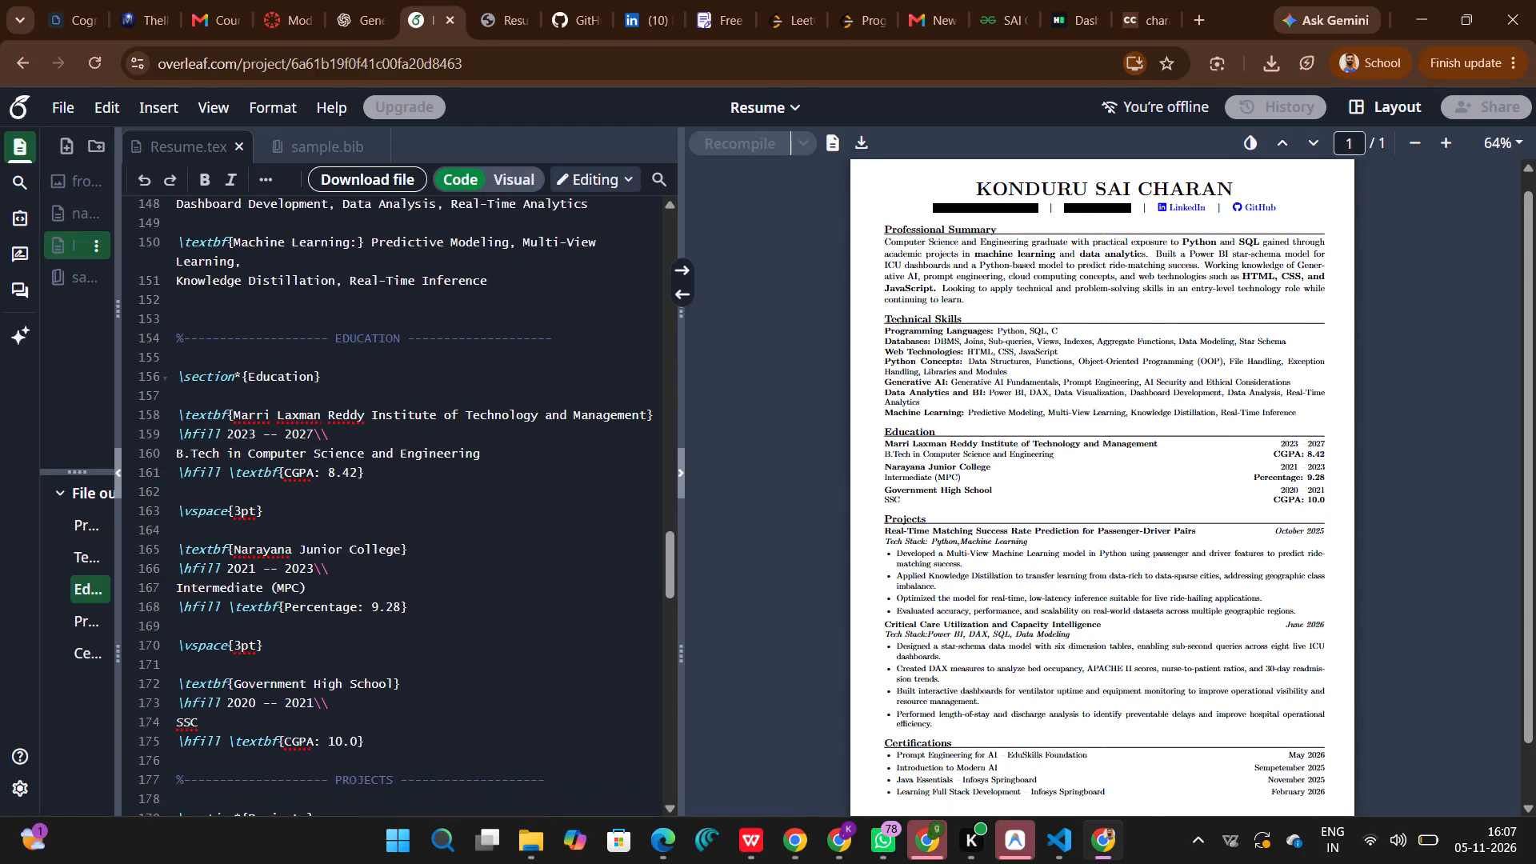
click(354, 610)
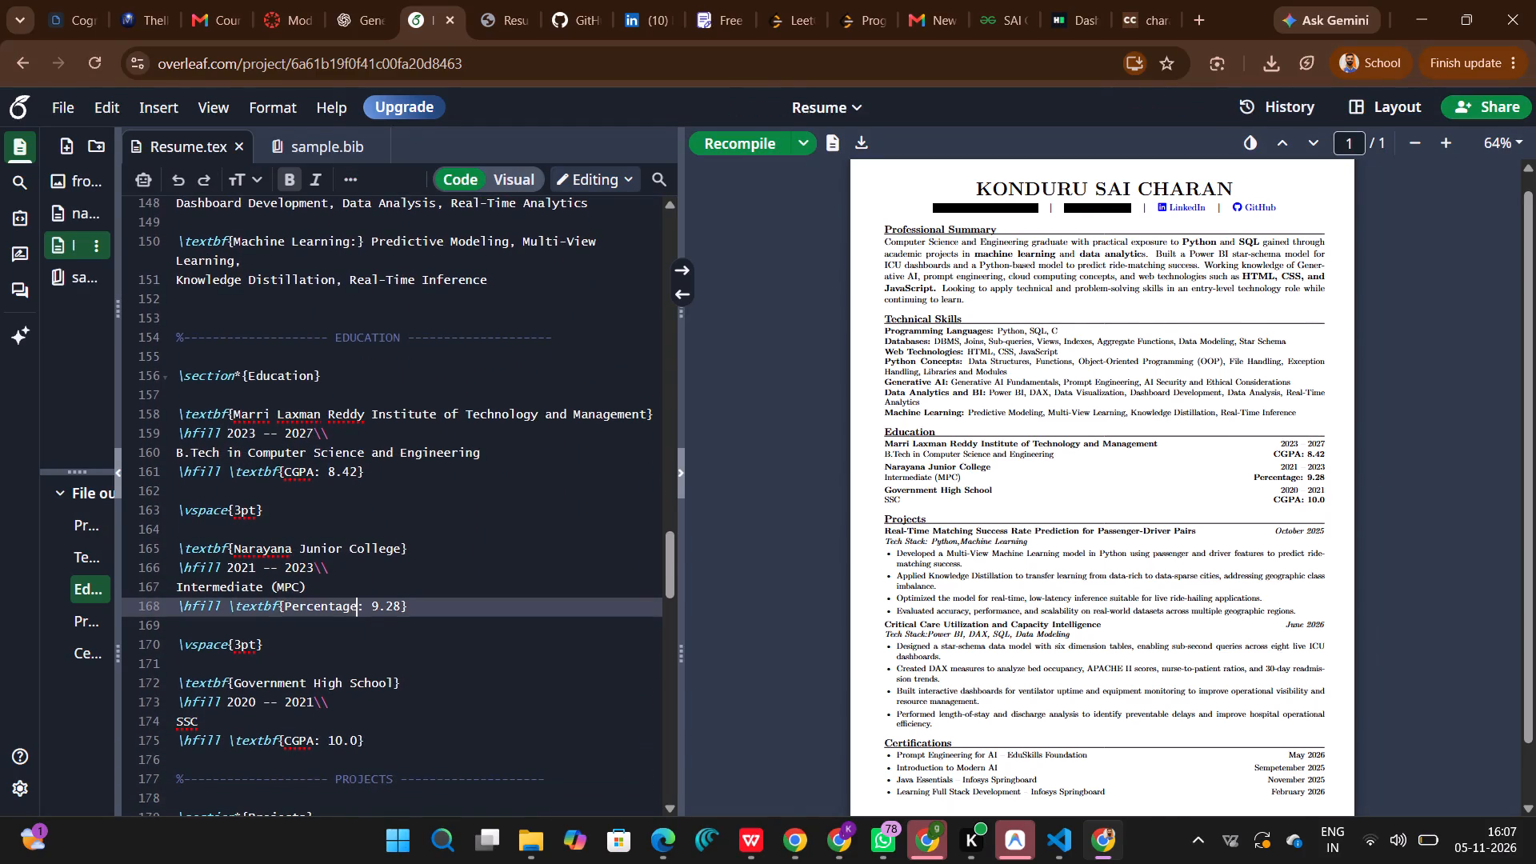
key(BackSpace)
key(BackSpace)
key(BackSpace)
key(BackSpace)
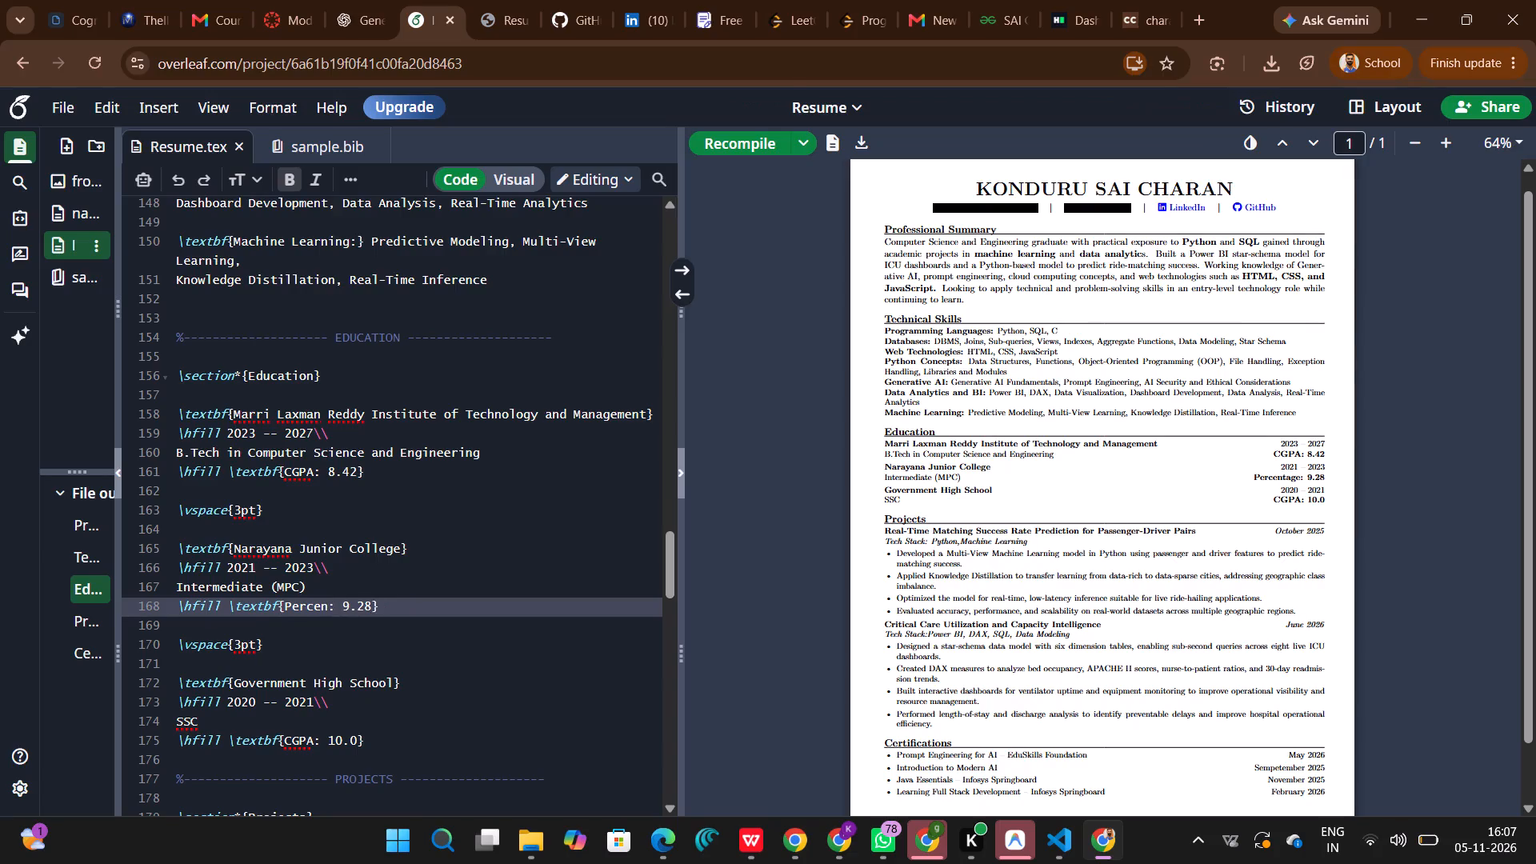
key(BackSpace)
key(BackSpace)
key(BackSpace)
key(BackSpace)
key(BackSpace)
key(BackSpace)
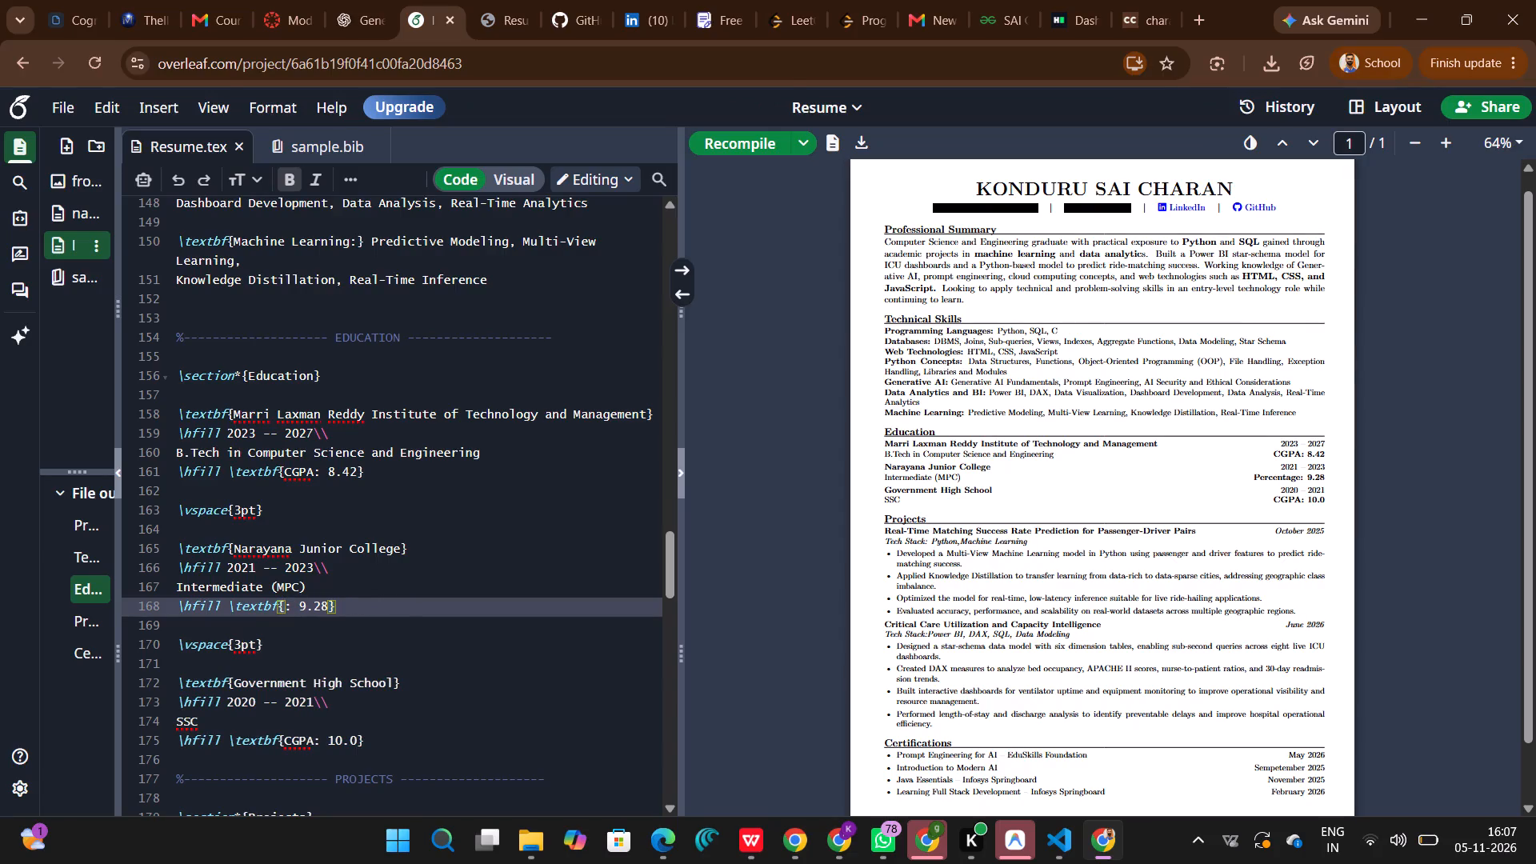
text(CGPA)
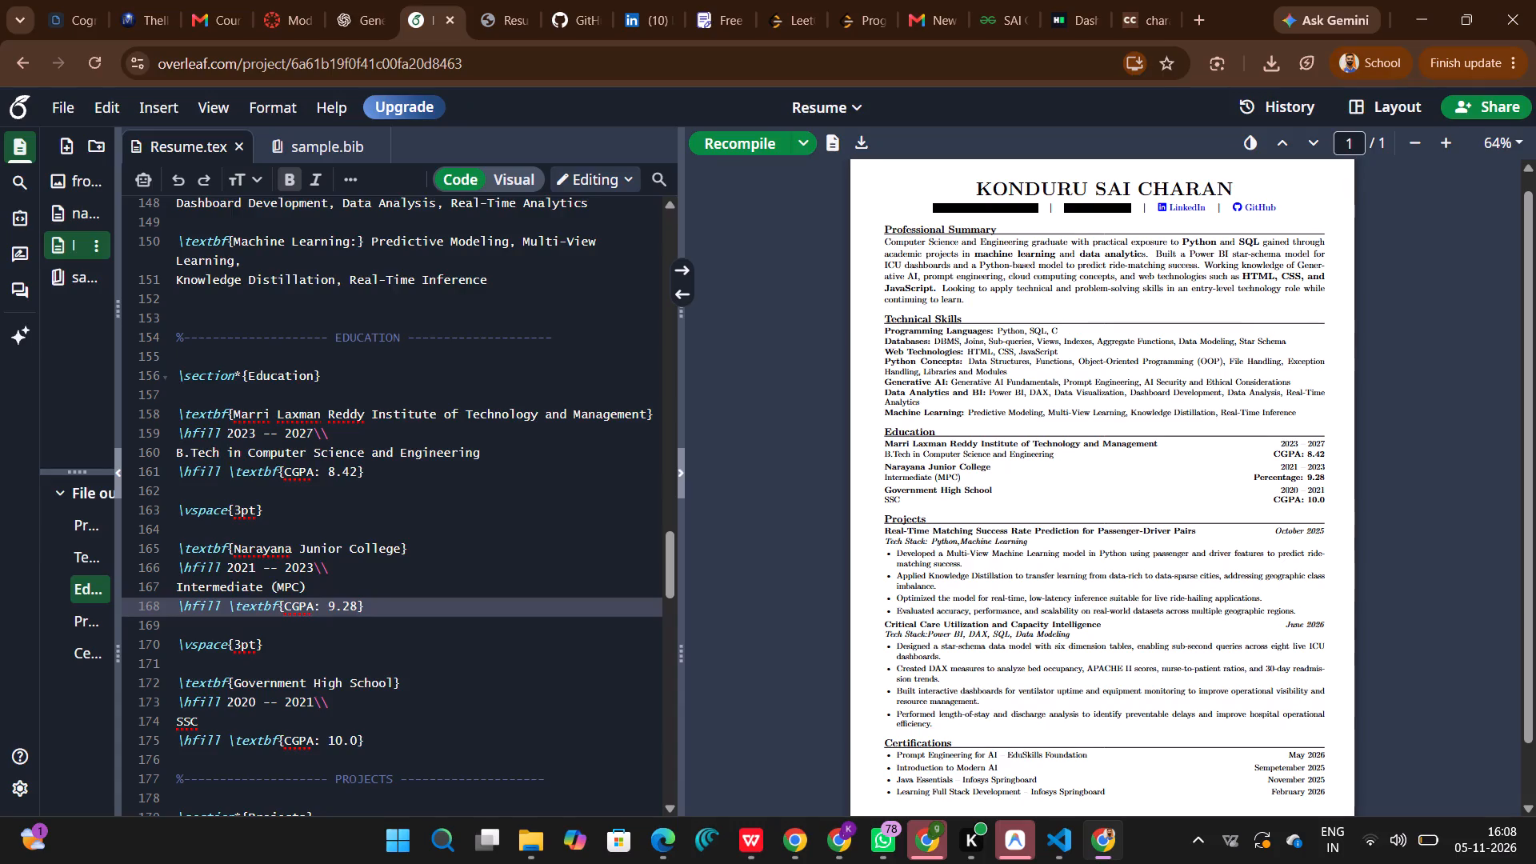
Recompile the resume and download the updated PDF.
click(754, 142)
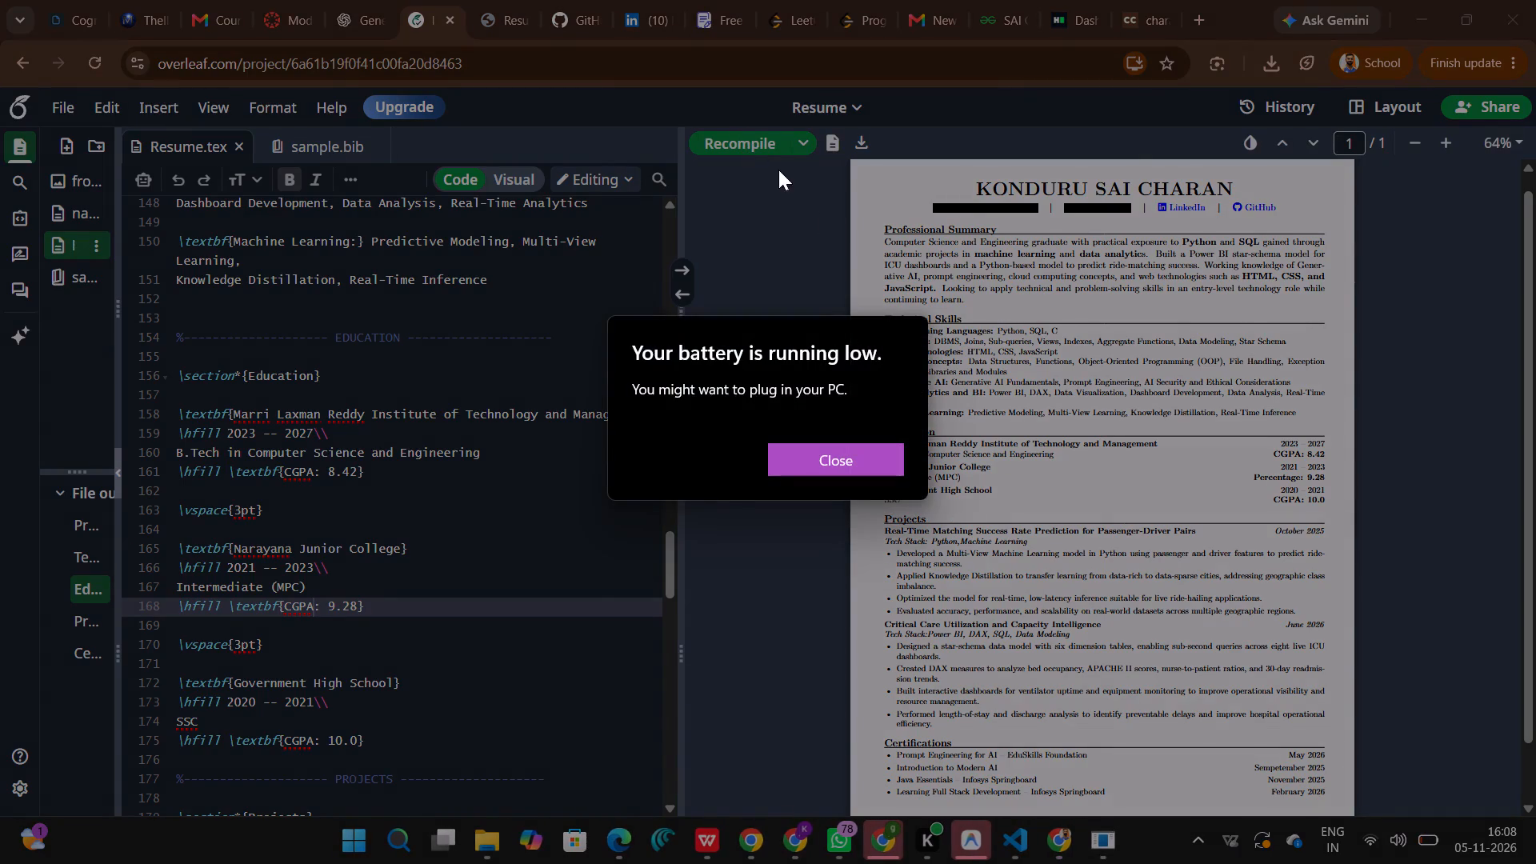
click(845, 461)
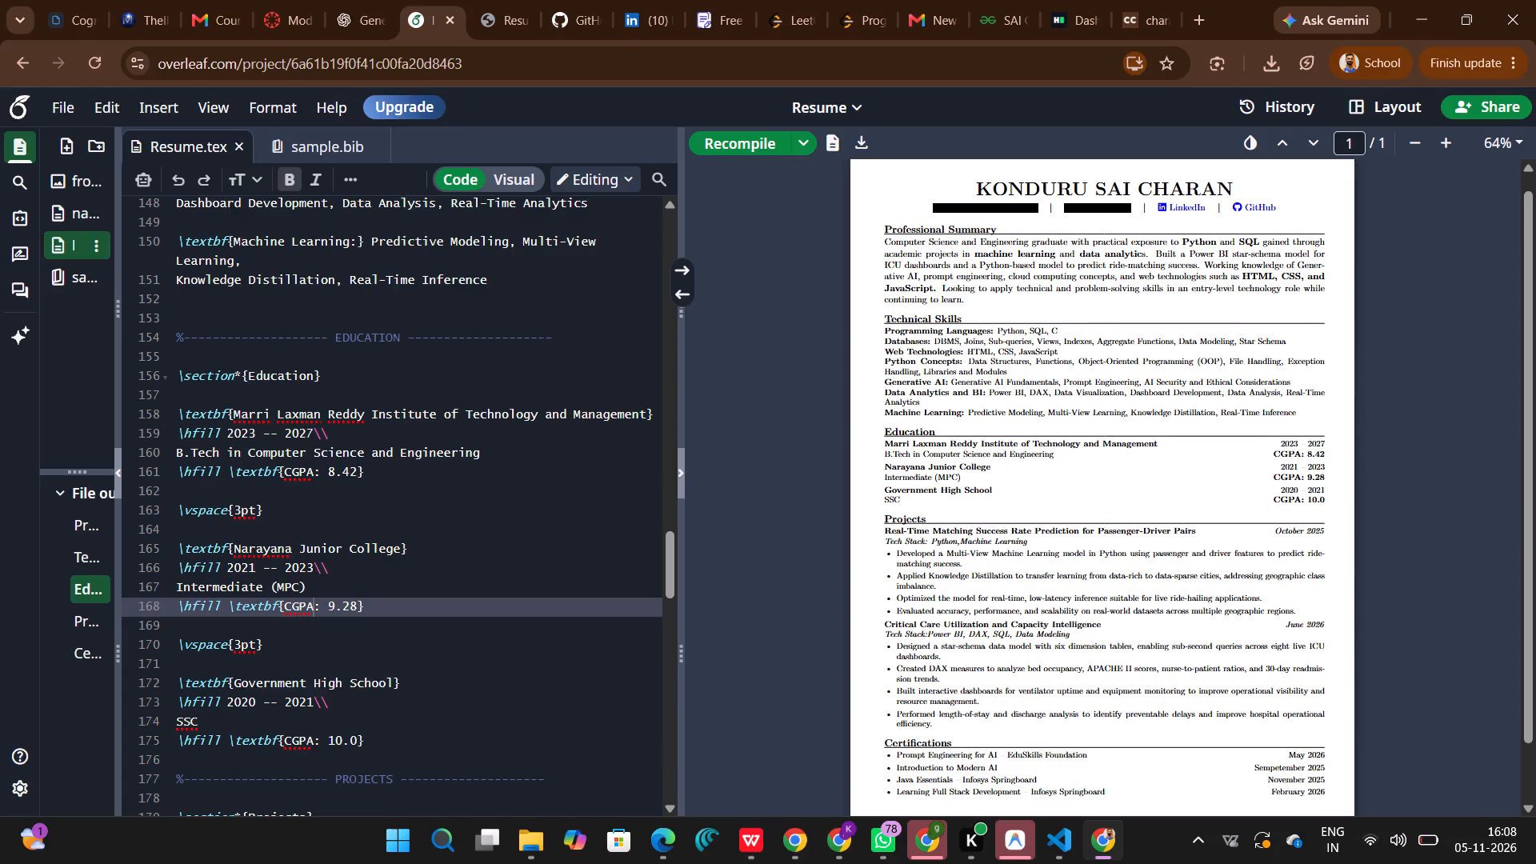
click(862, 148)
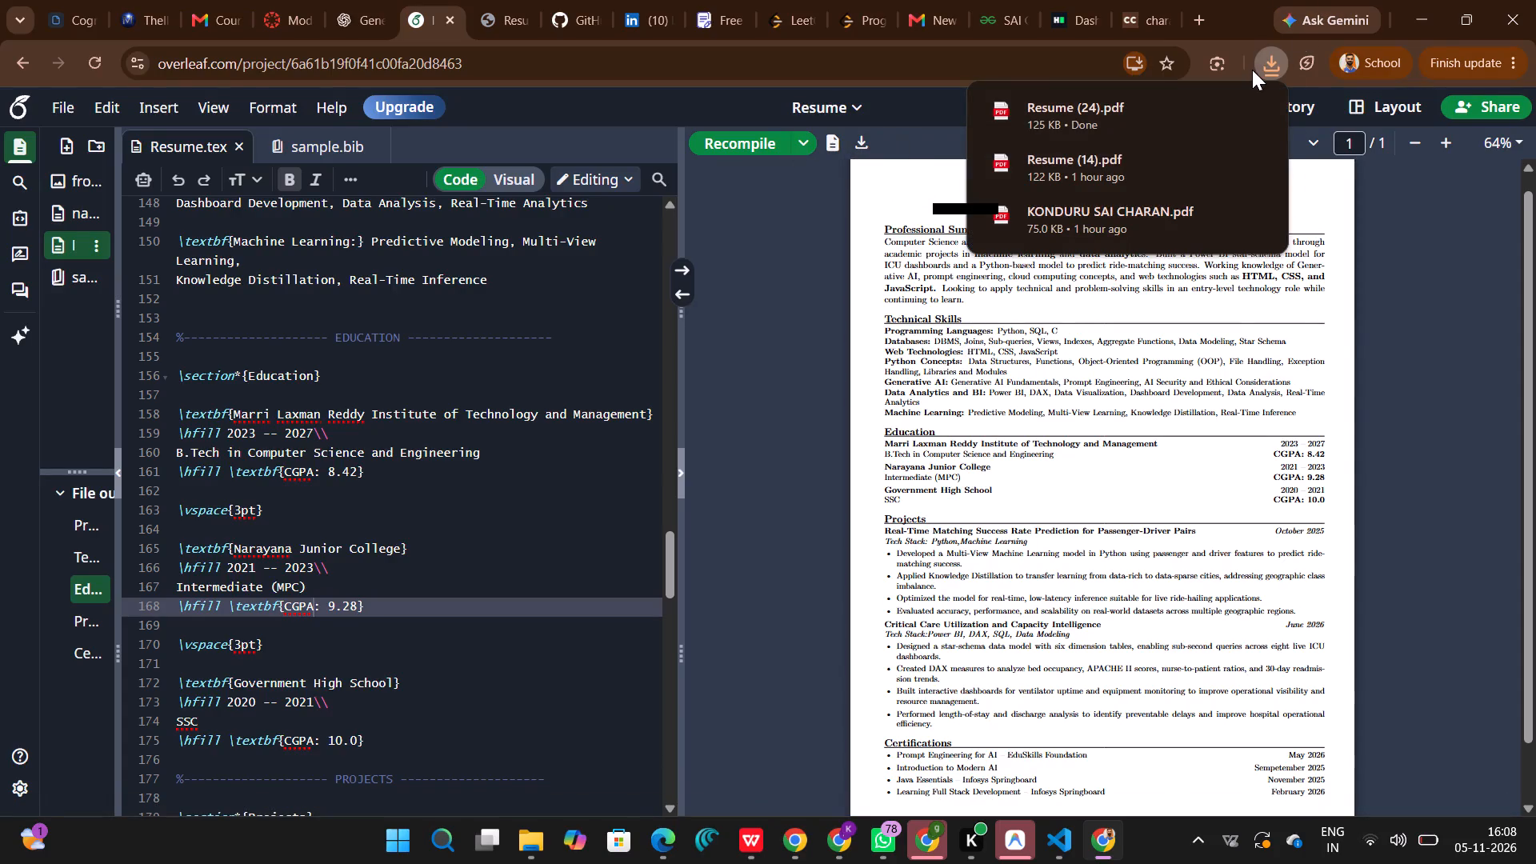
Move the newly downloaded resume PDF from the Downloads folder to the Desktop.
click(1219, 99)
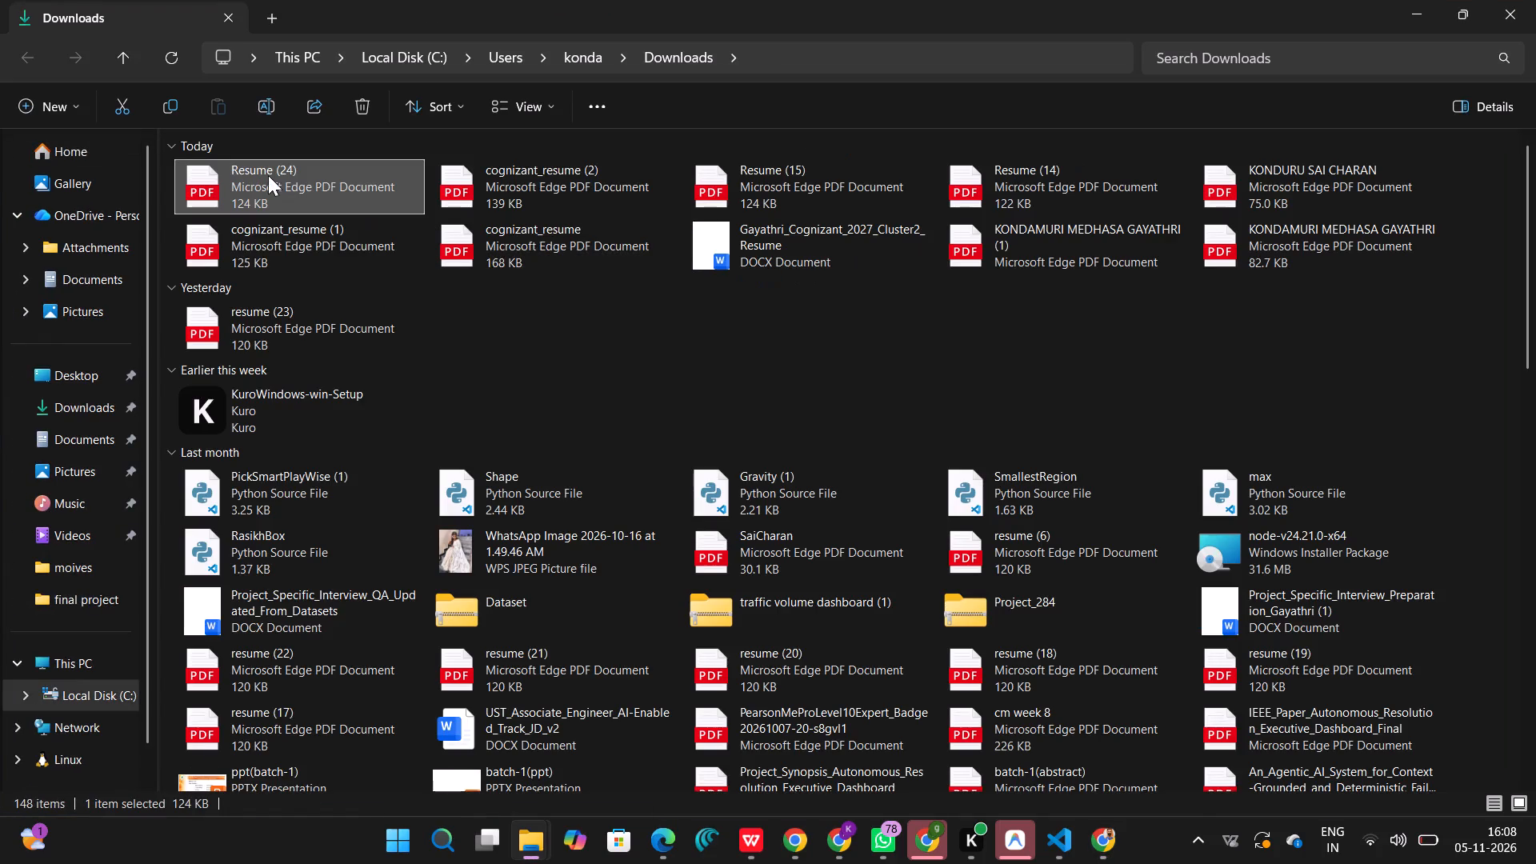
drag(268, 175, 98, 371)
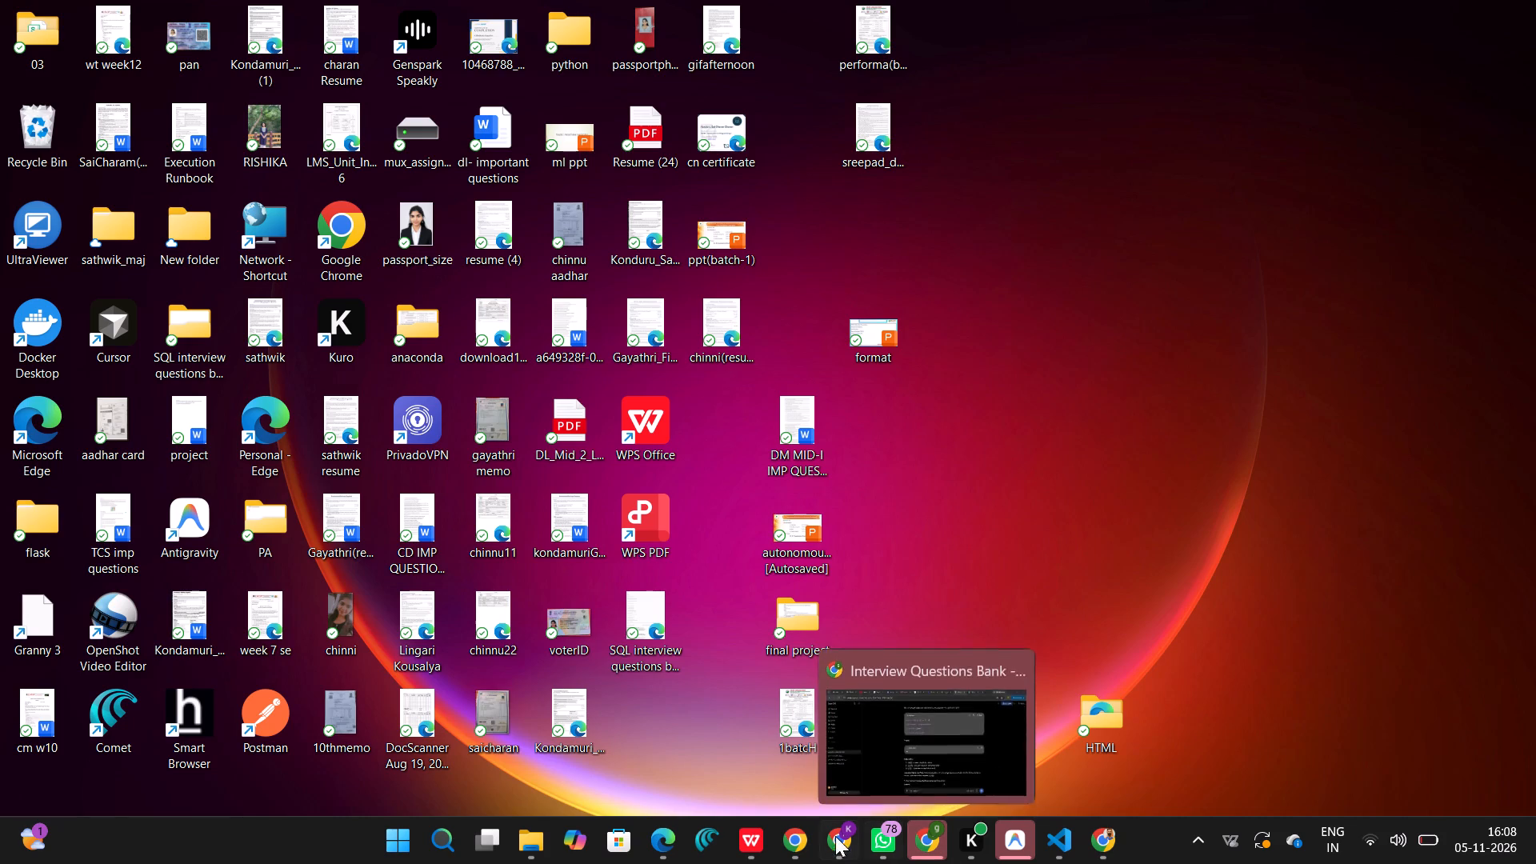
Switch to the other Chrome window and close its blank new tab and the Credly Edit Profile tab.
click(830, 725)
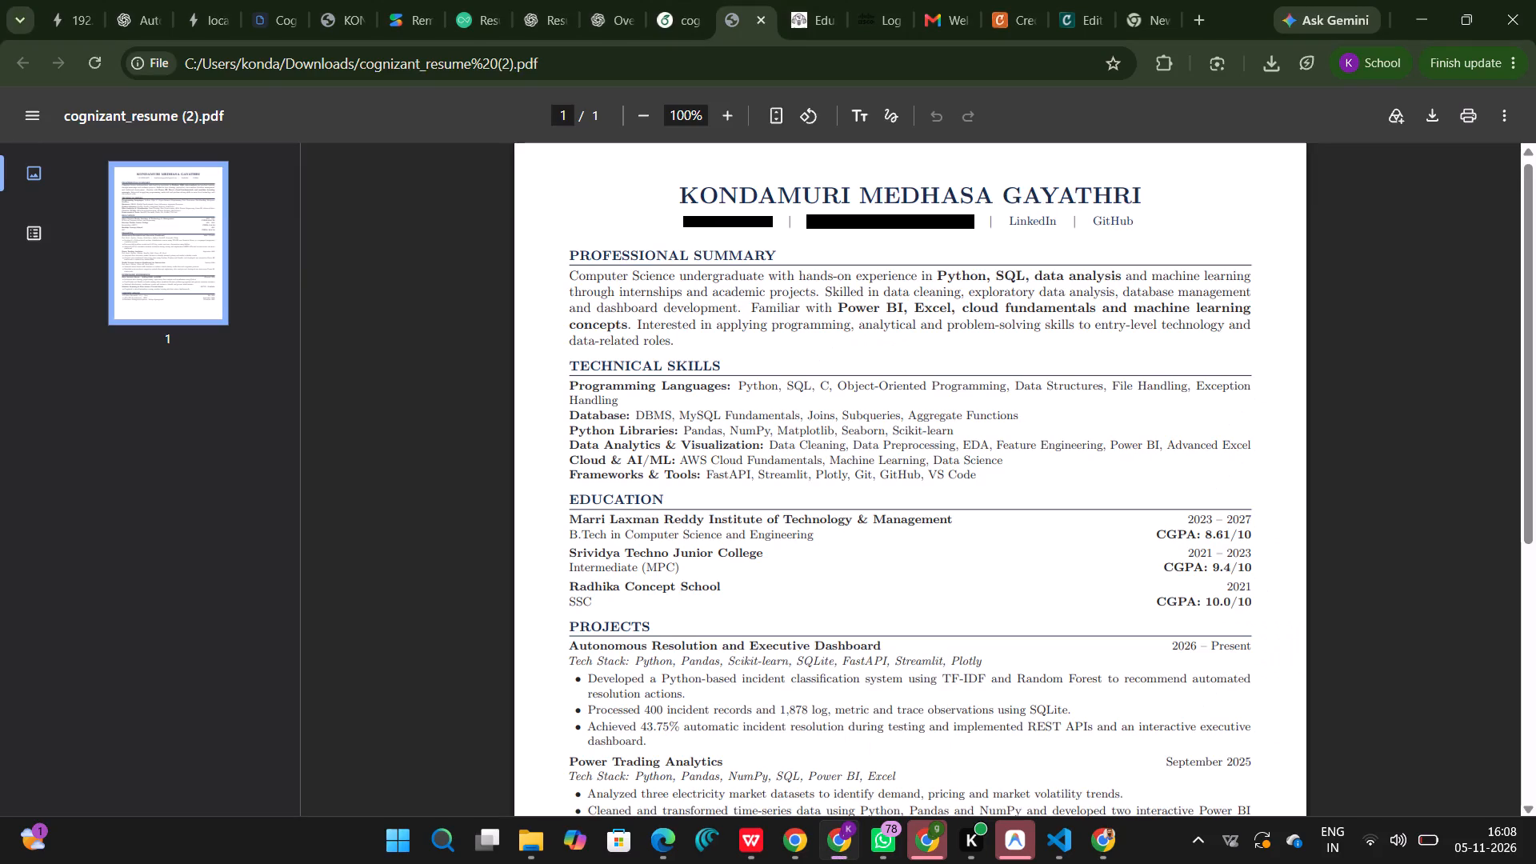
click(1127, 6)
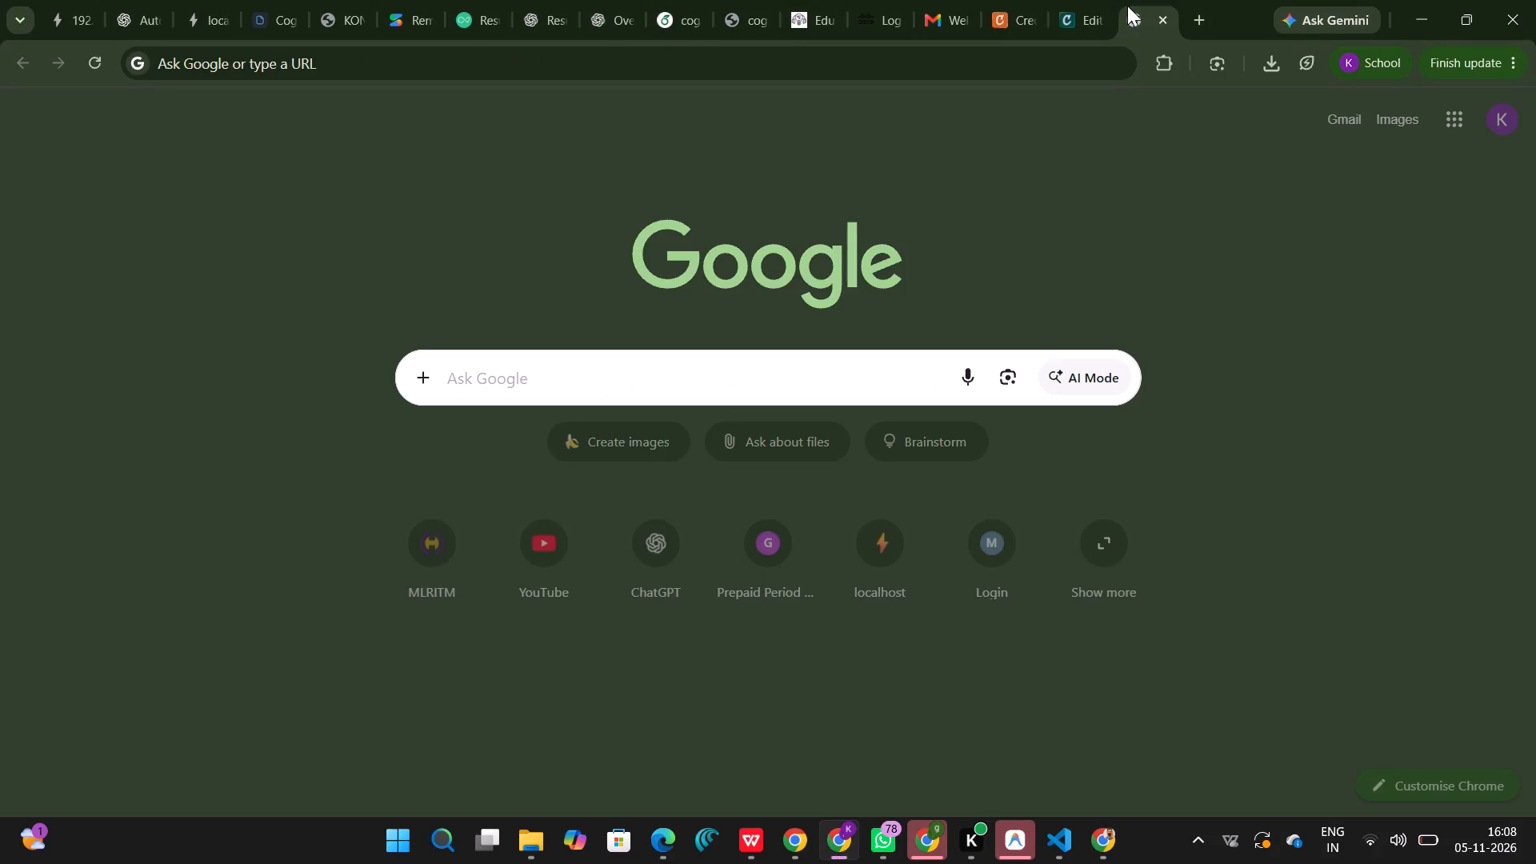
click(1167, 22)
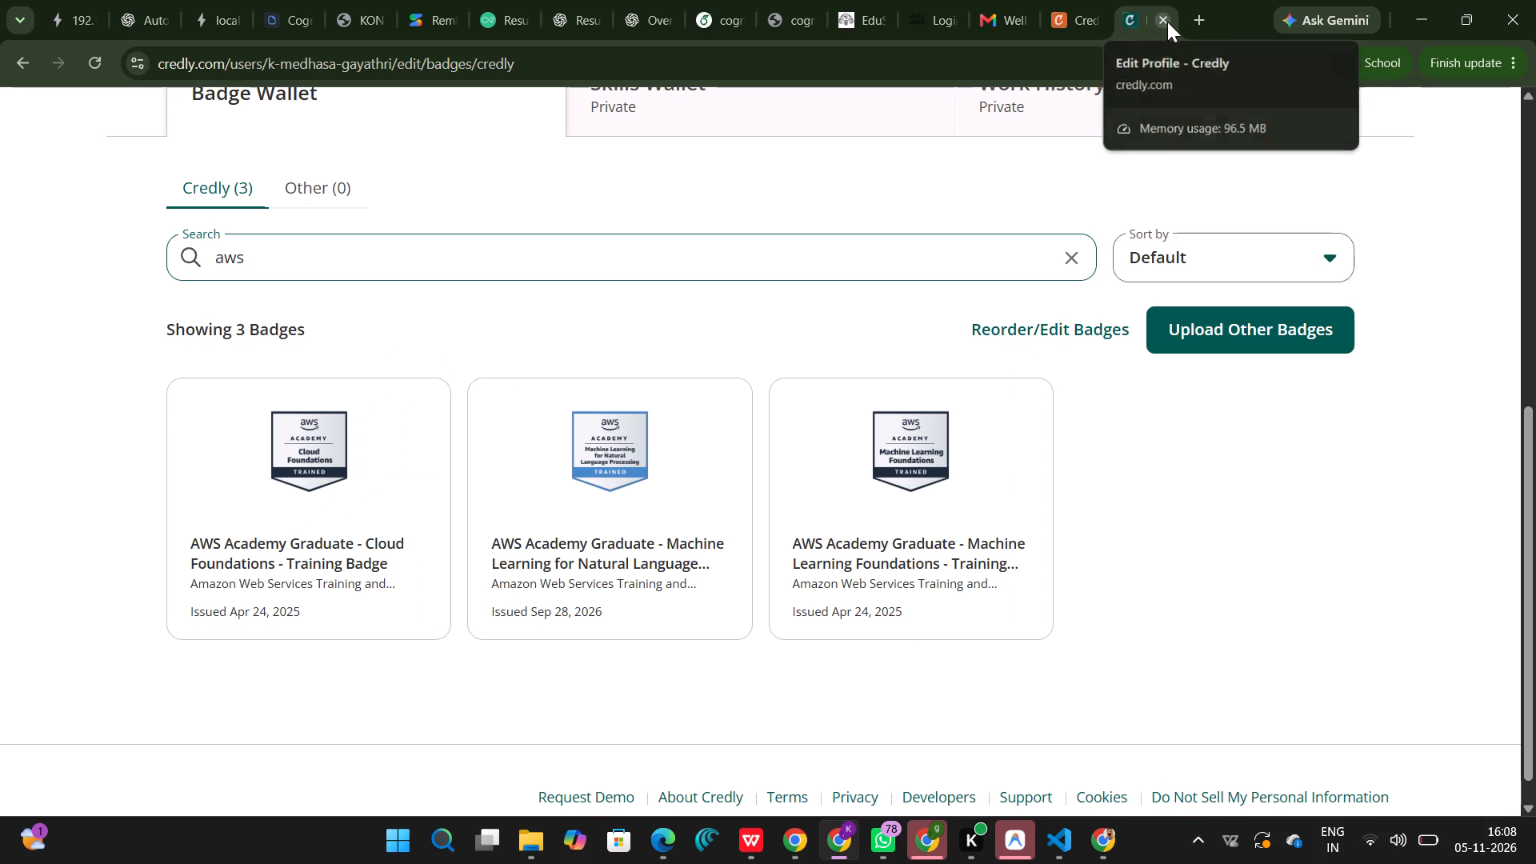
click(1167, 22)
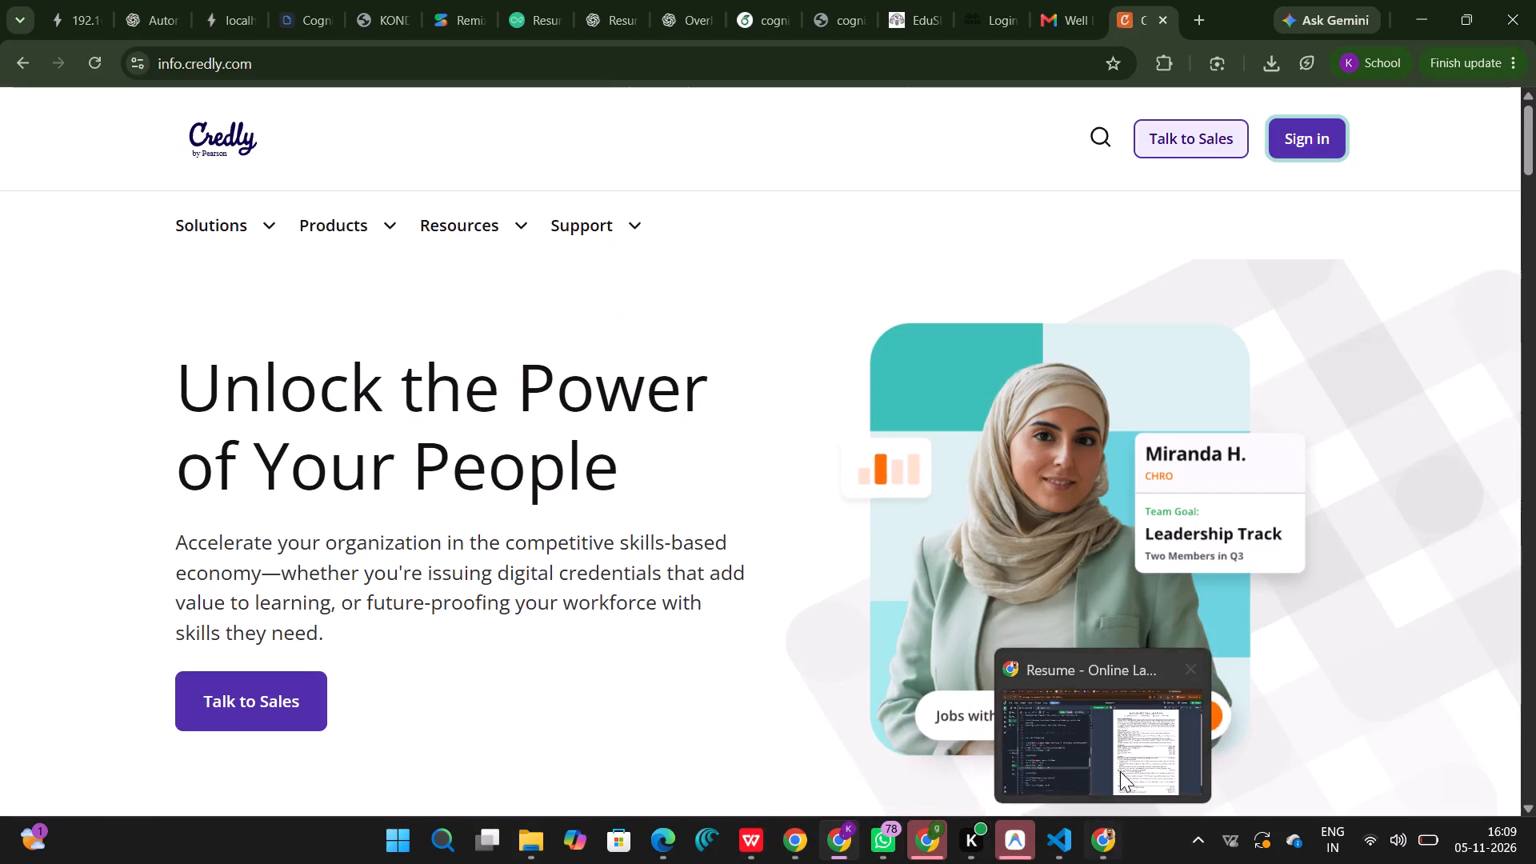
Return to the Overleaf resume and check the compiled preview from education to certifications.
click(1118, 763)
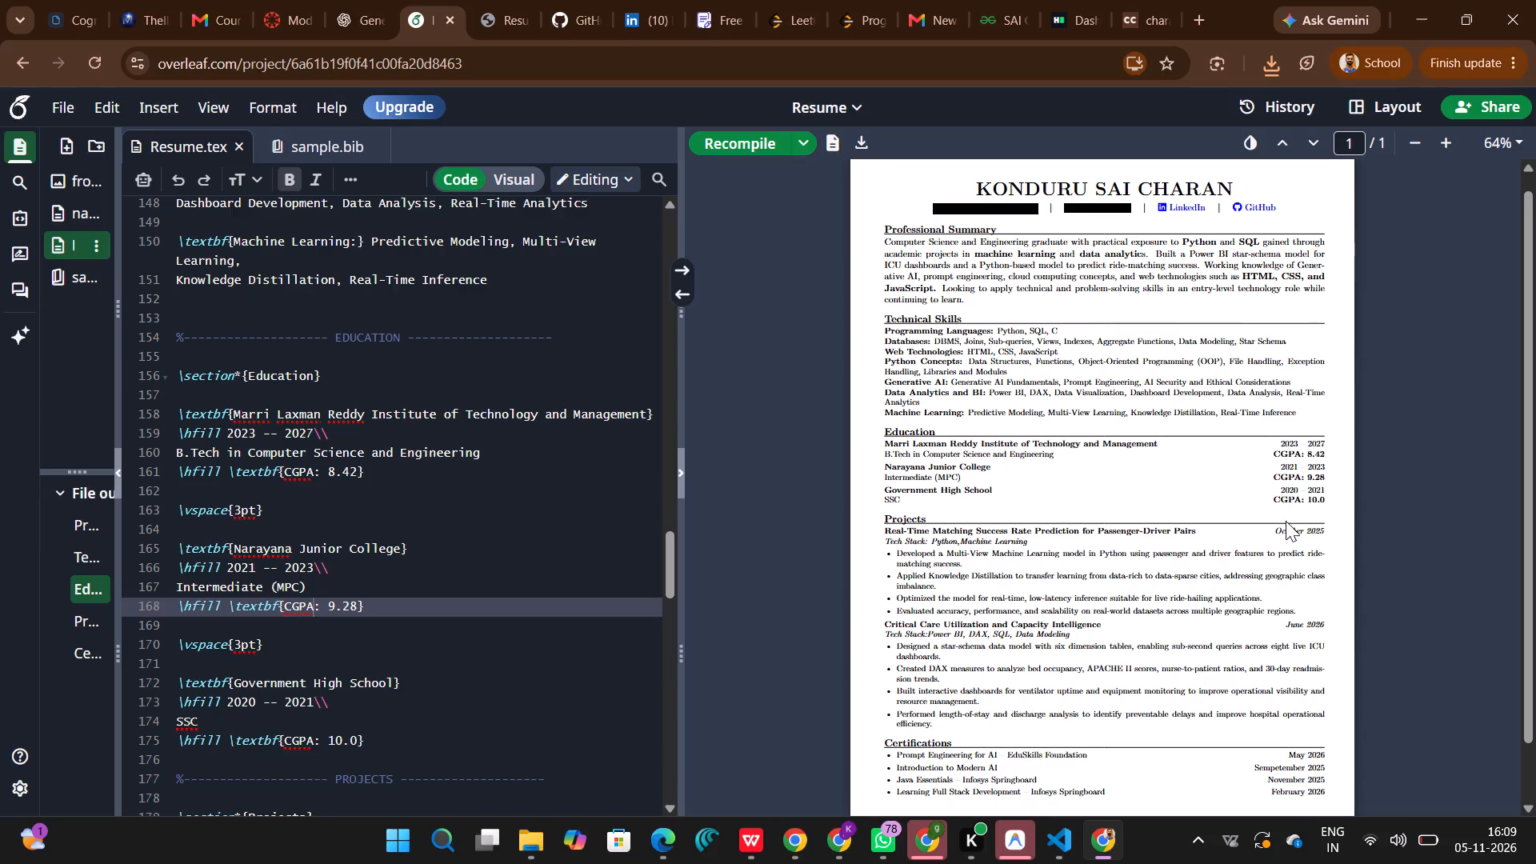
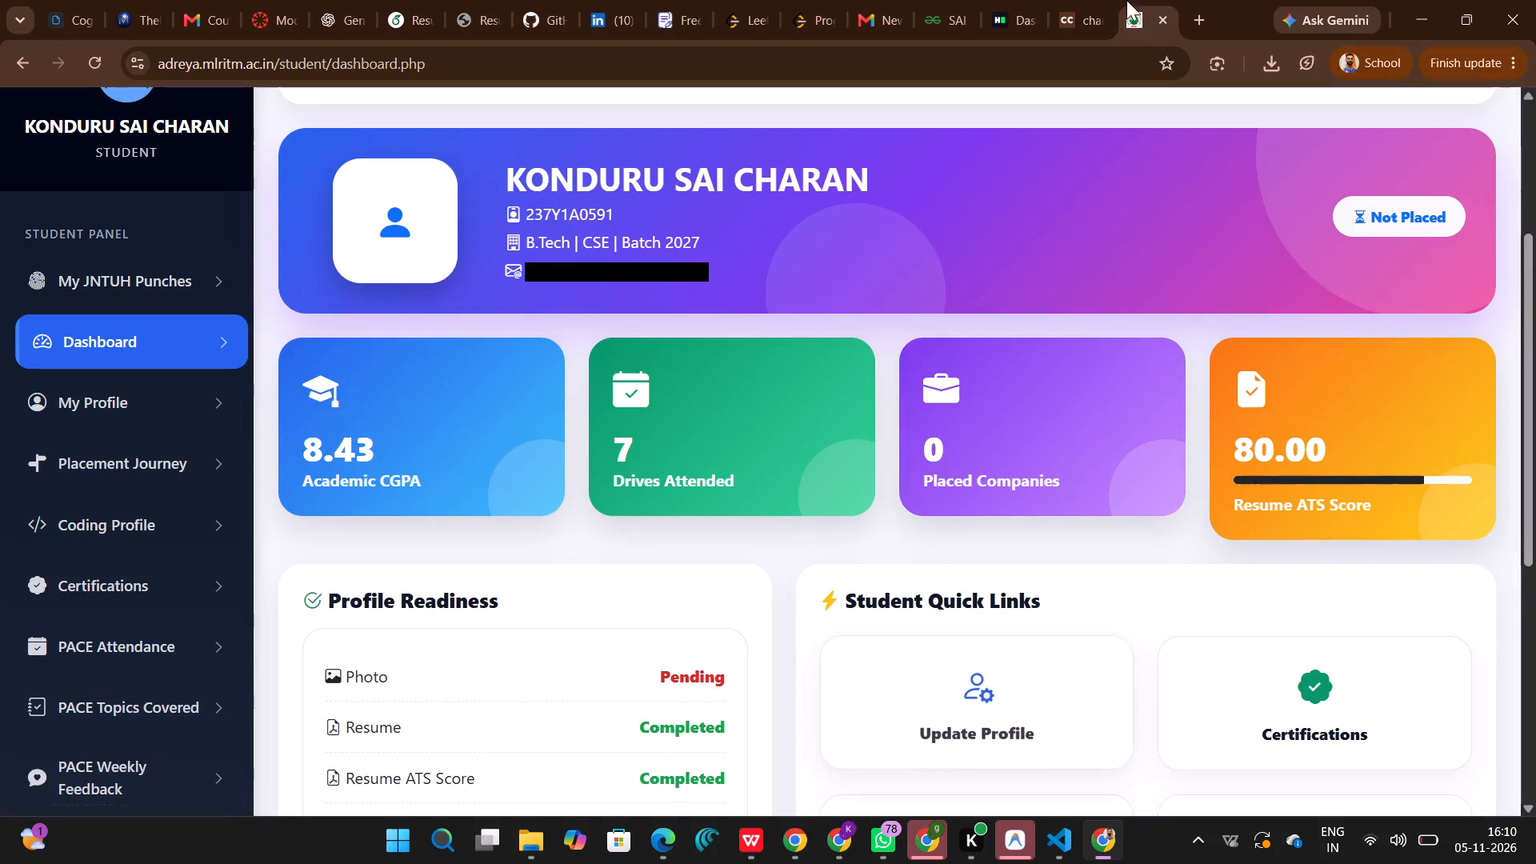
Return to the Overleaf resume and set the B.Tech CGPA in the Education section to 8.43.
click(1059, 0)
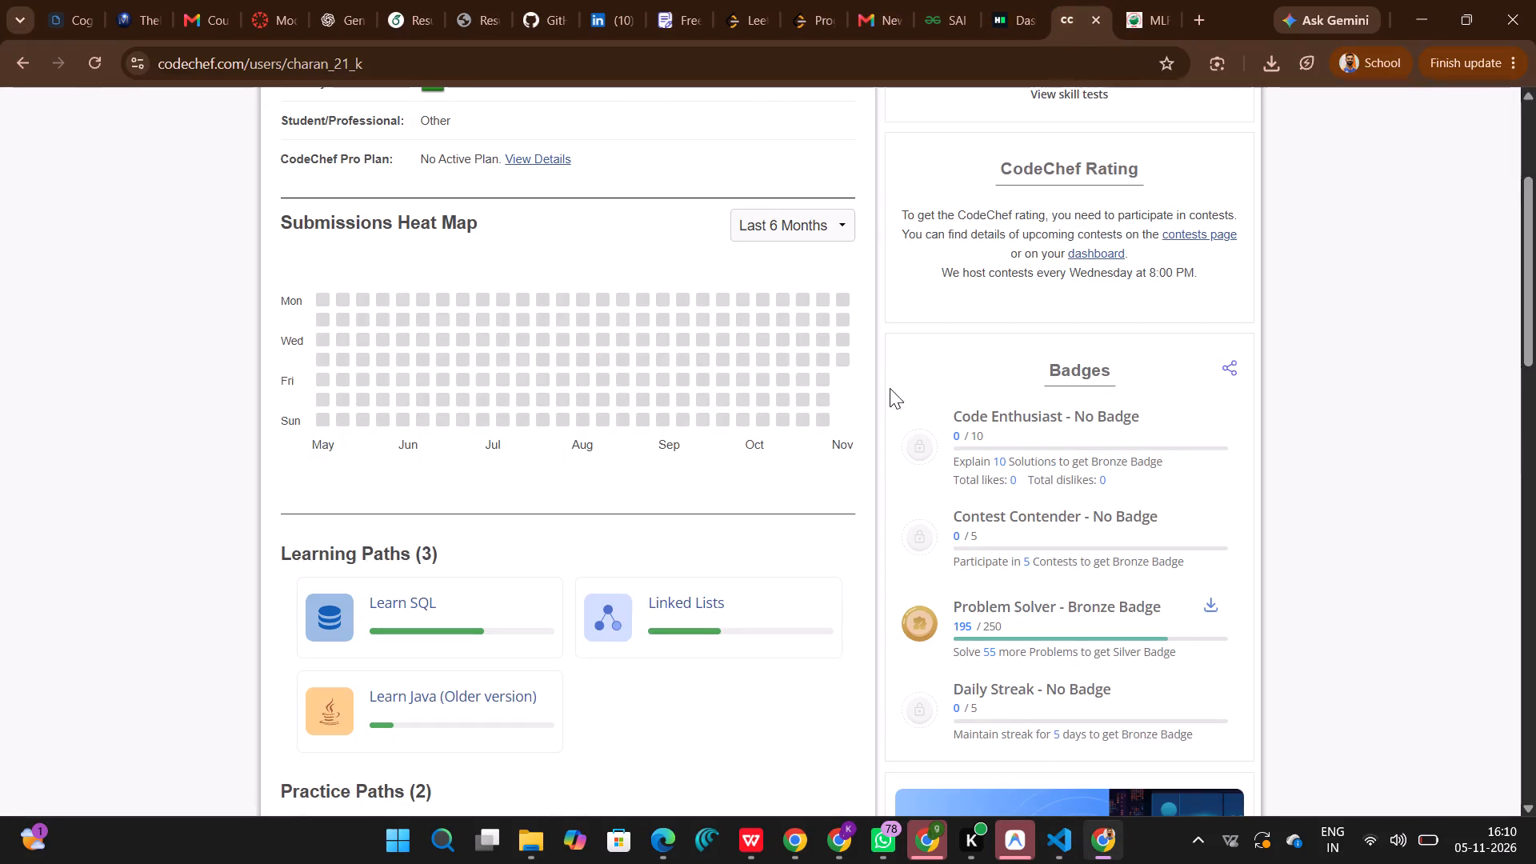
click(414, 2)
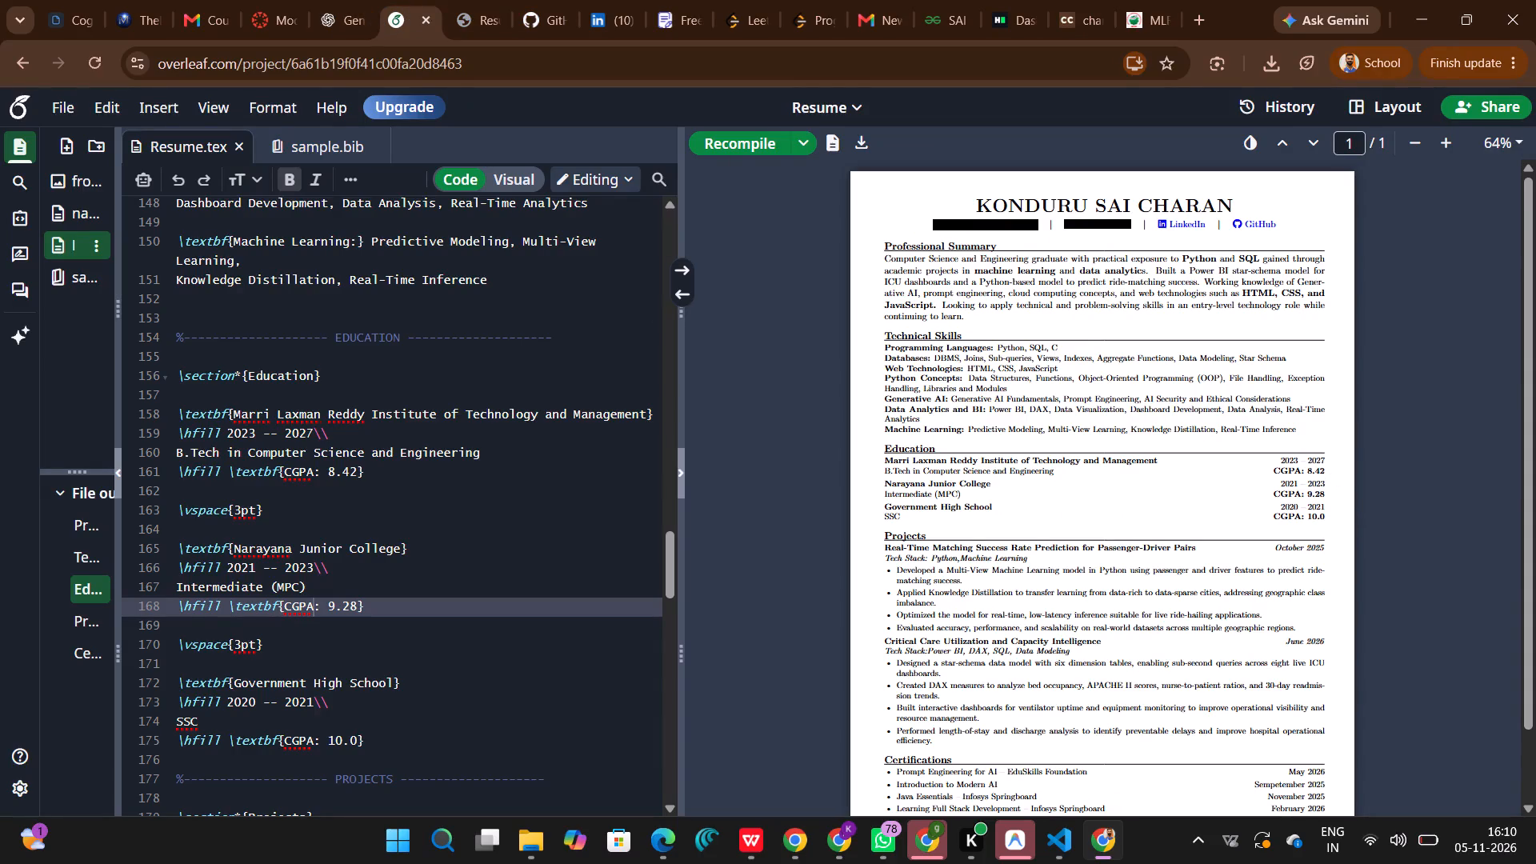
click(356, 471)
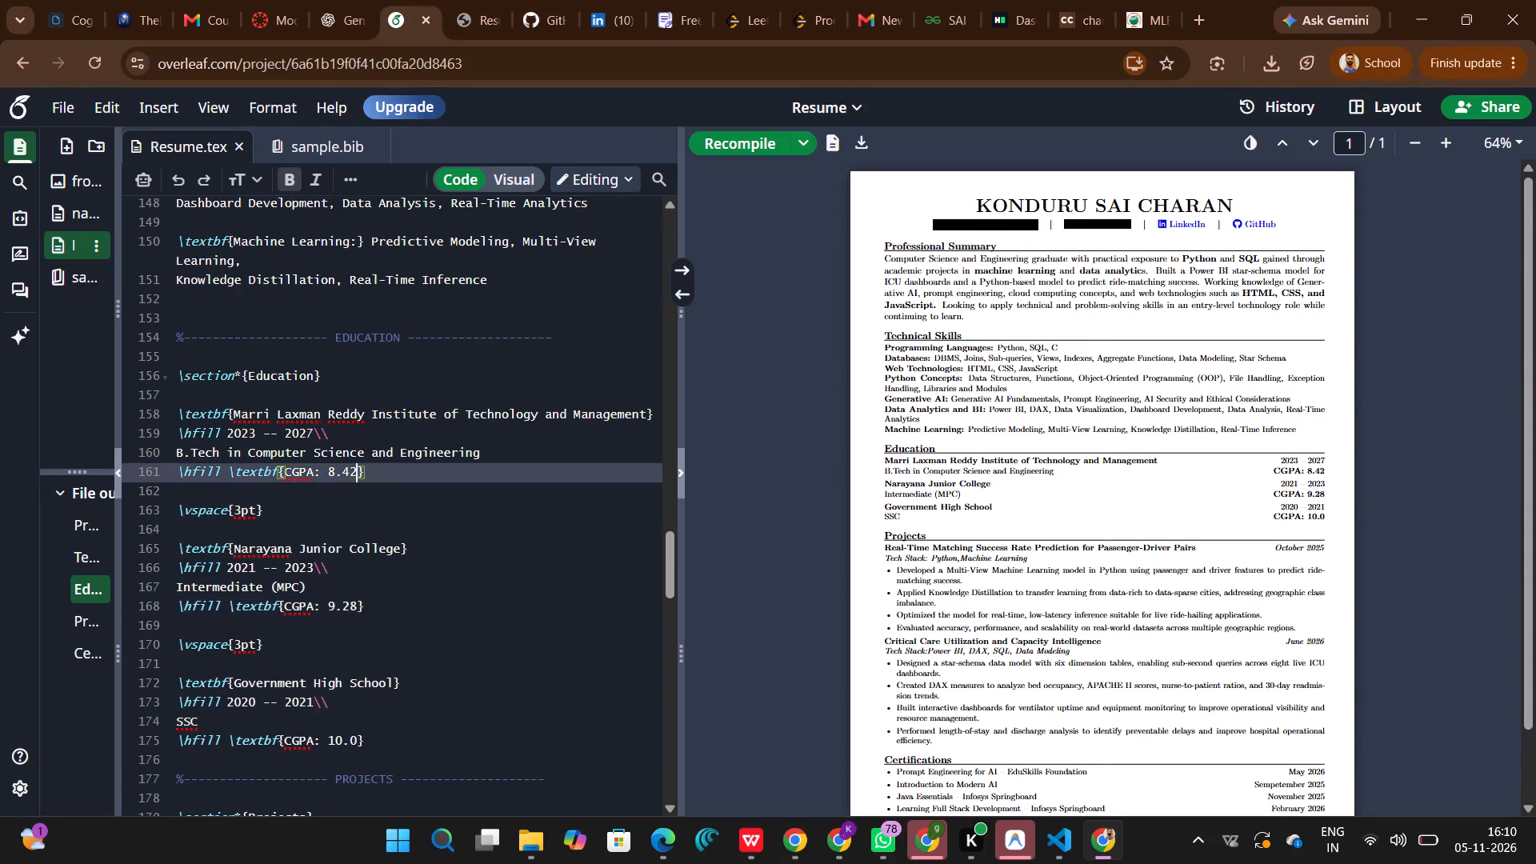
key(BackSpace)
key(3)
Recompile the resume and download the updated PDF.
click(742, 143)
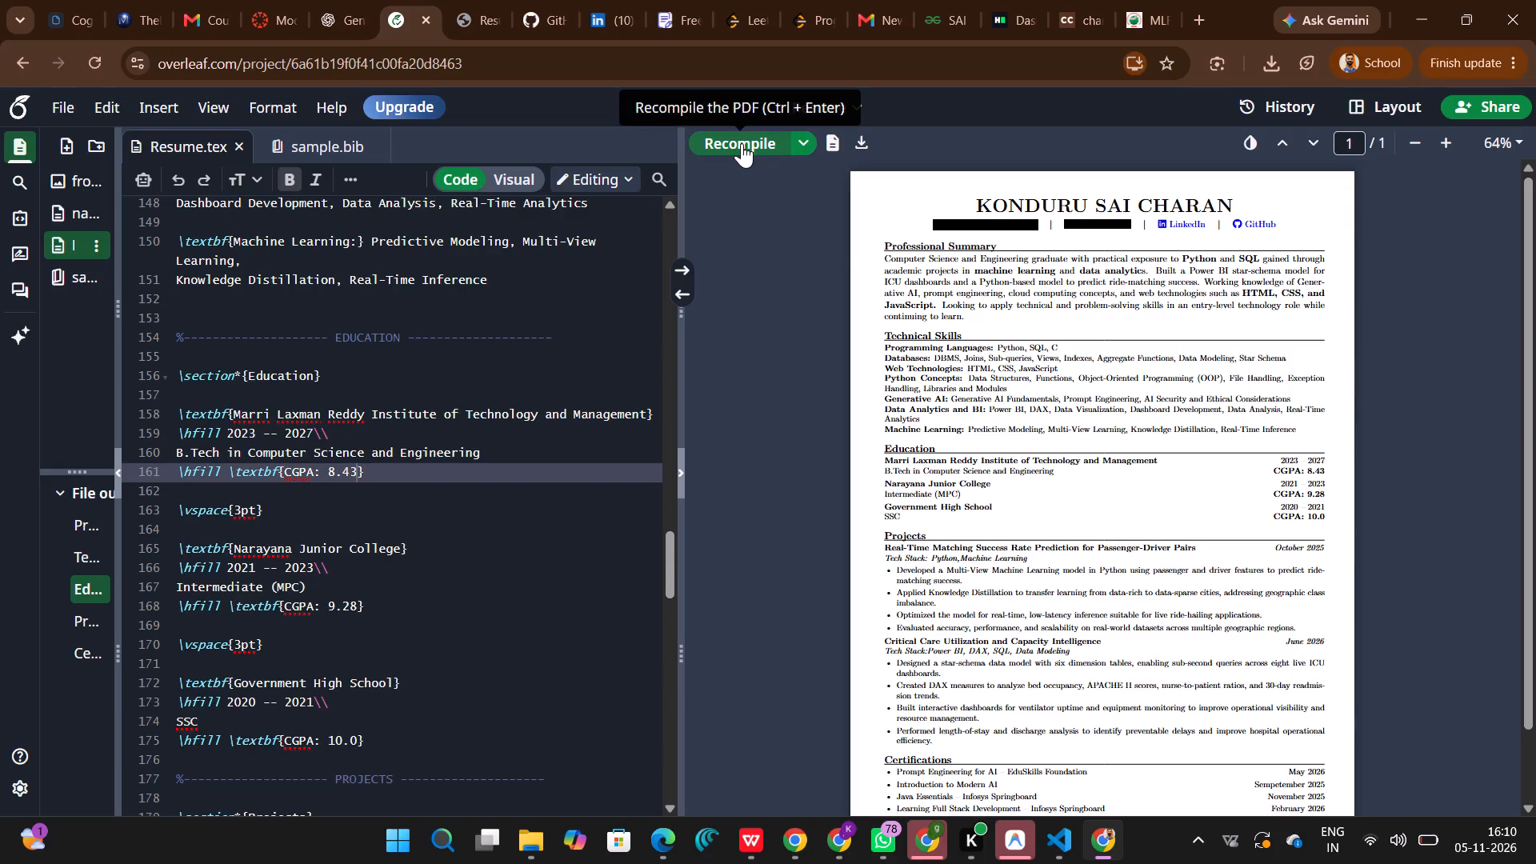
click(859, 141)
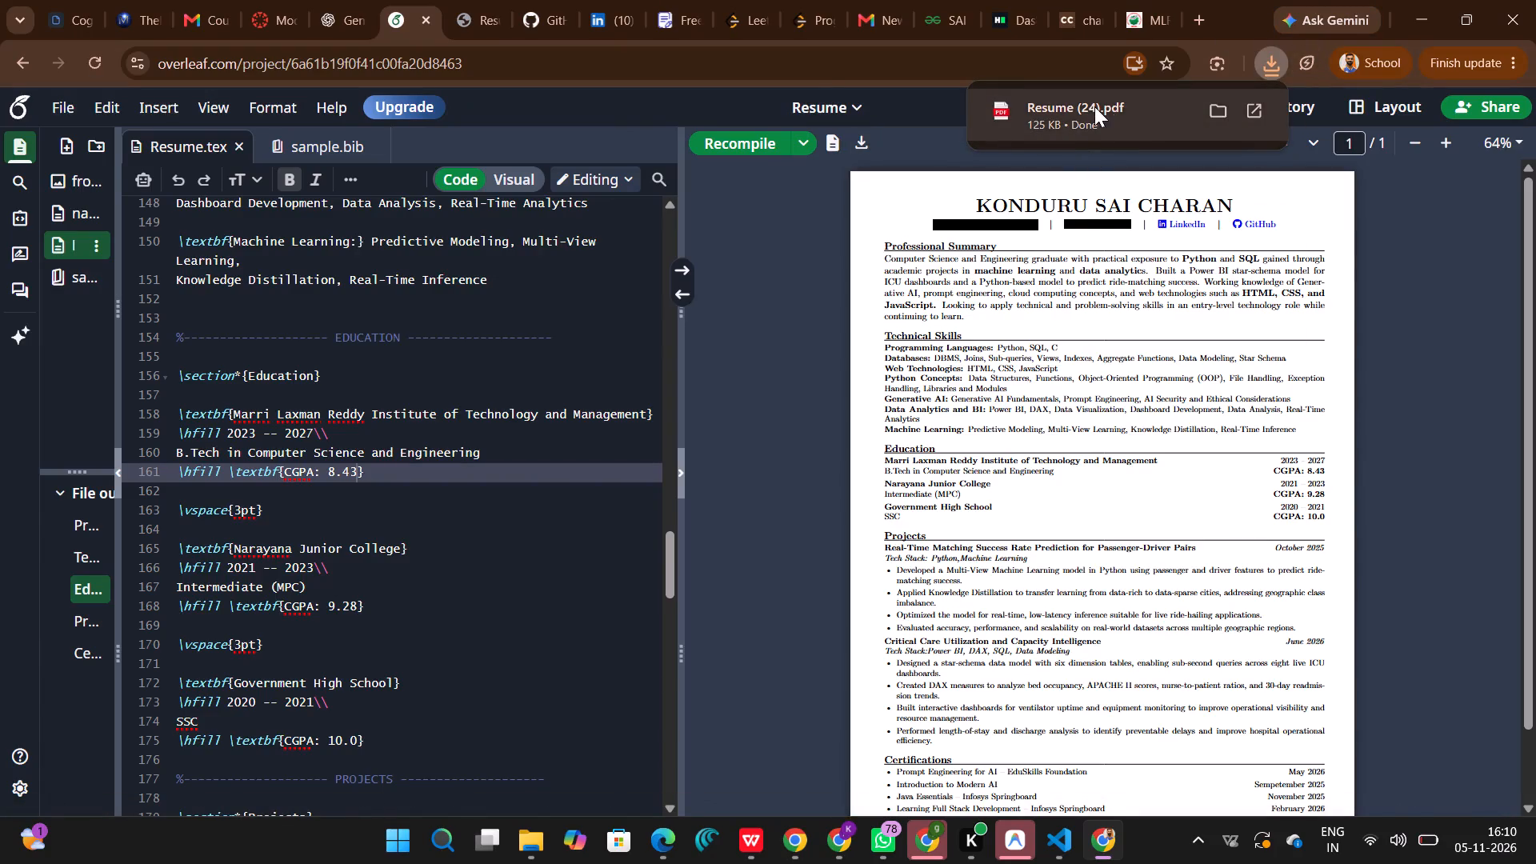
Open the newly downloaded Resume (24).pdf to check its contents.
click(1277, 66)
click(1277, 66)
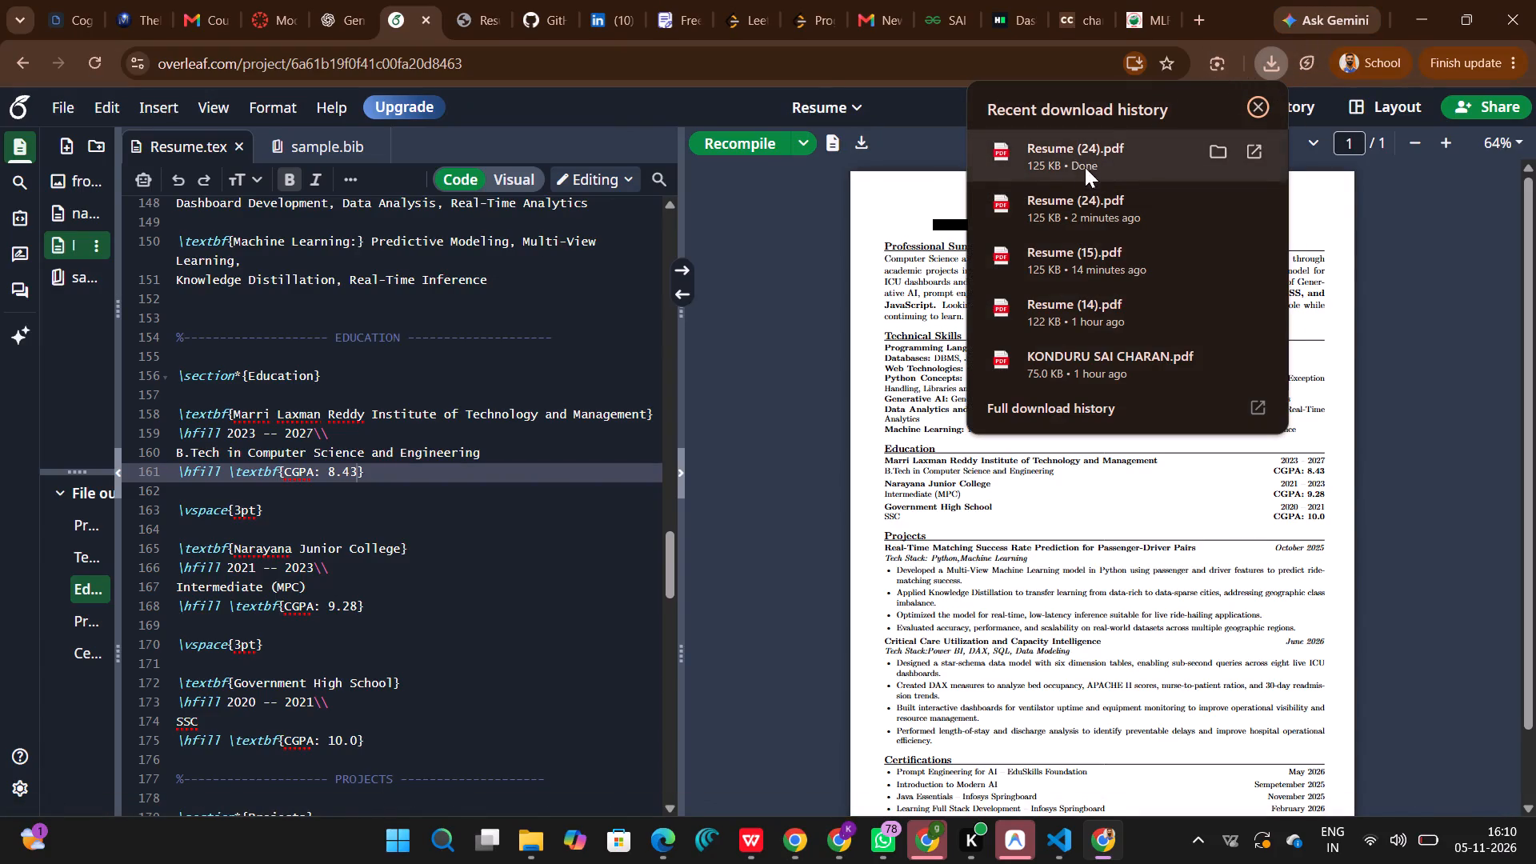
click(1050, 158)
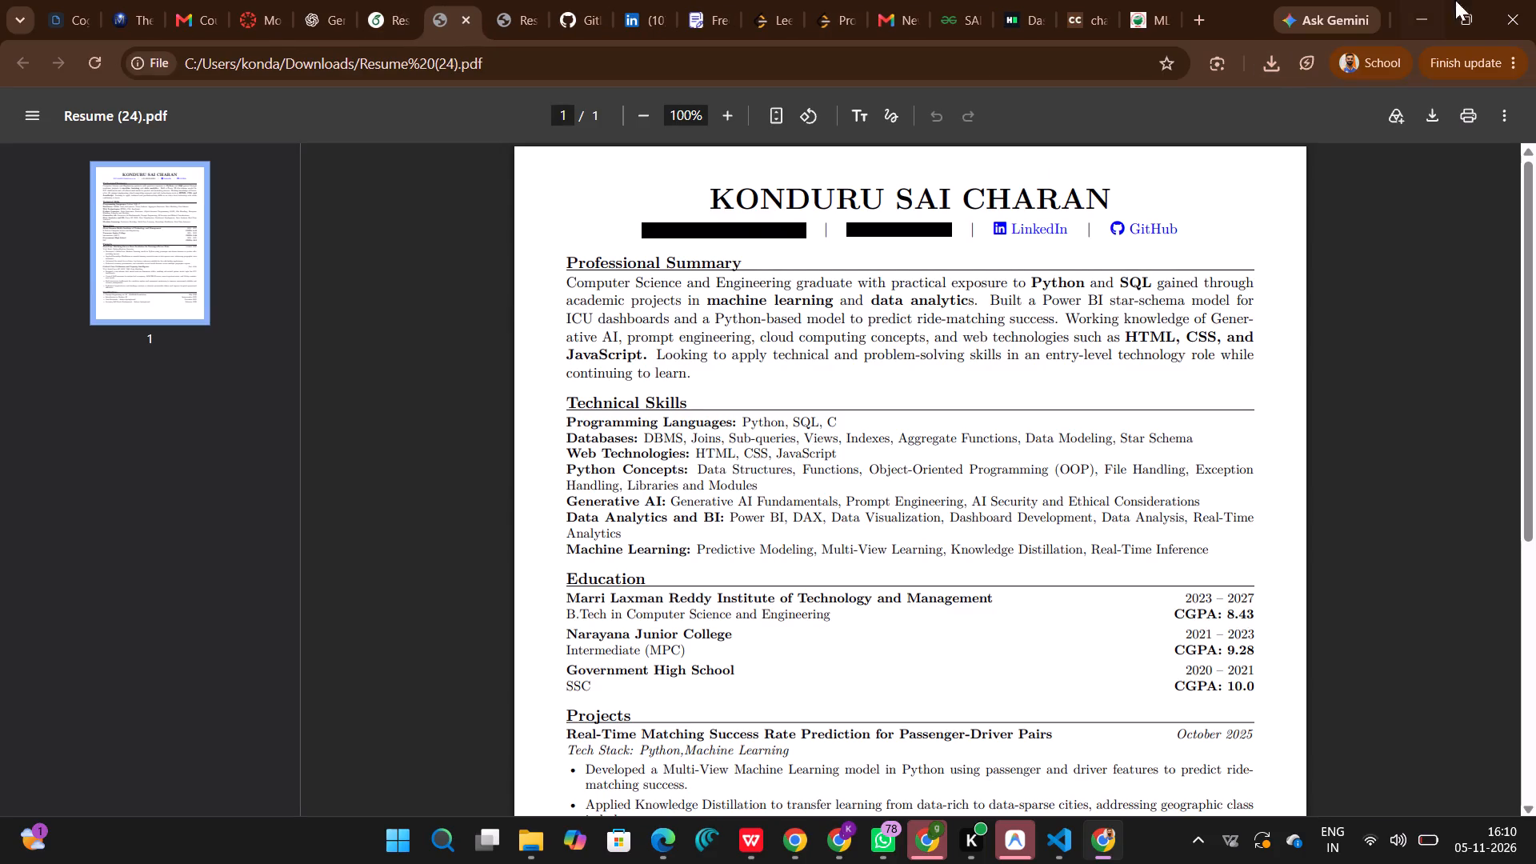
Go back to the college placement portal and open the student's My Profile page.
click(1430, 22)
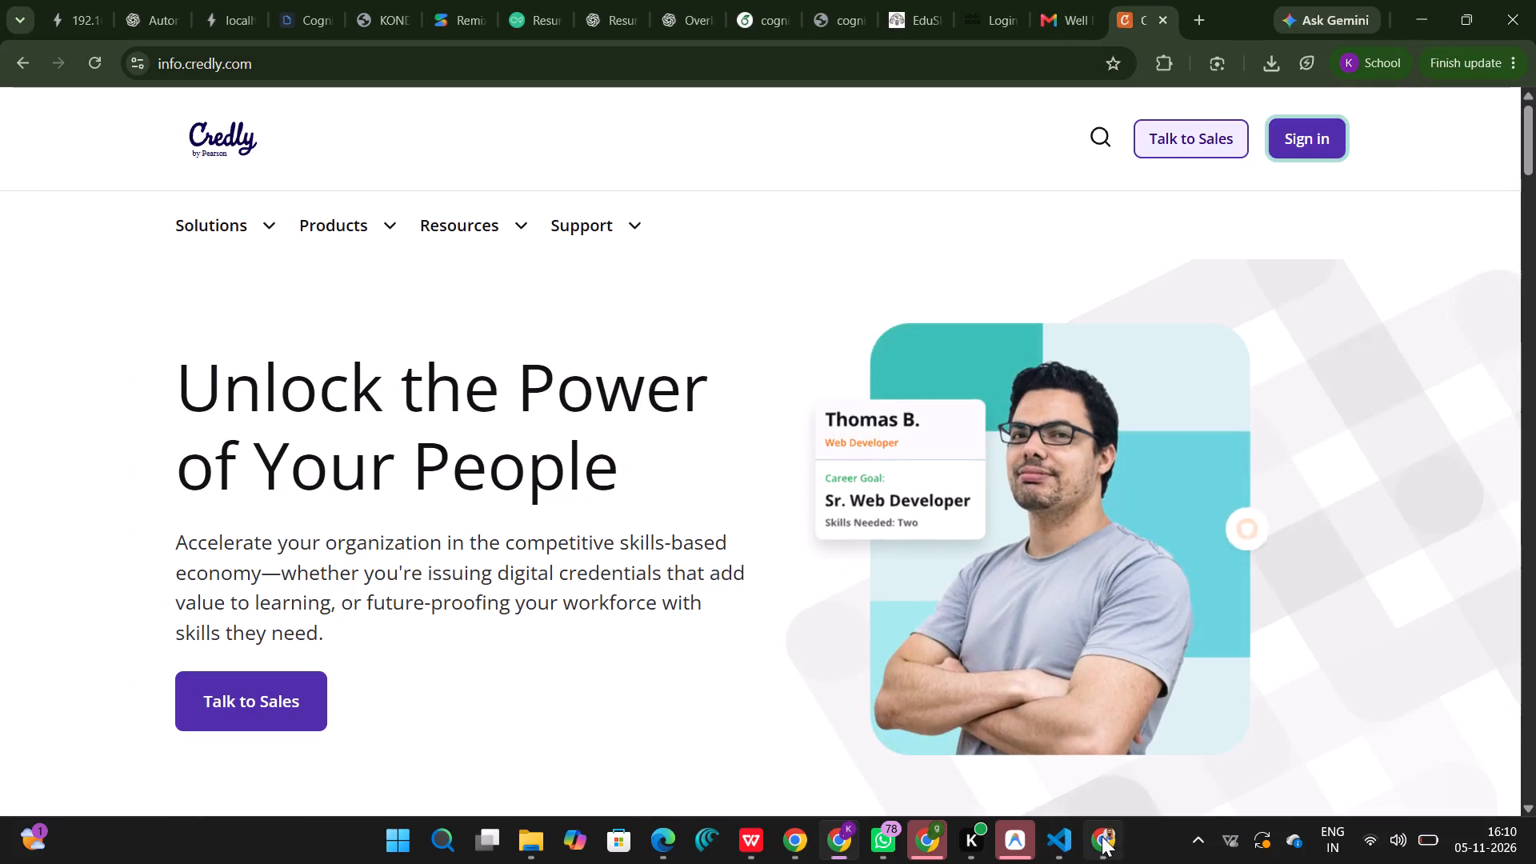
click(1118, 746)
click(1082, 7)
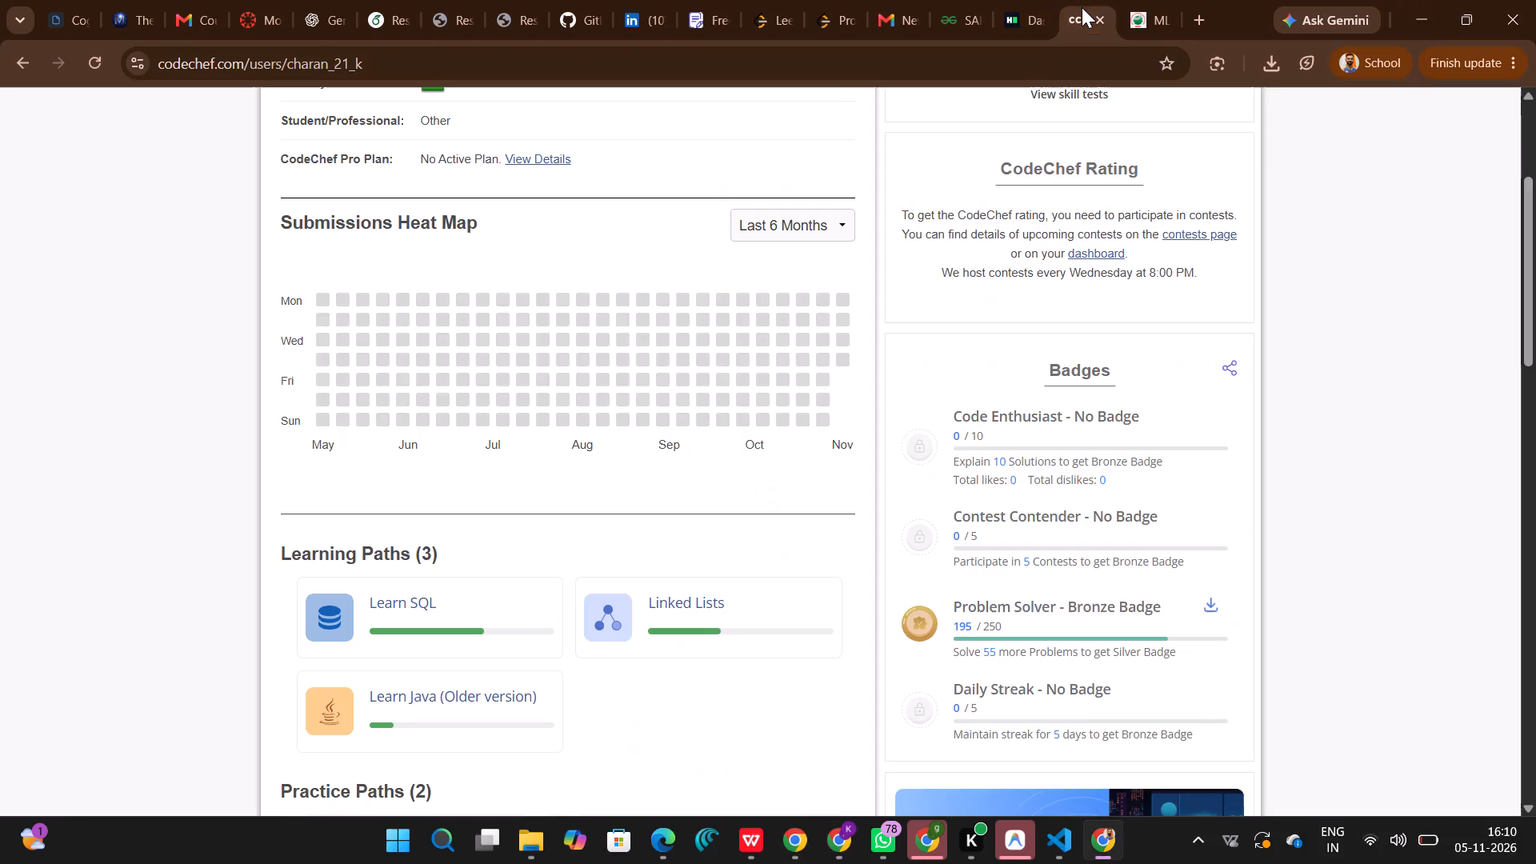
click(1145, 0)
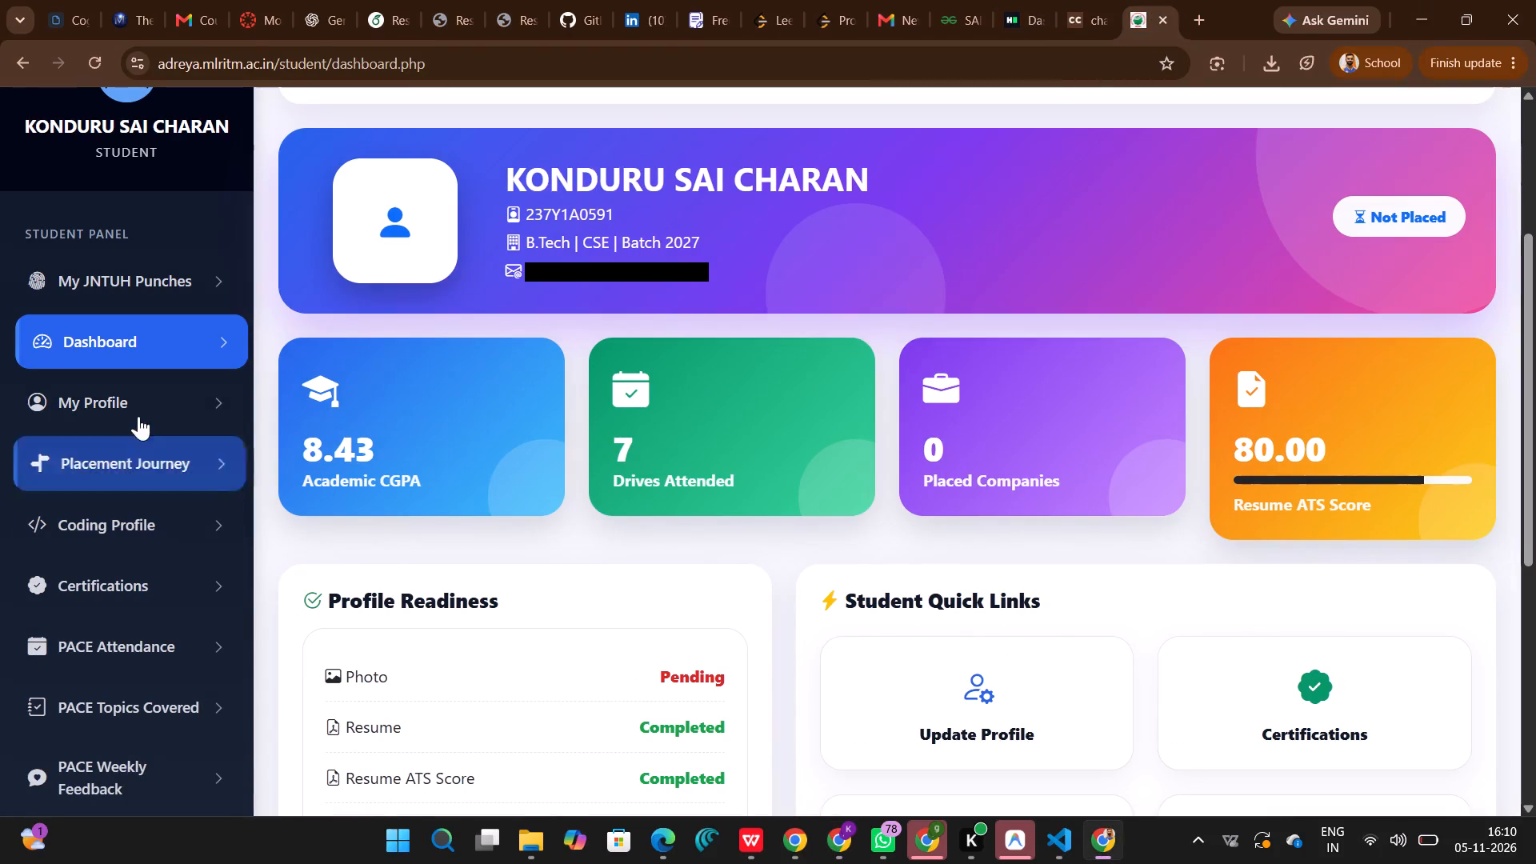
scroll(626, 579, down, 3)
scroll(626, 579, up, 1)
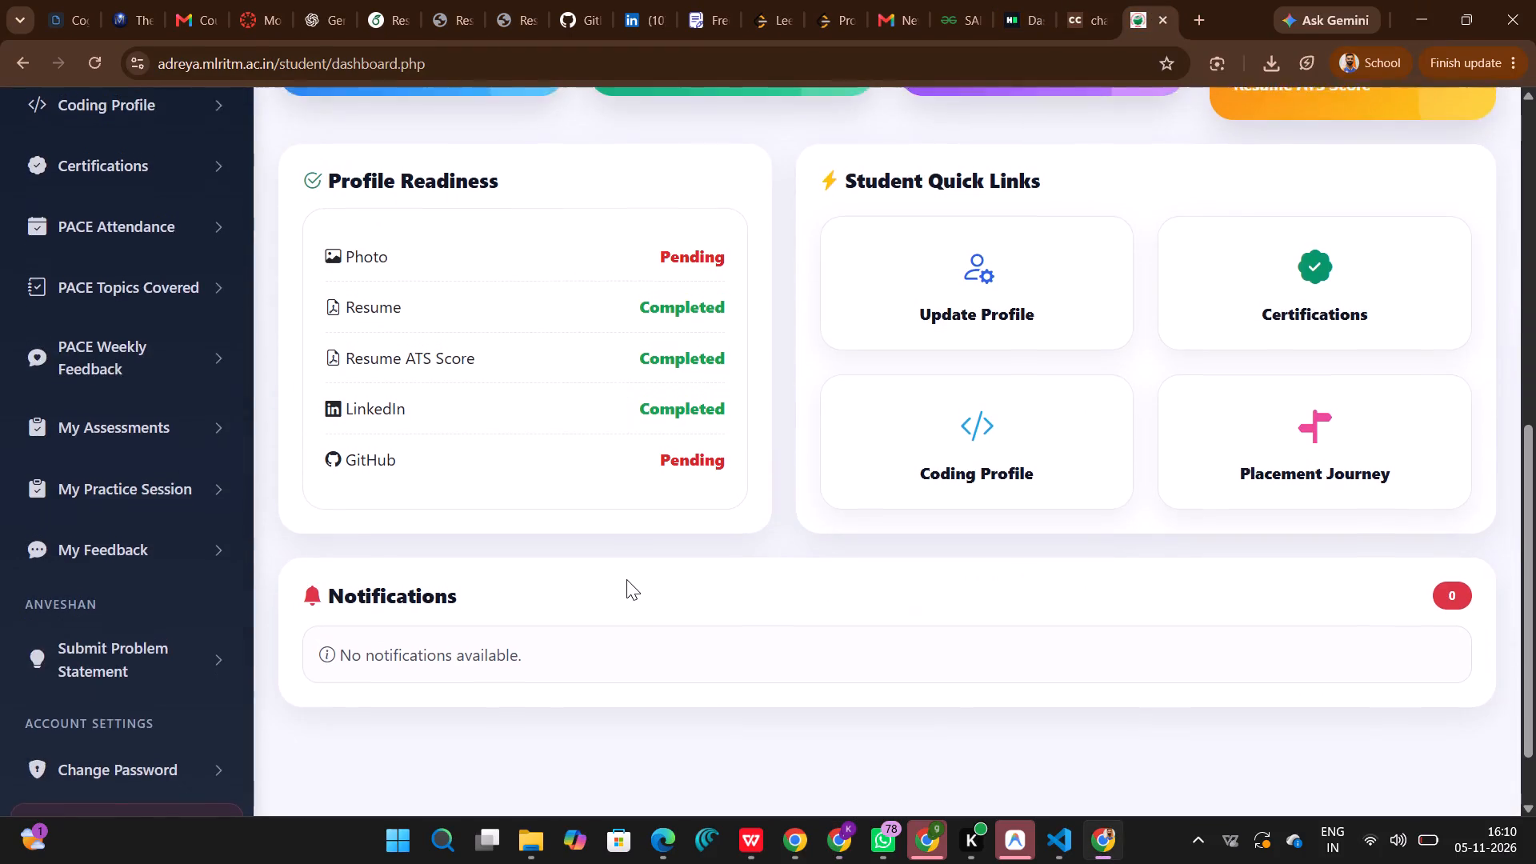
scroll(626, 579, up, 1)
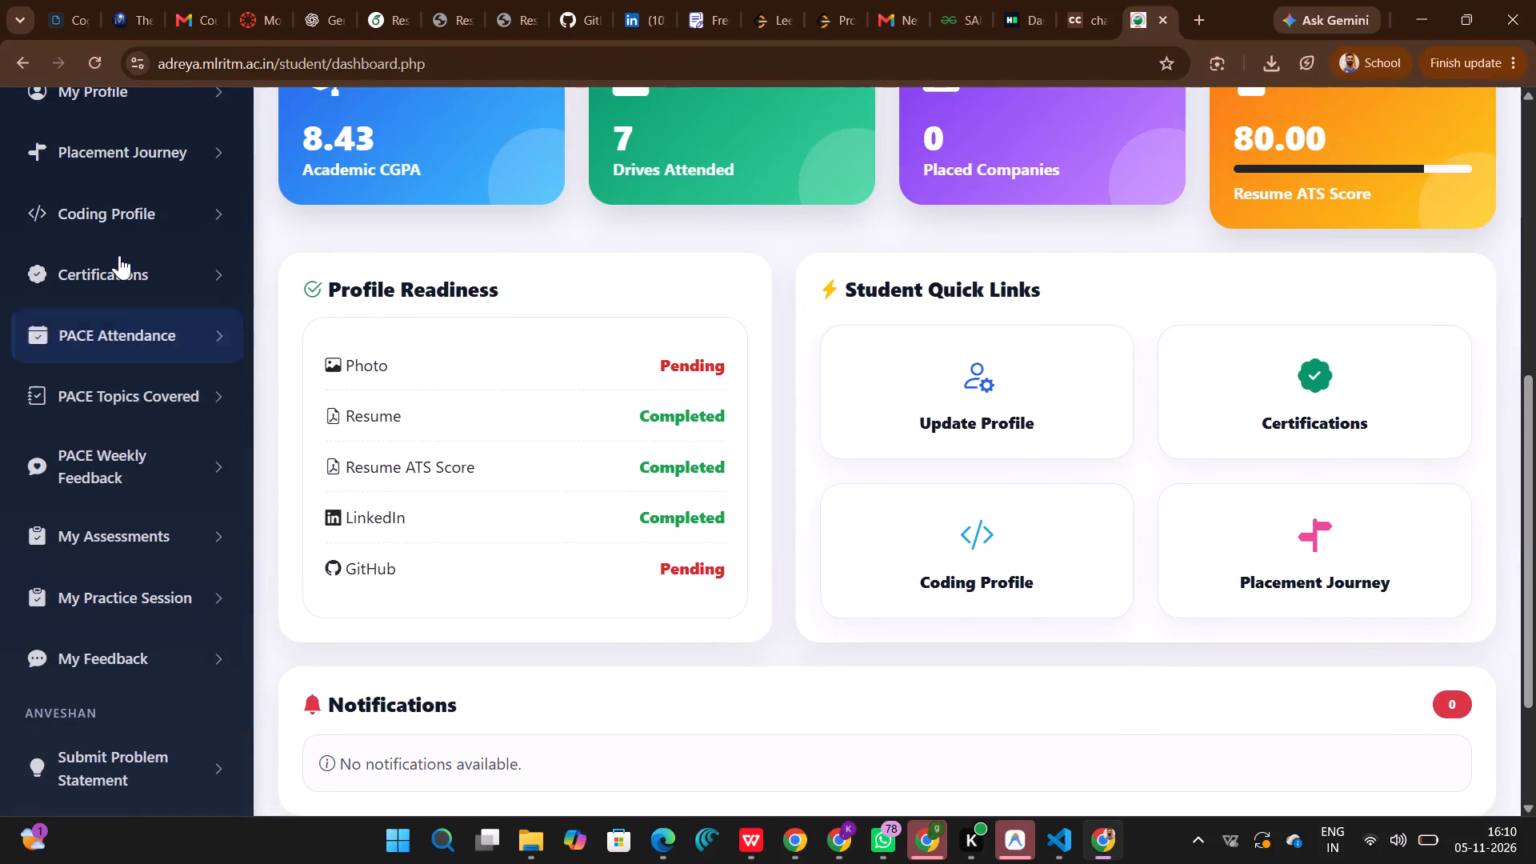
click(121, 254)
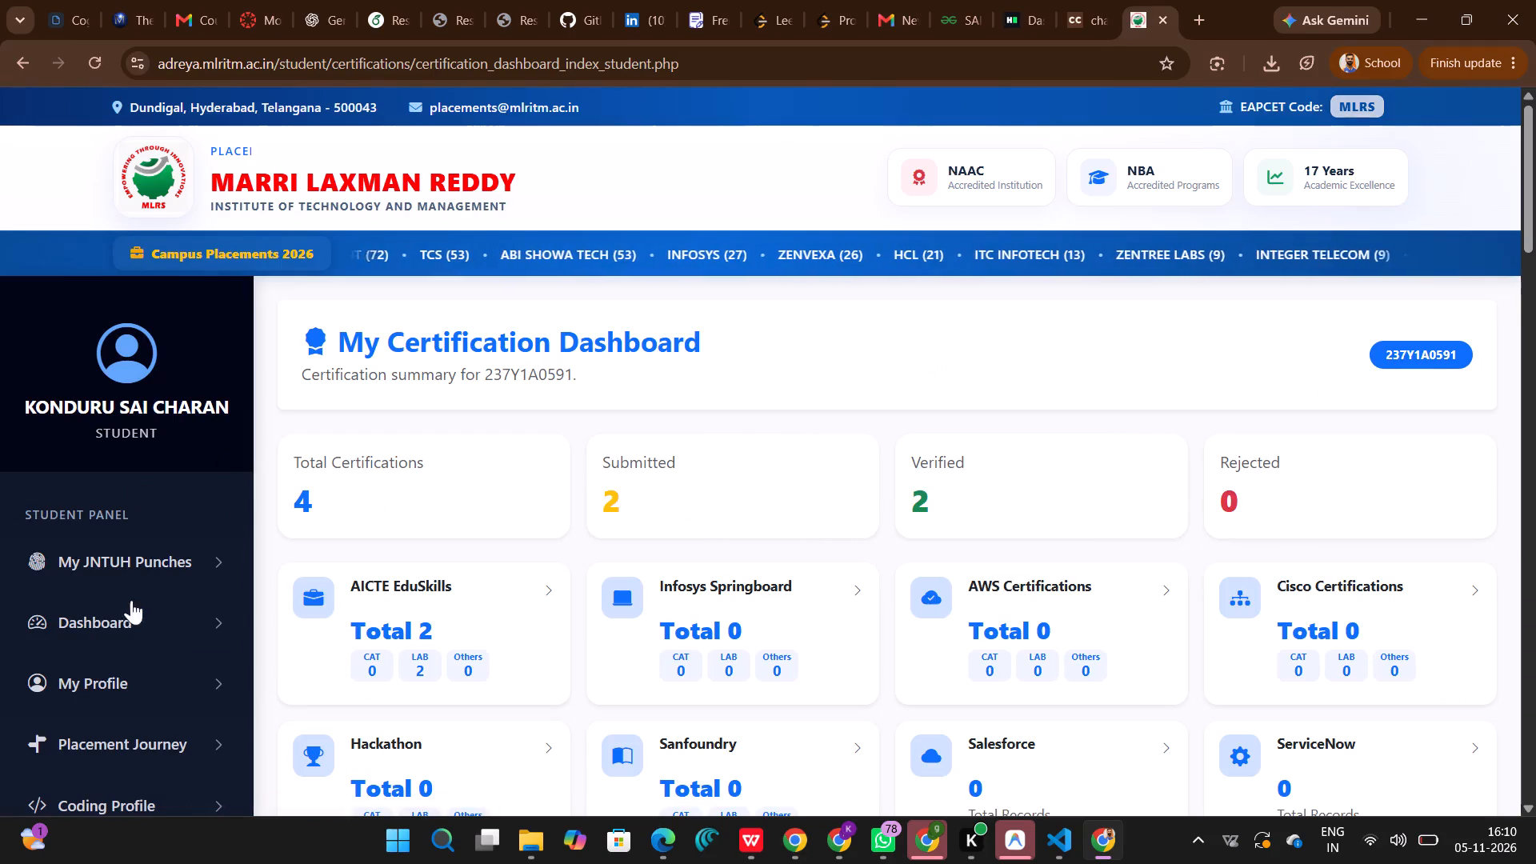
click(122, 675)
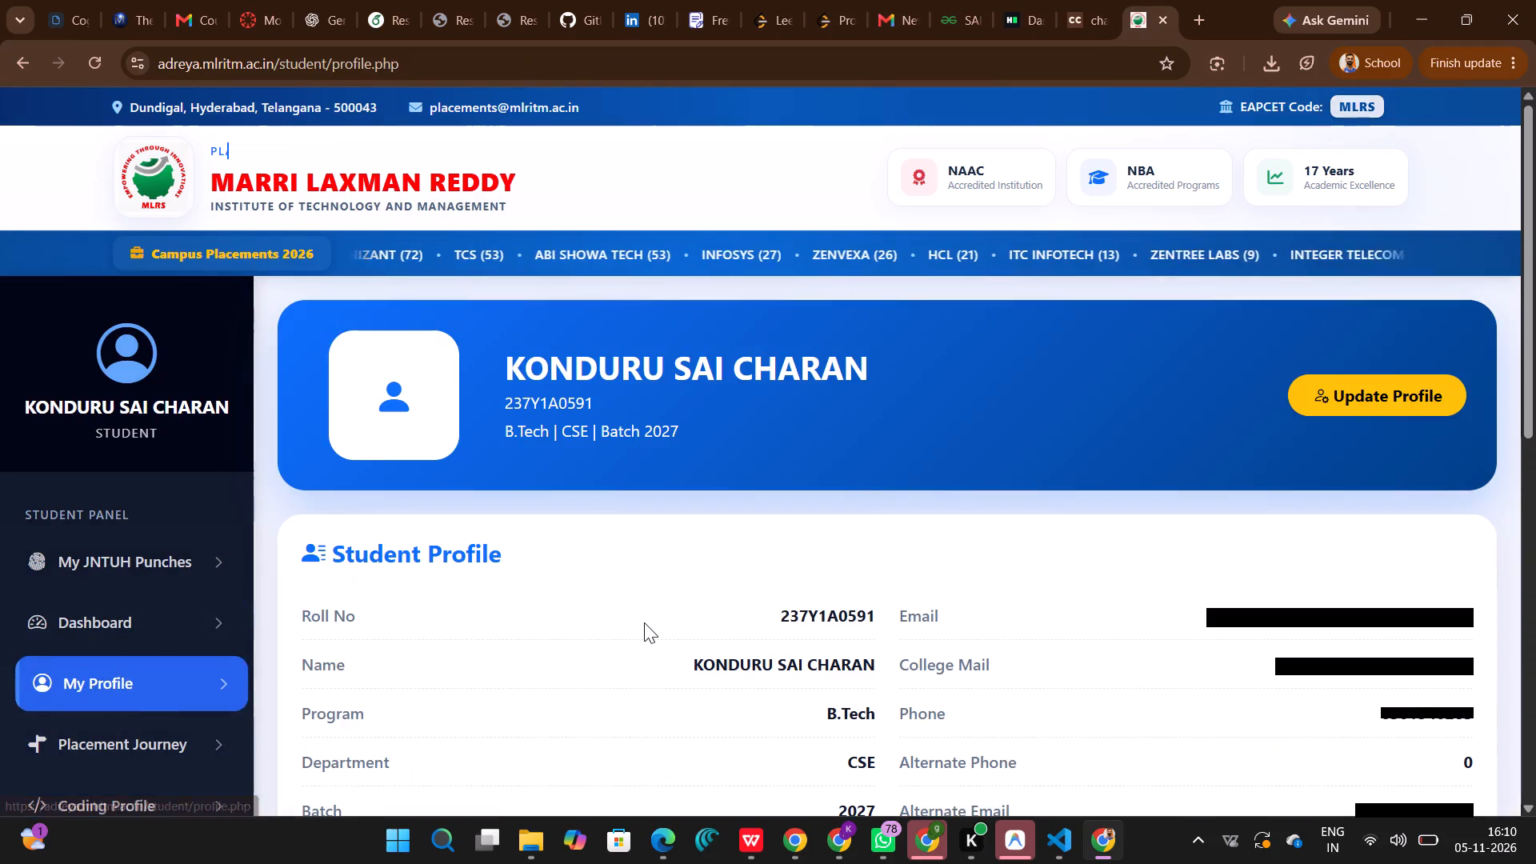
Open the resume currently uploaded to the student profile and examine it through to the certifications.
scroll(644, 622, down, 3)
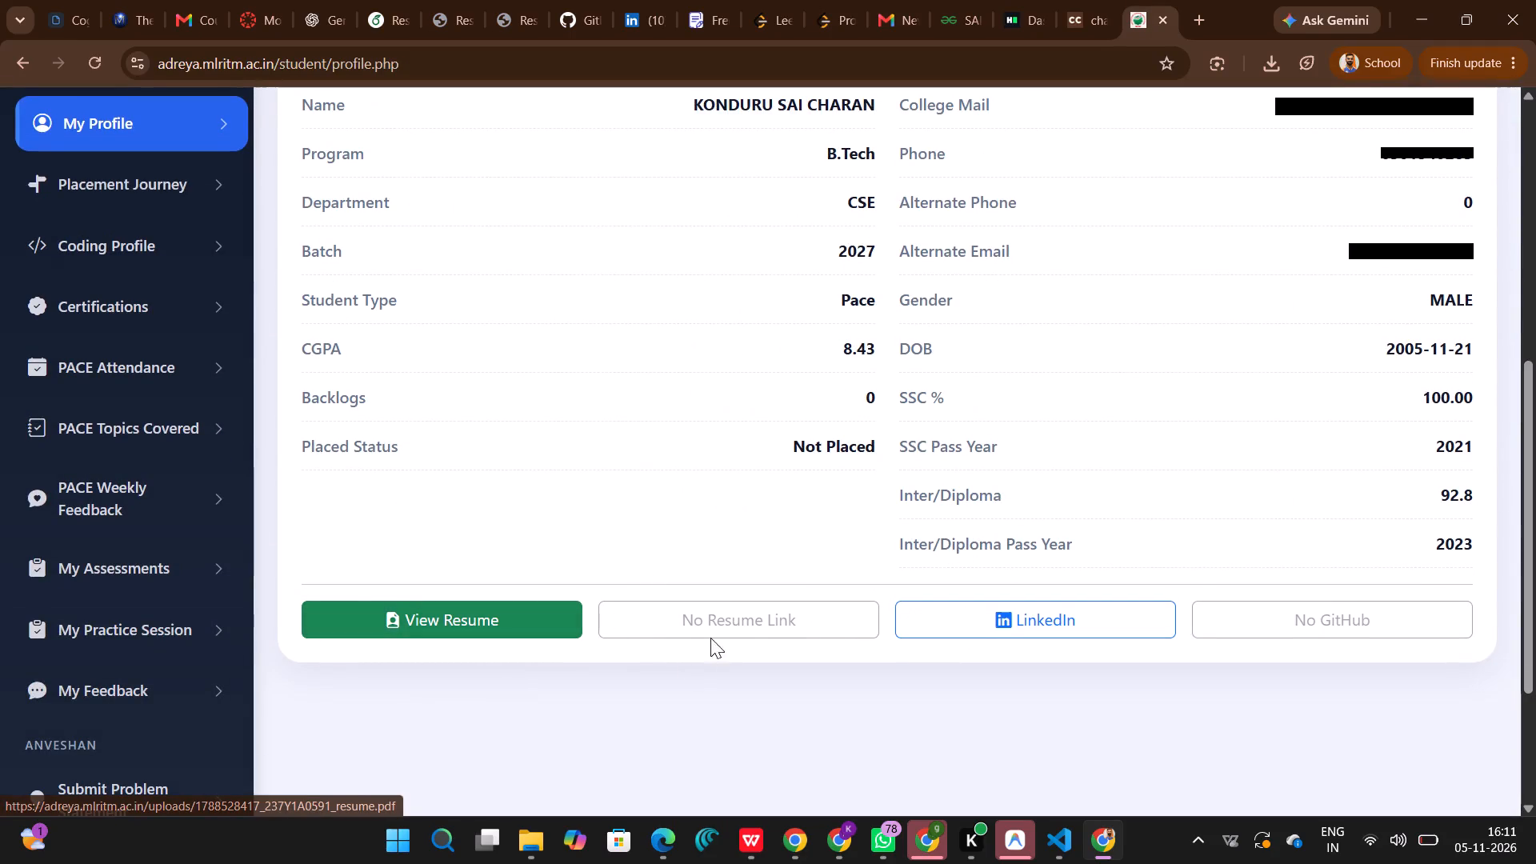
click(716, 621)
click(550, 628)
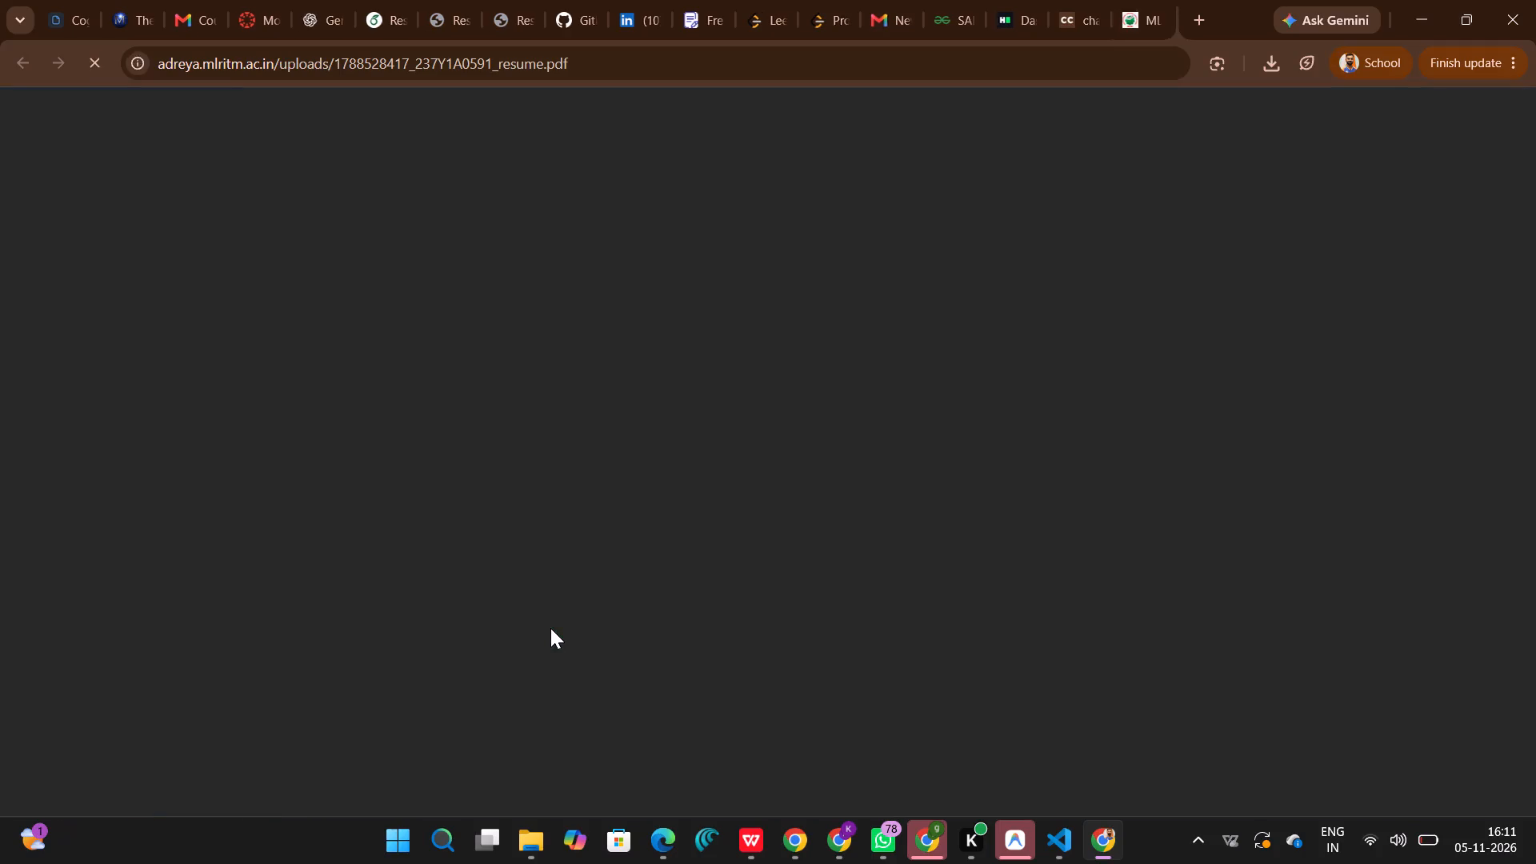
scroll(1040, 442, down, 1)
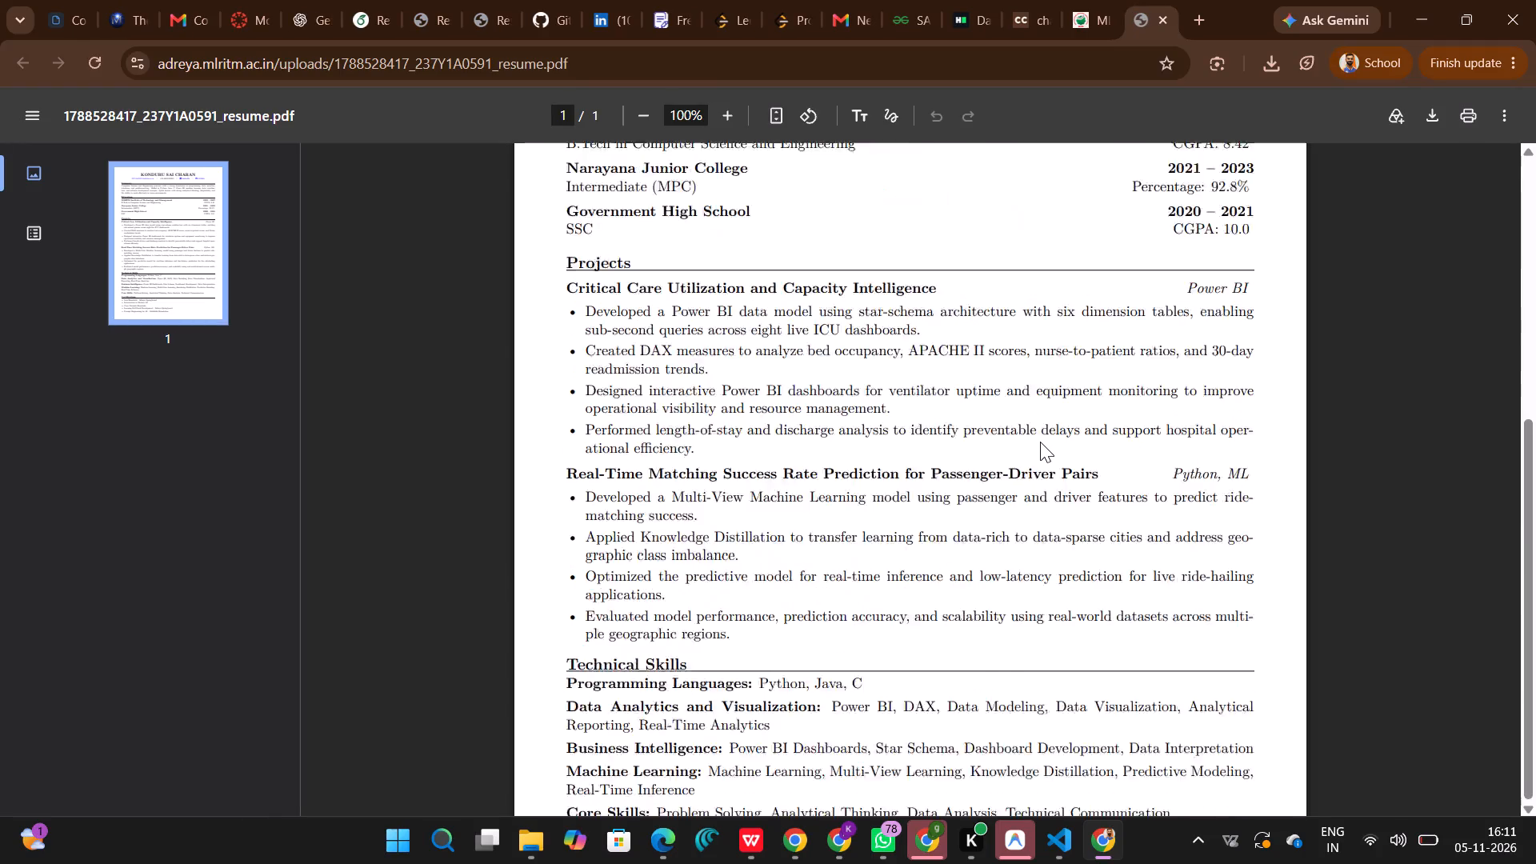
scroll(1040, 442, down, 3)
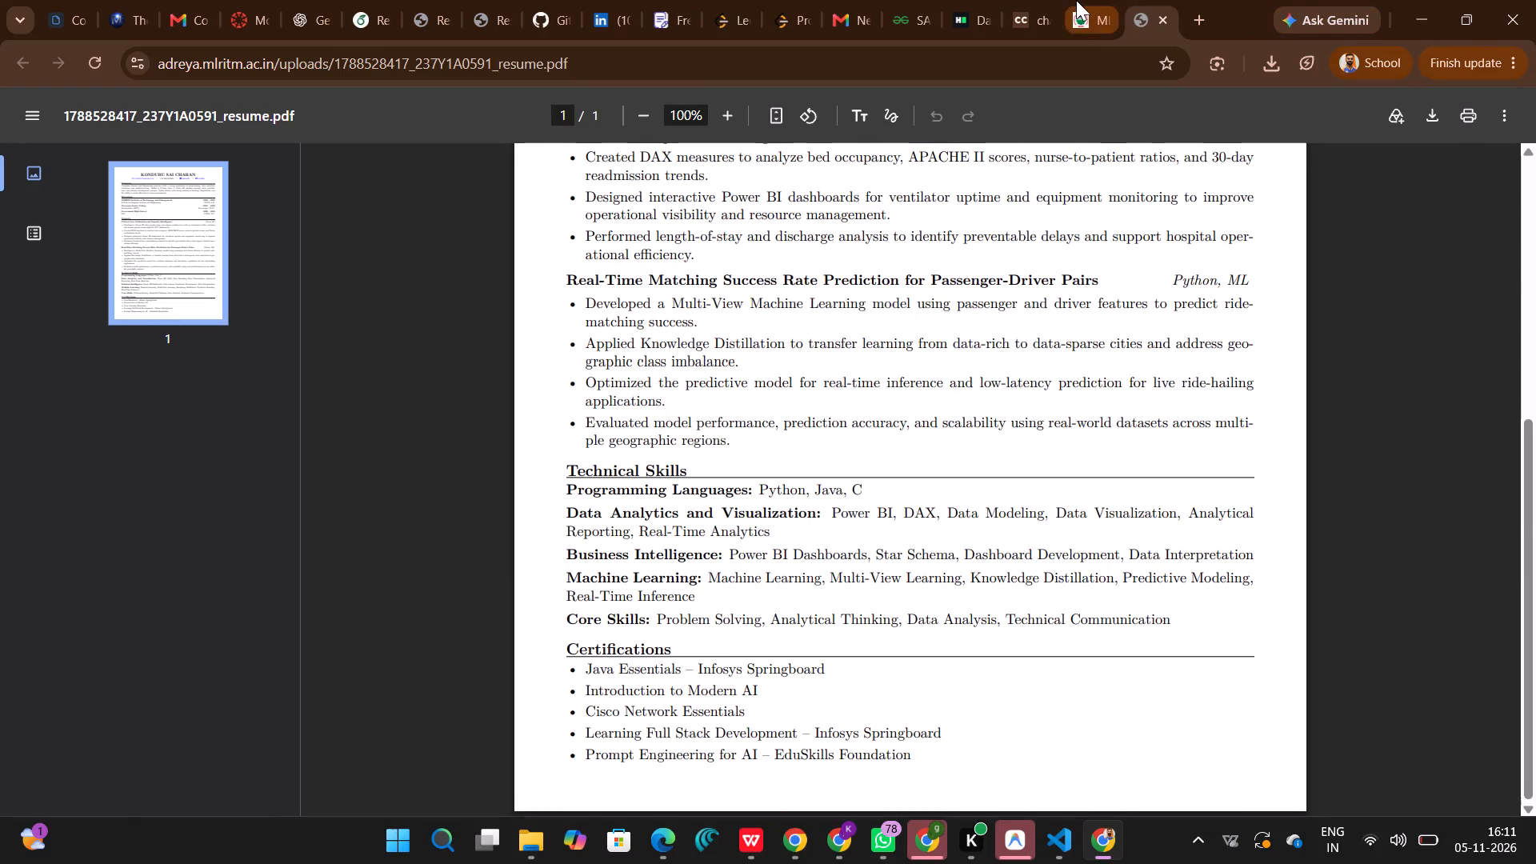
Return to the student profile page and open the Update Profile form at its upload details.
click(1076, 0)
scroll(811, 412, up, 1)
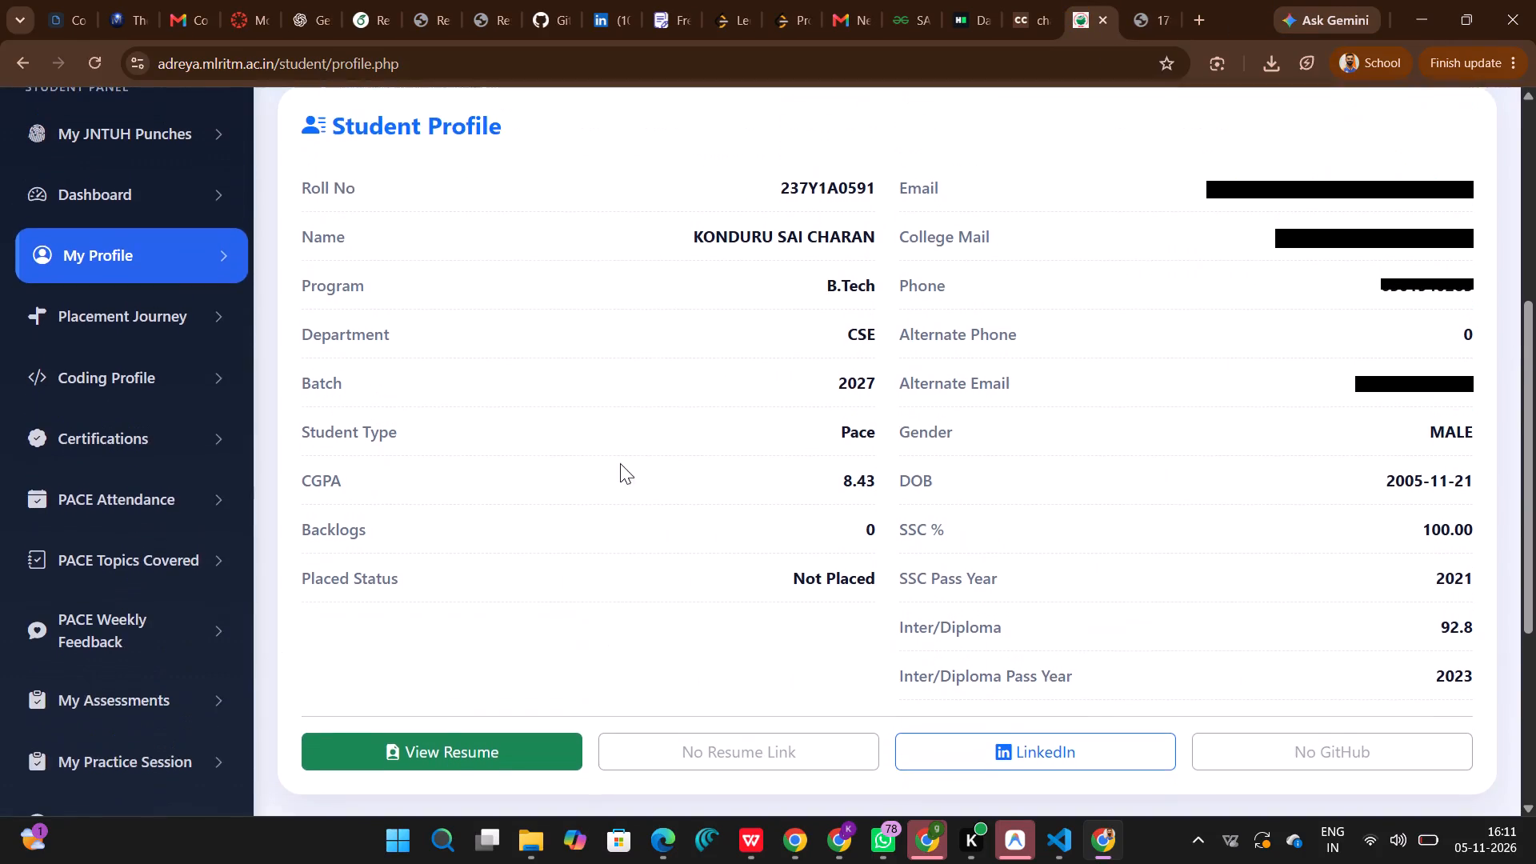
scroll(620, 463, up, 2)
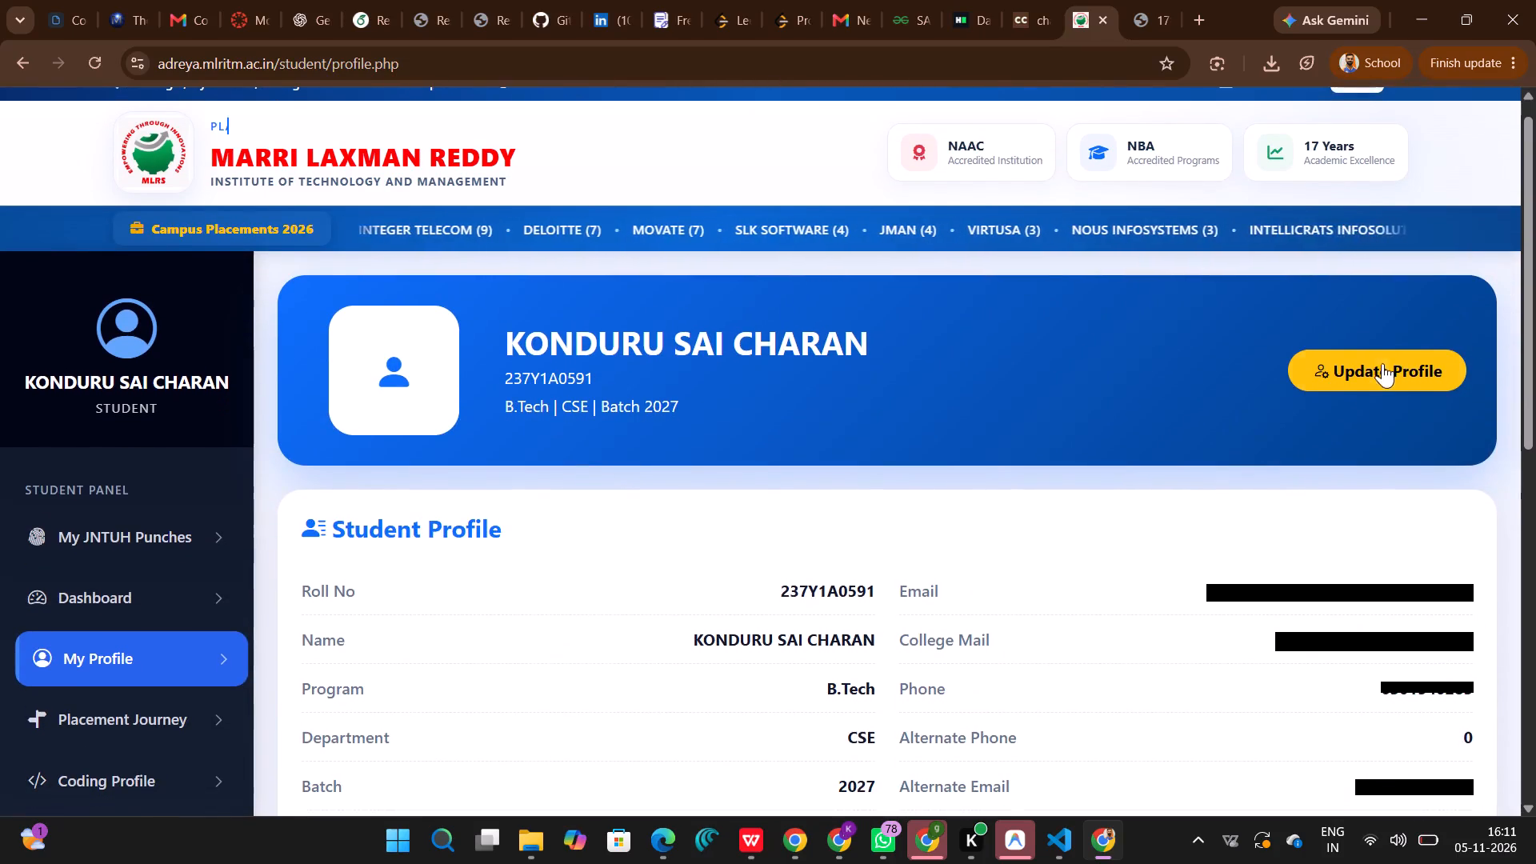
click(1386, 362)
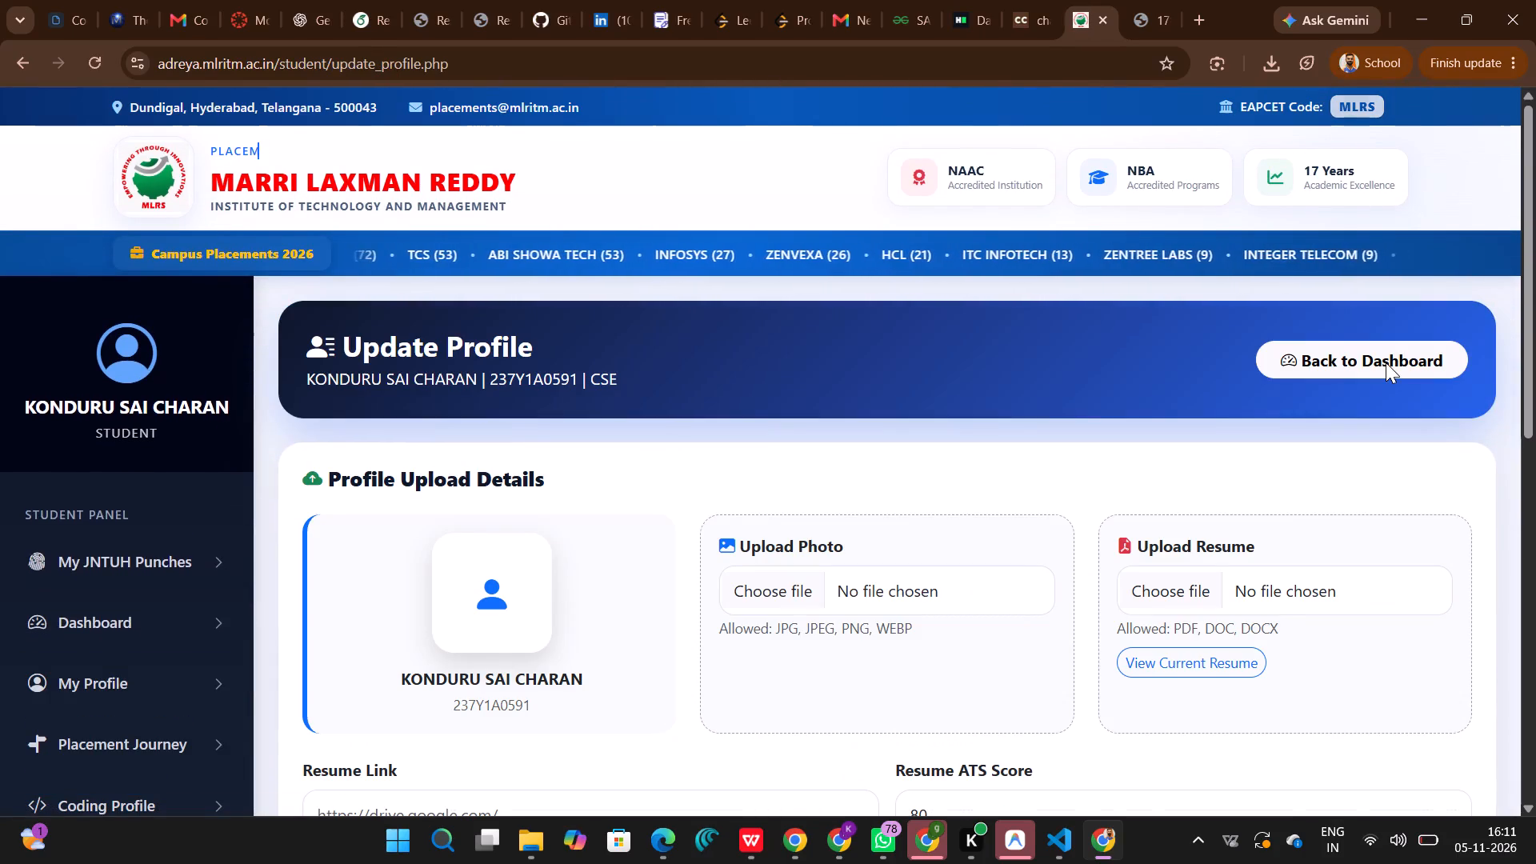
scroll(1118, 475, down, 2)
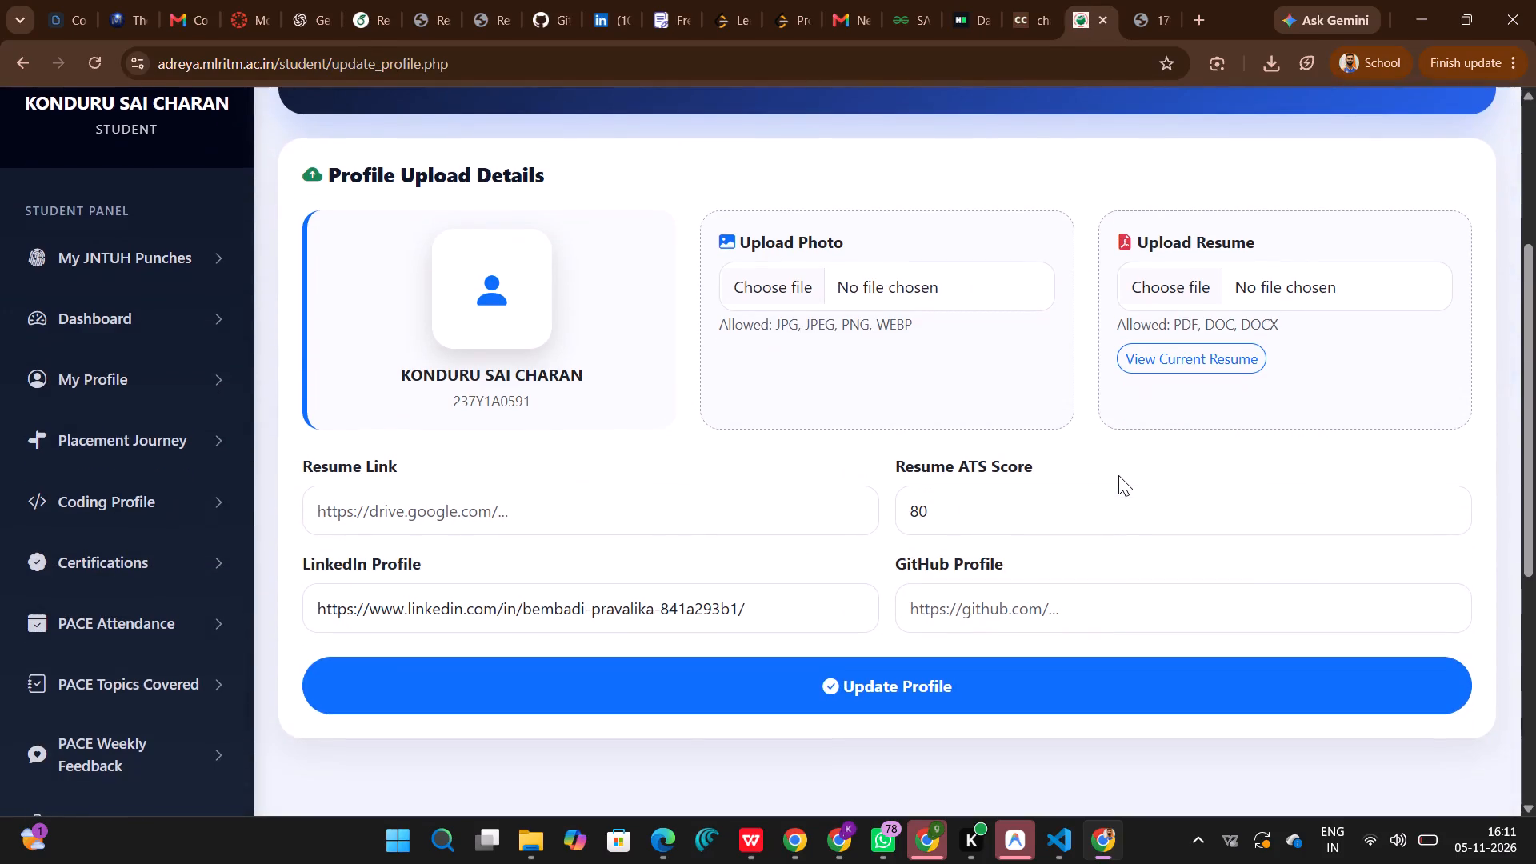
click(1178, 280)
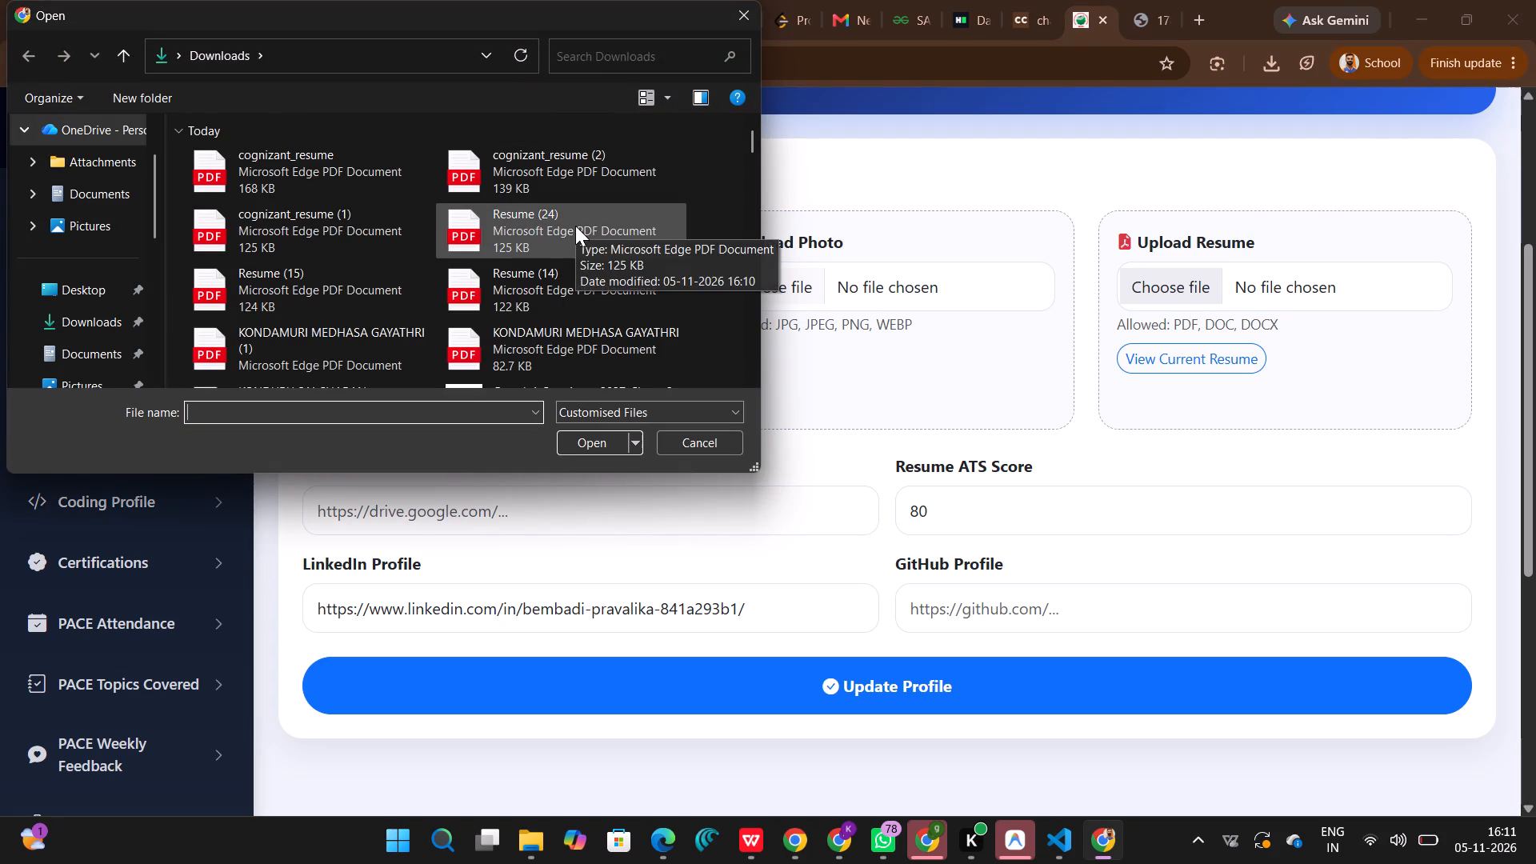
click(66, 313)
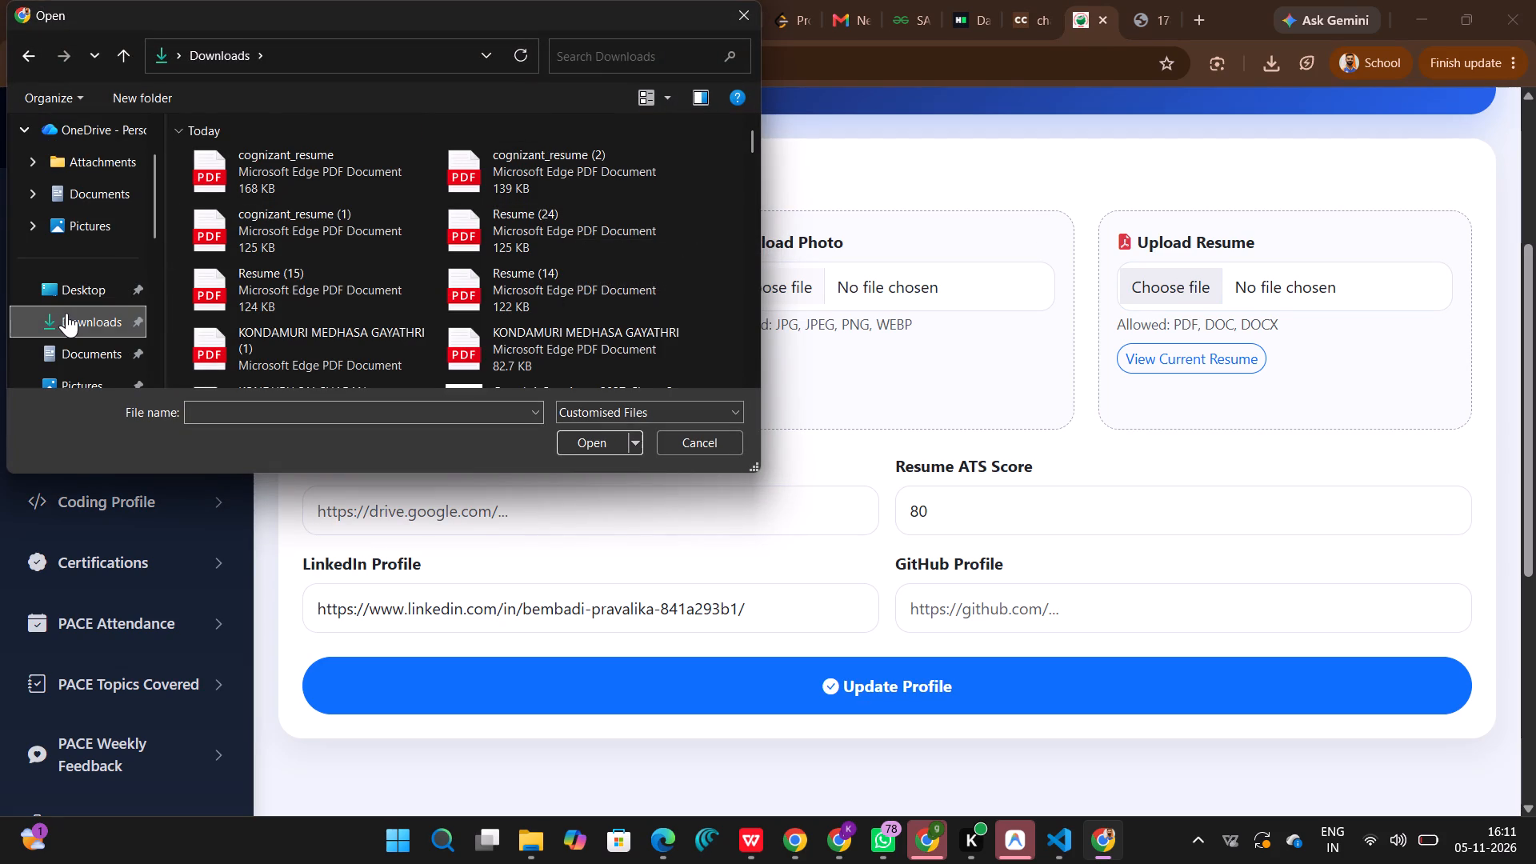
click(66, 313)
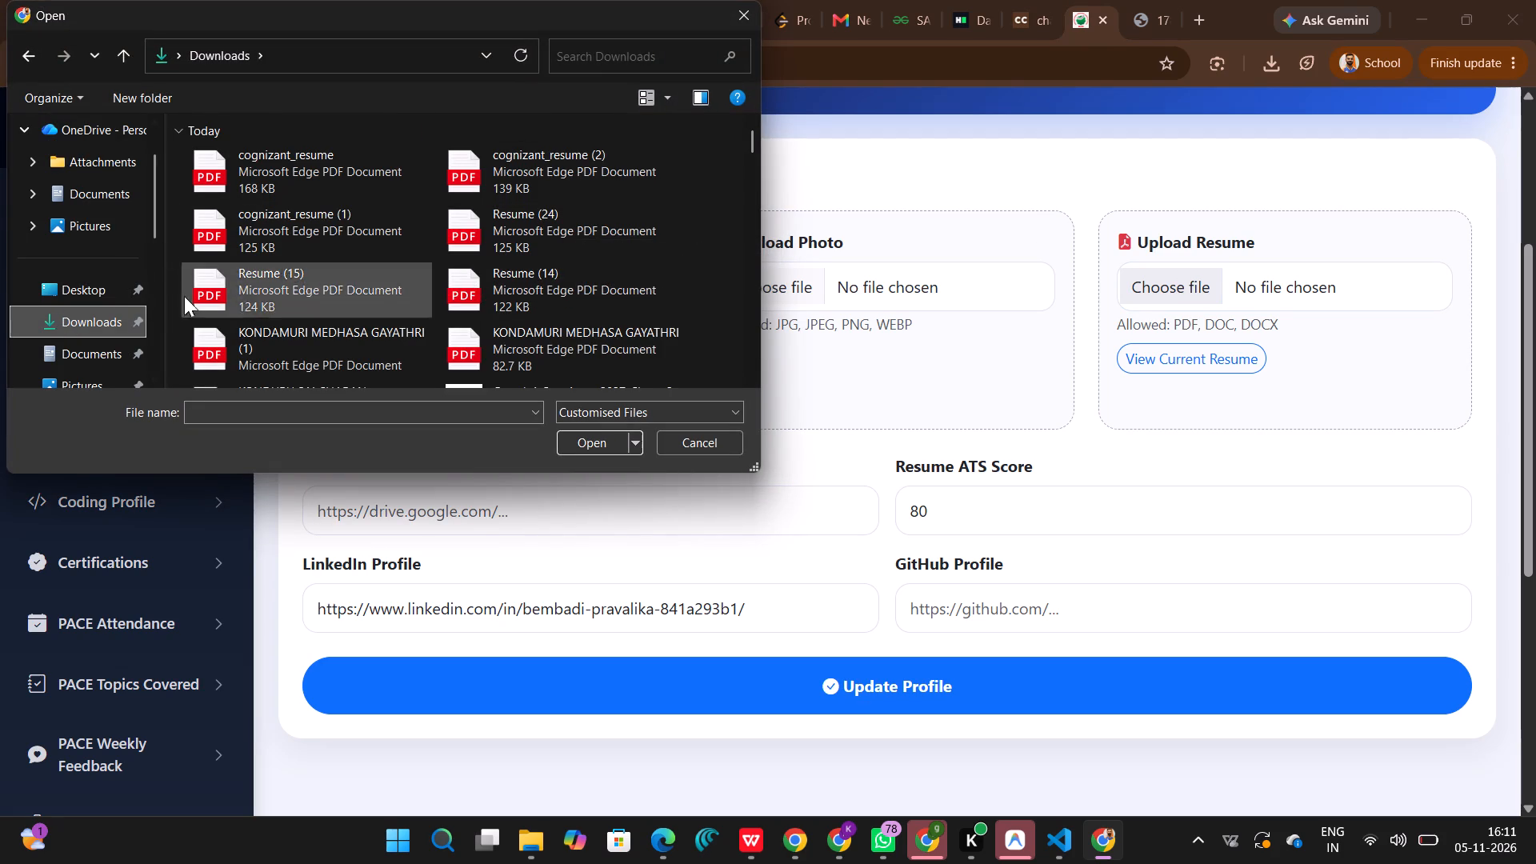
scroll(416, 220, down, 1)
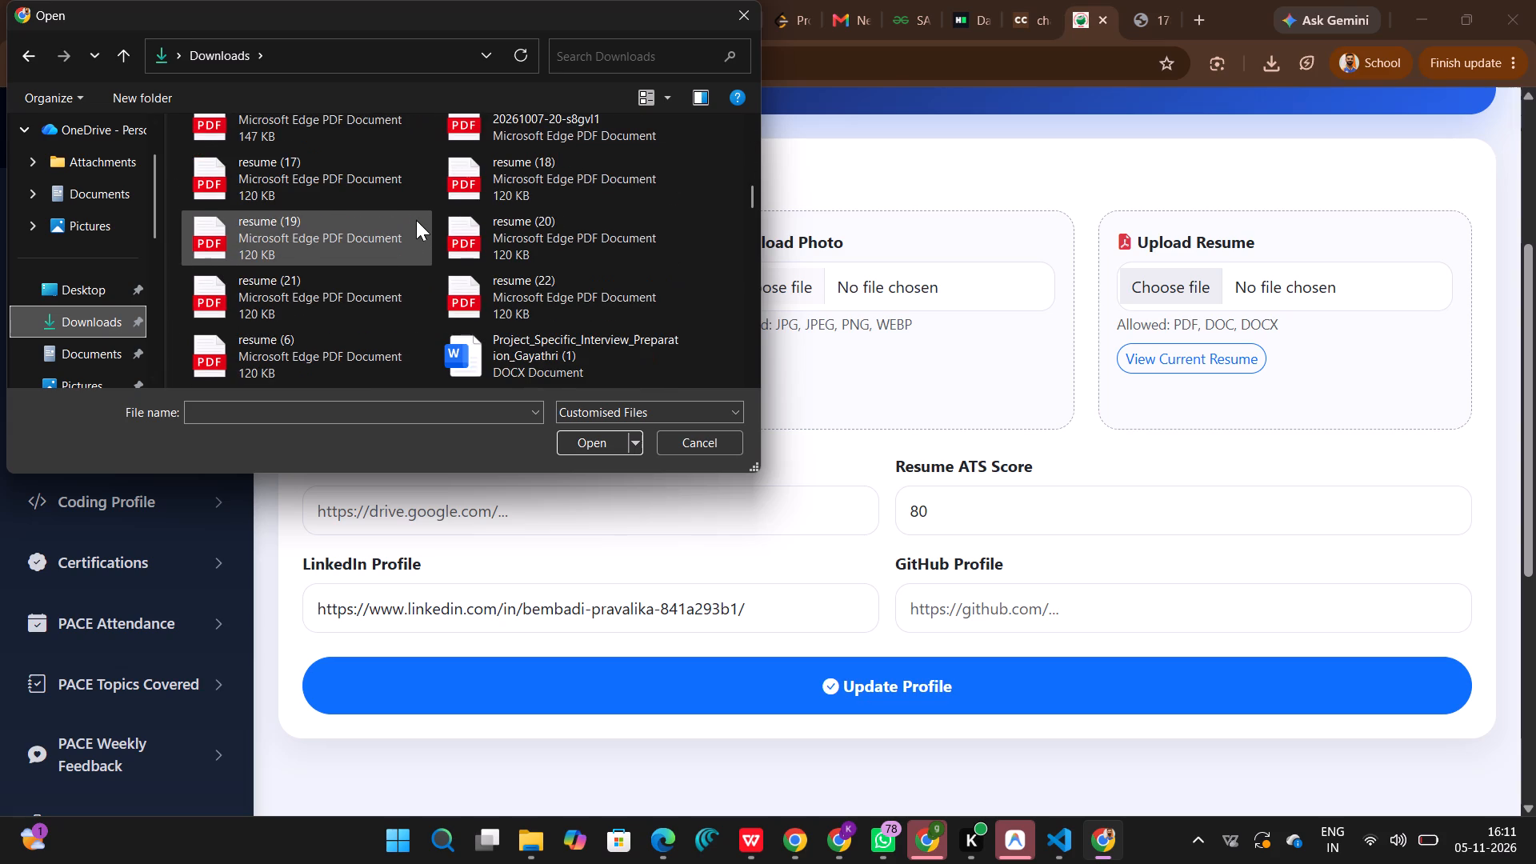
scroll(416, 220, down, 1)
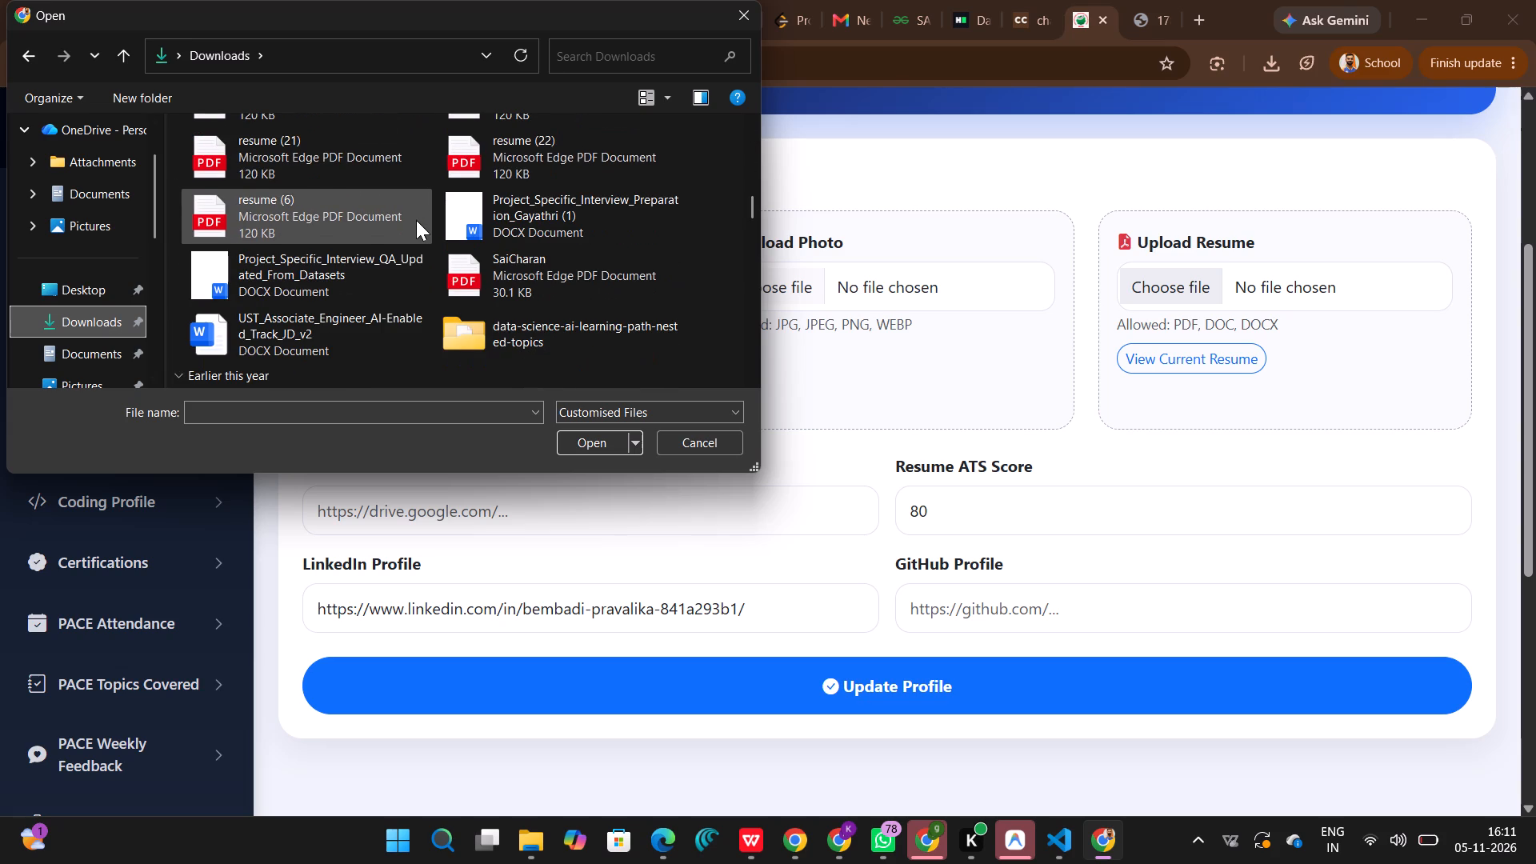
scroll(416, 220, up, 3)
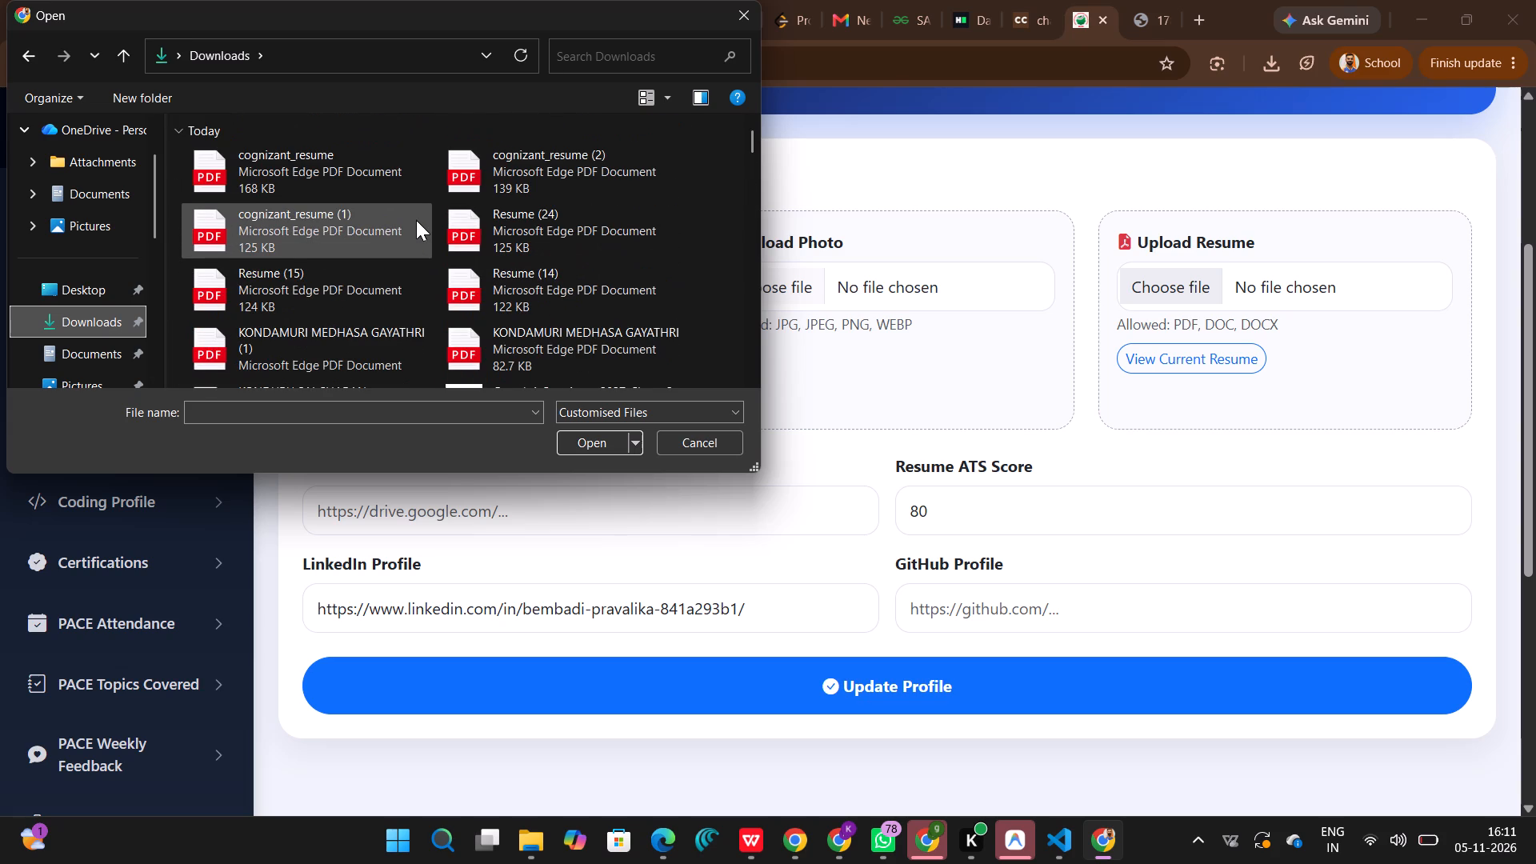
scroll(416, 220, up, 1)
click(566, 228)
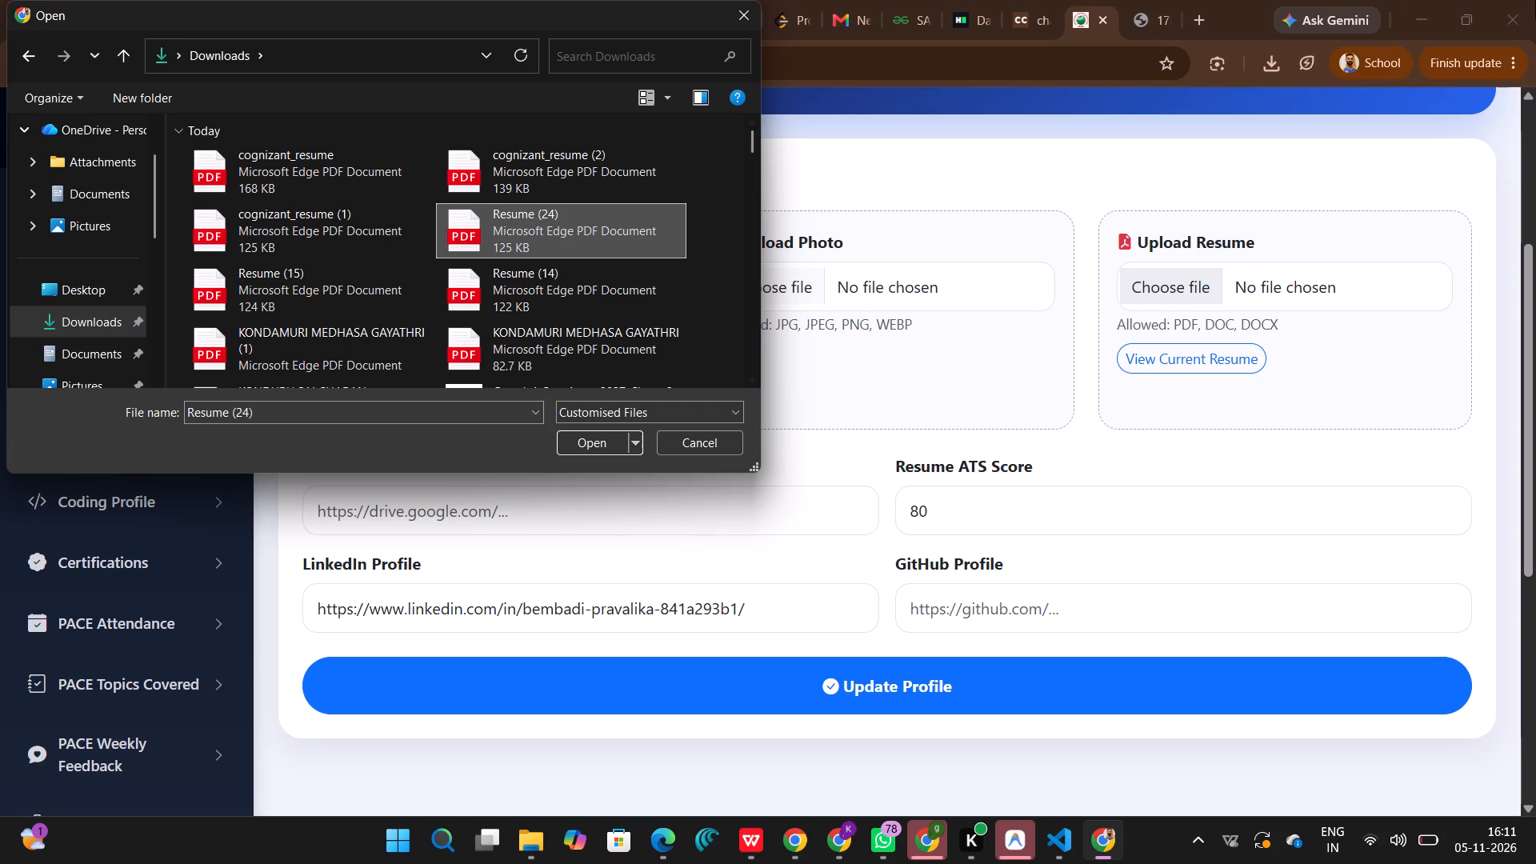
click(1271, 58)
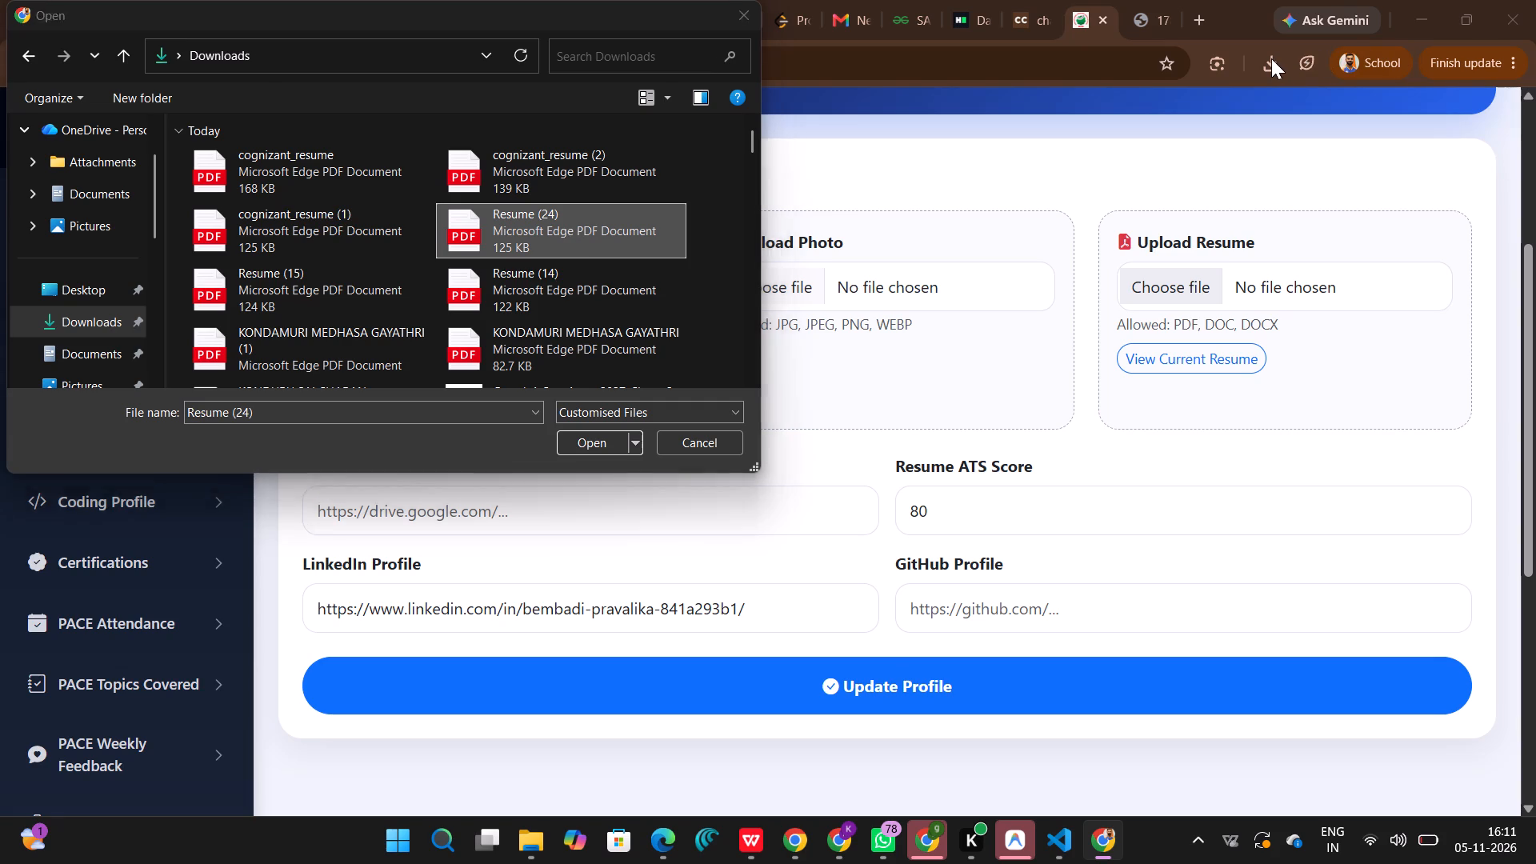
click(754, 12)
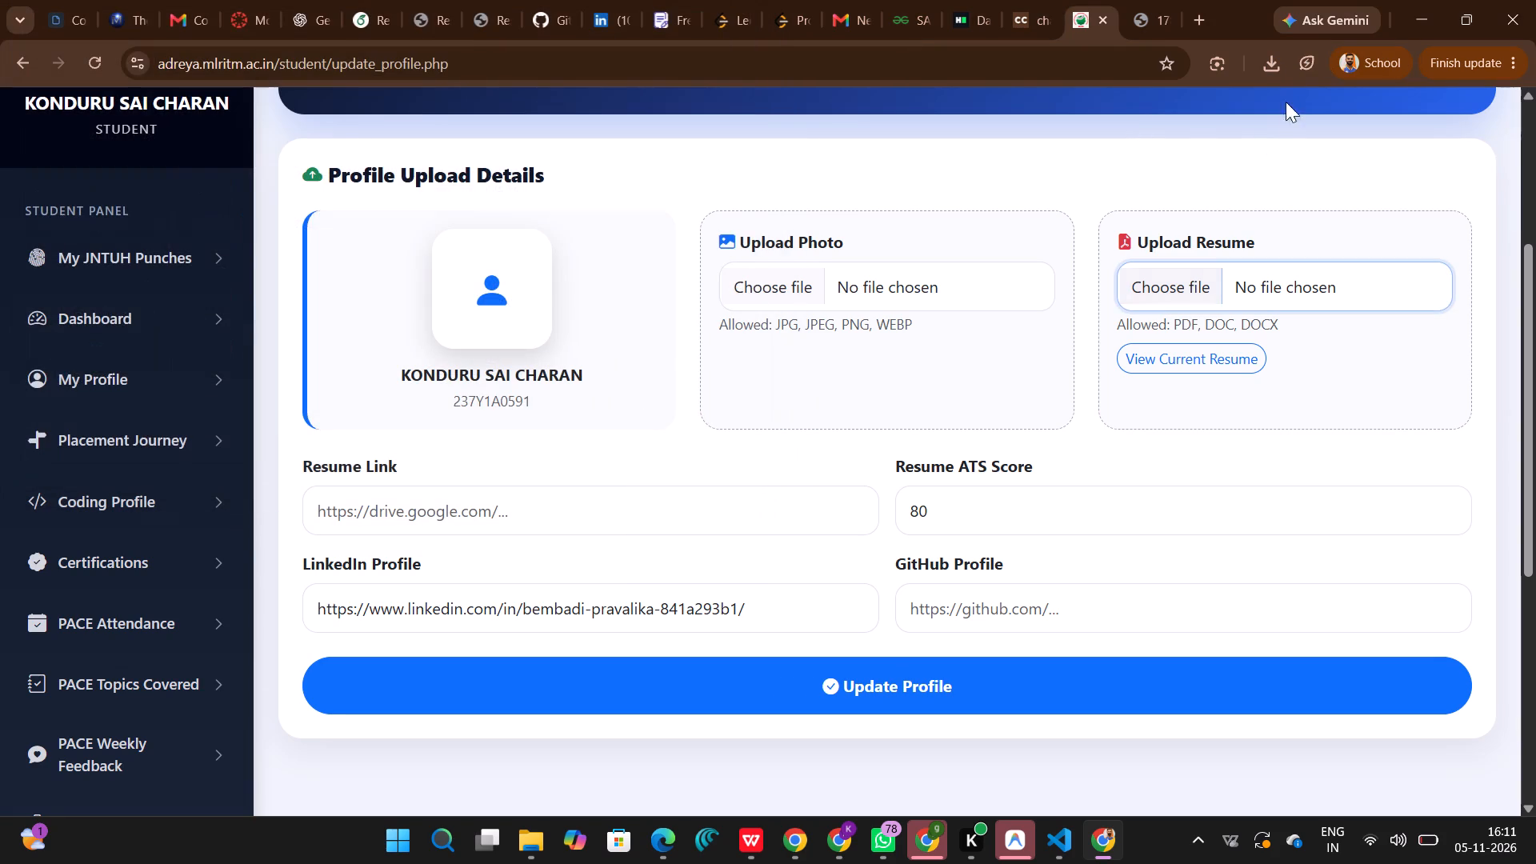
Show the latest Resume (24).pdf download in its folder and move it from Downloads to the Desktop.
click(1266, 65)
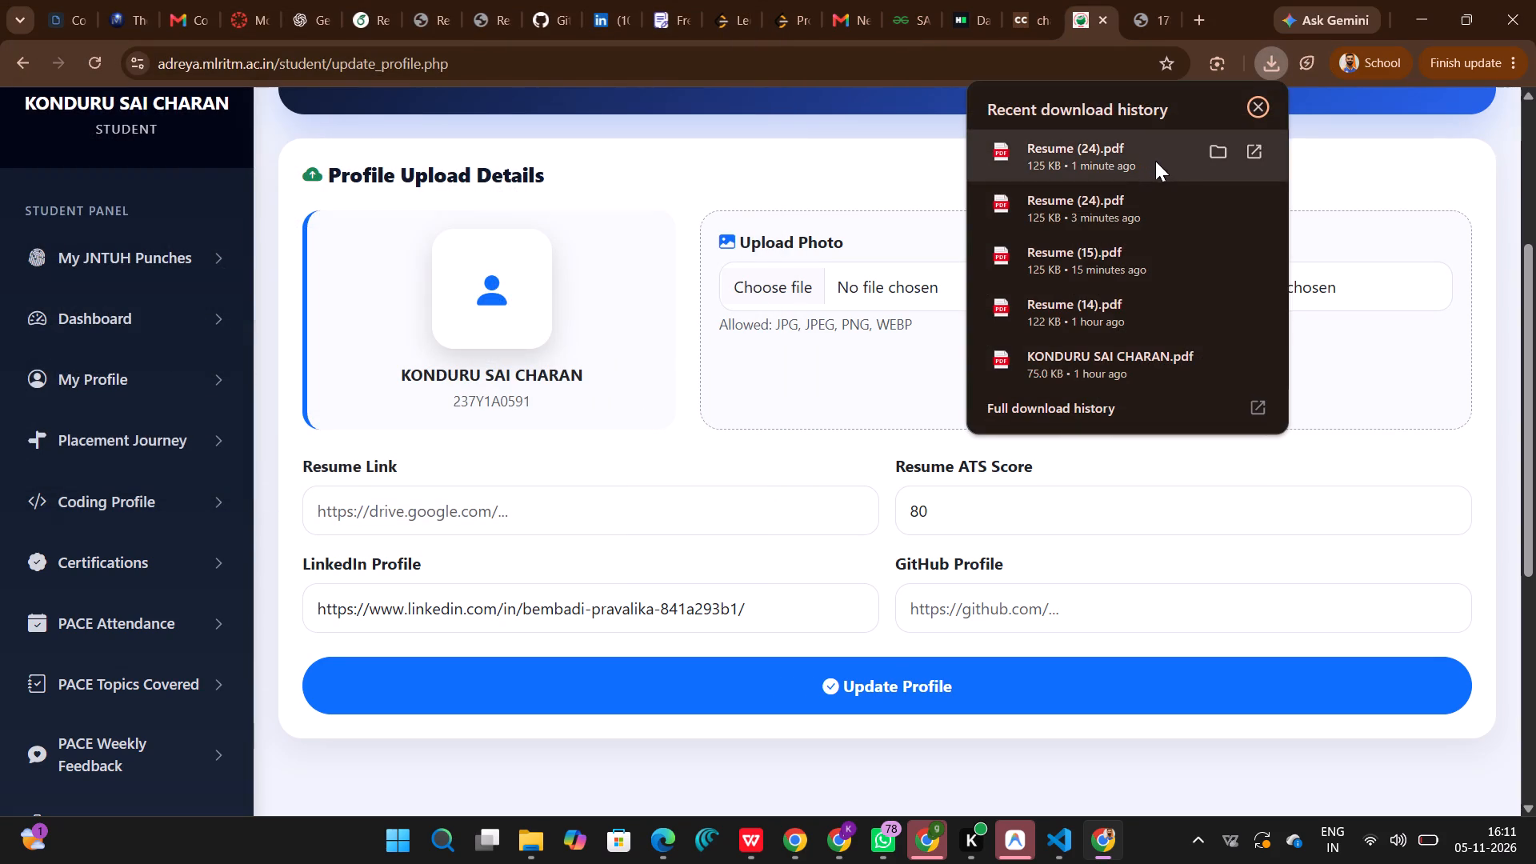
click(1223, 150)
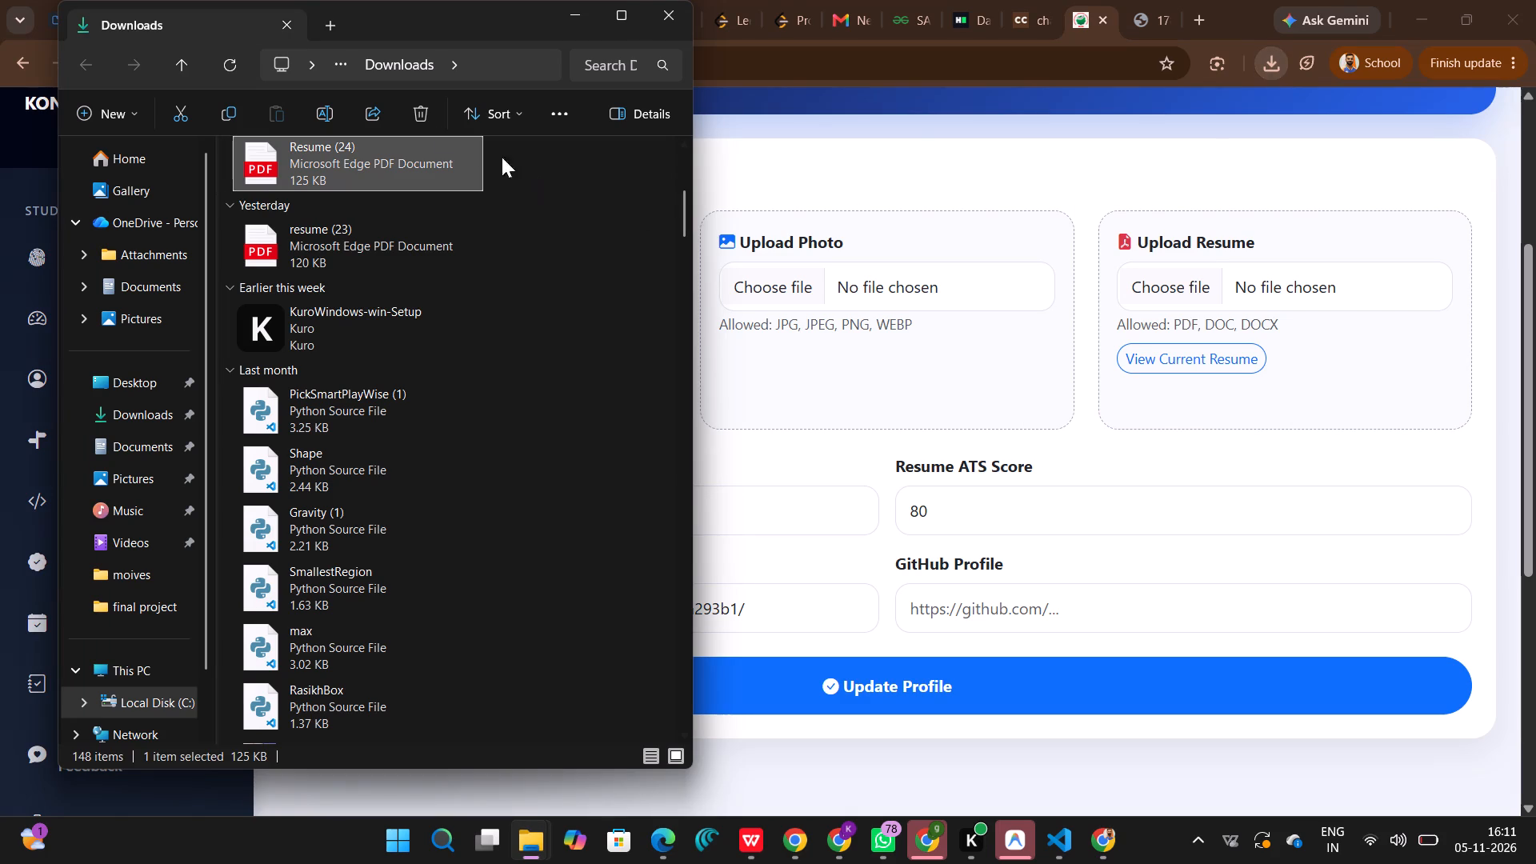
drag(375, 150, 158, 381)
click(390, 329)
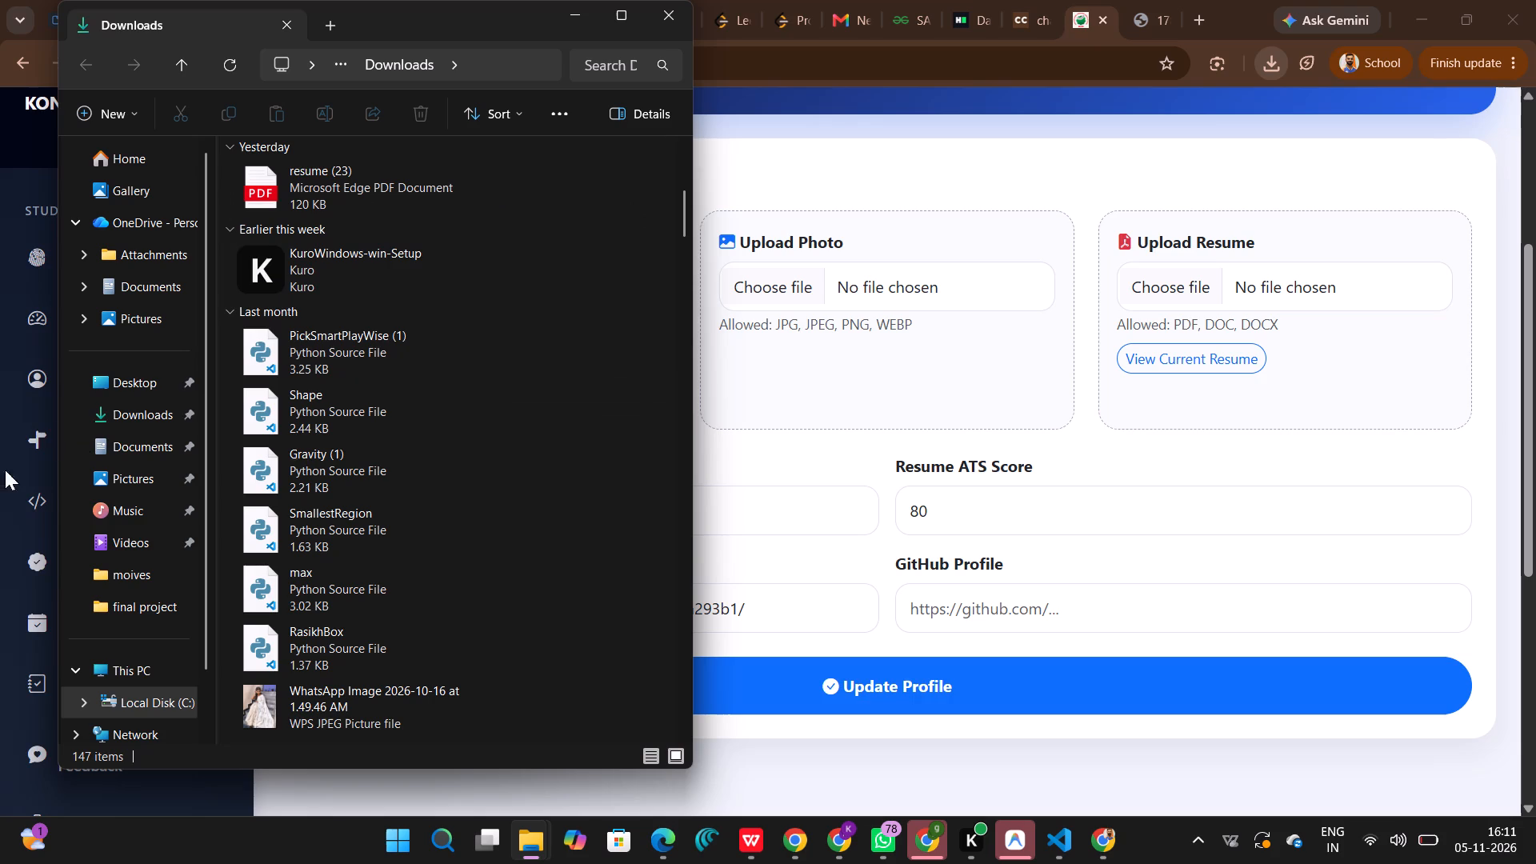
Look through the Desktop folder for the moved resume PDF, and close the file window.
click(129, 393)
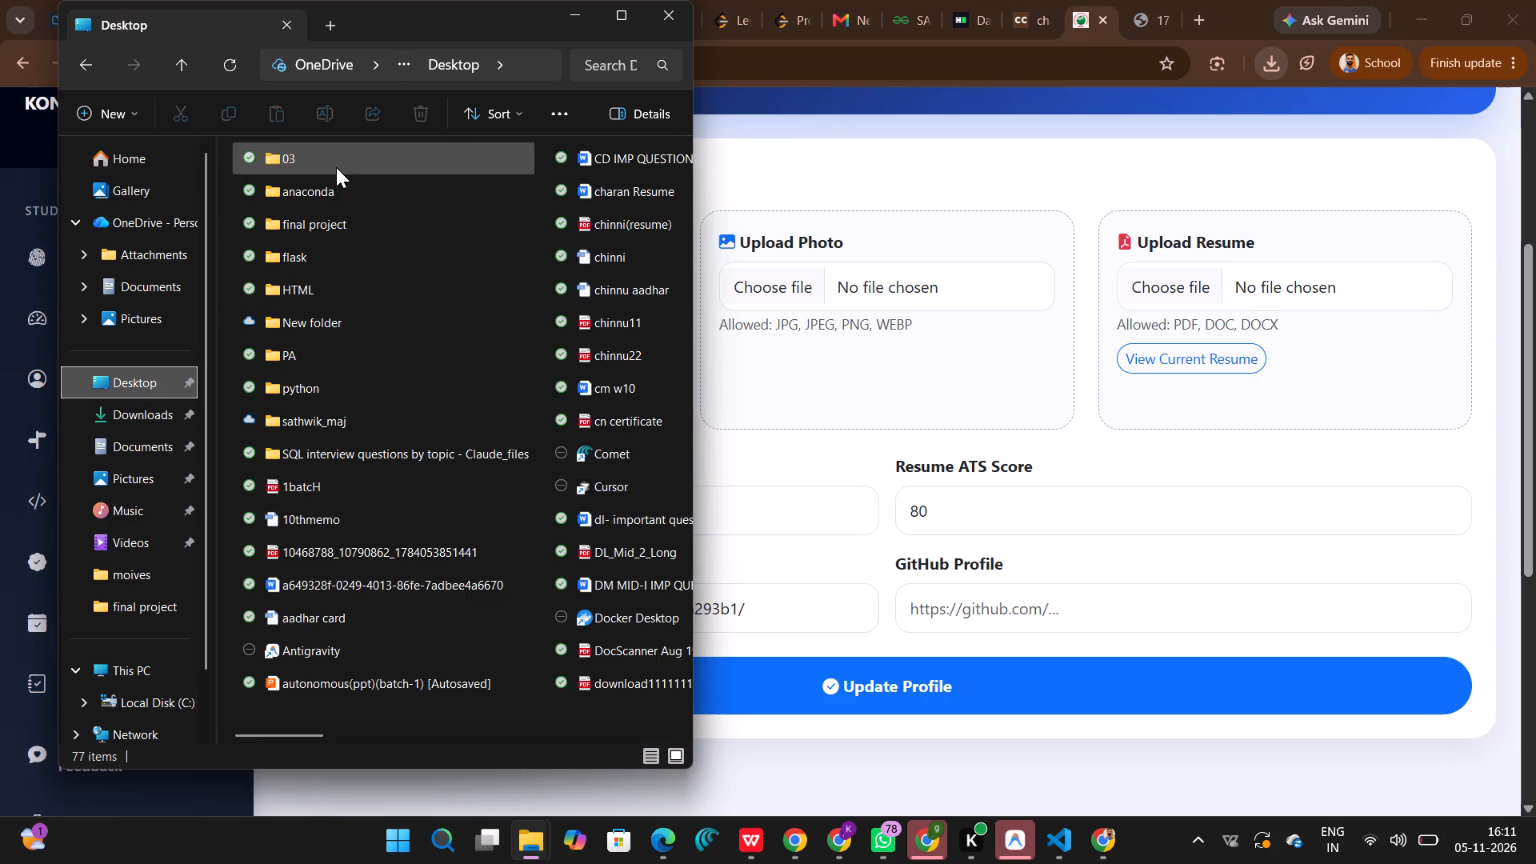
scroll(409, 290, down, 4)
scroll(409, 290, up, 7)
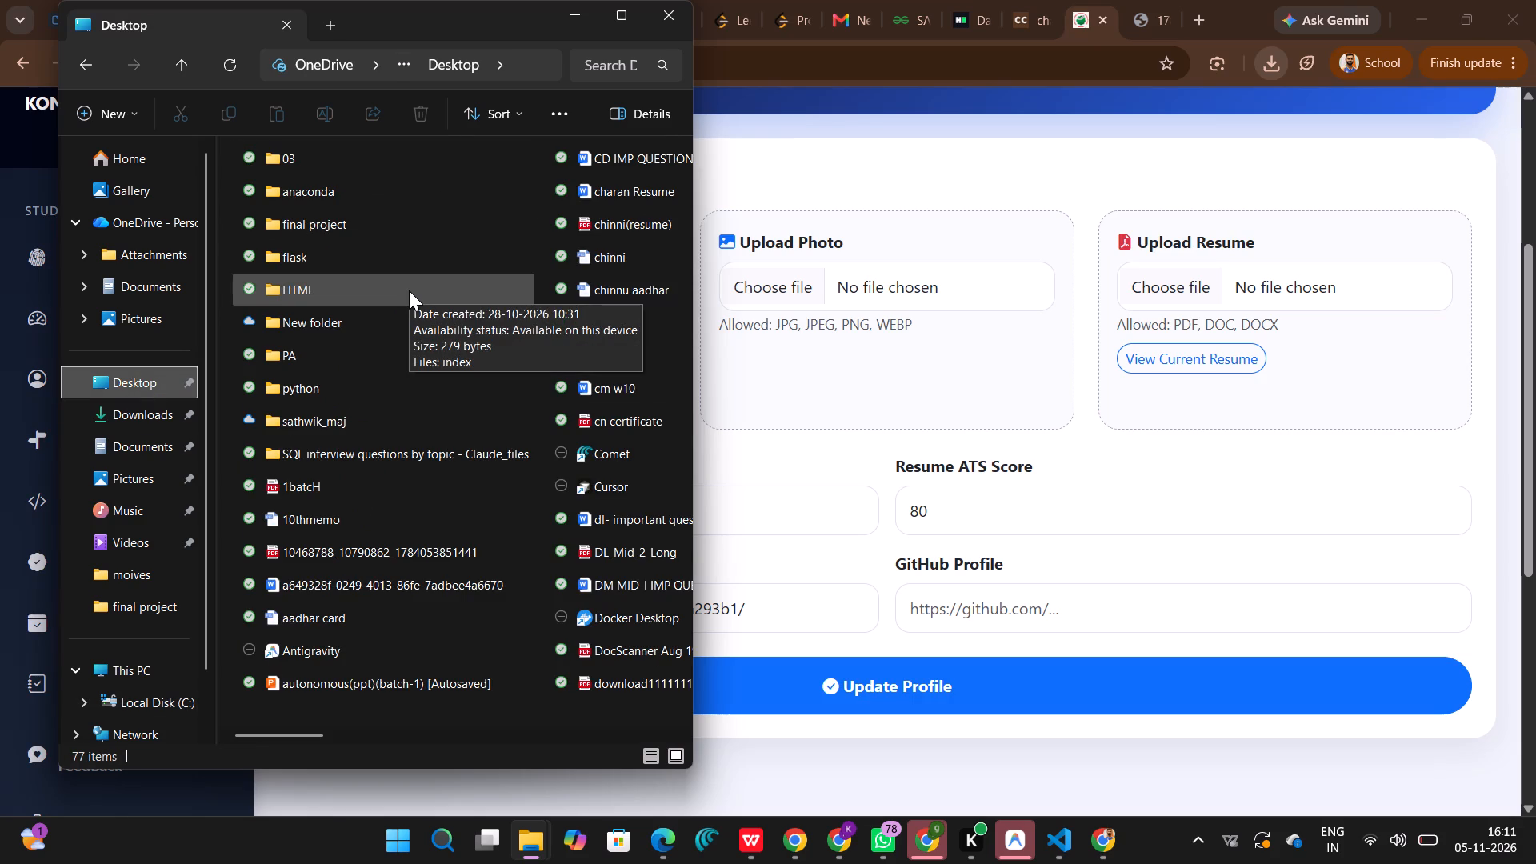
scroll(457, 500, down, 6)
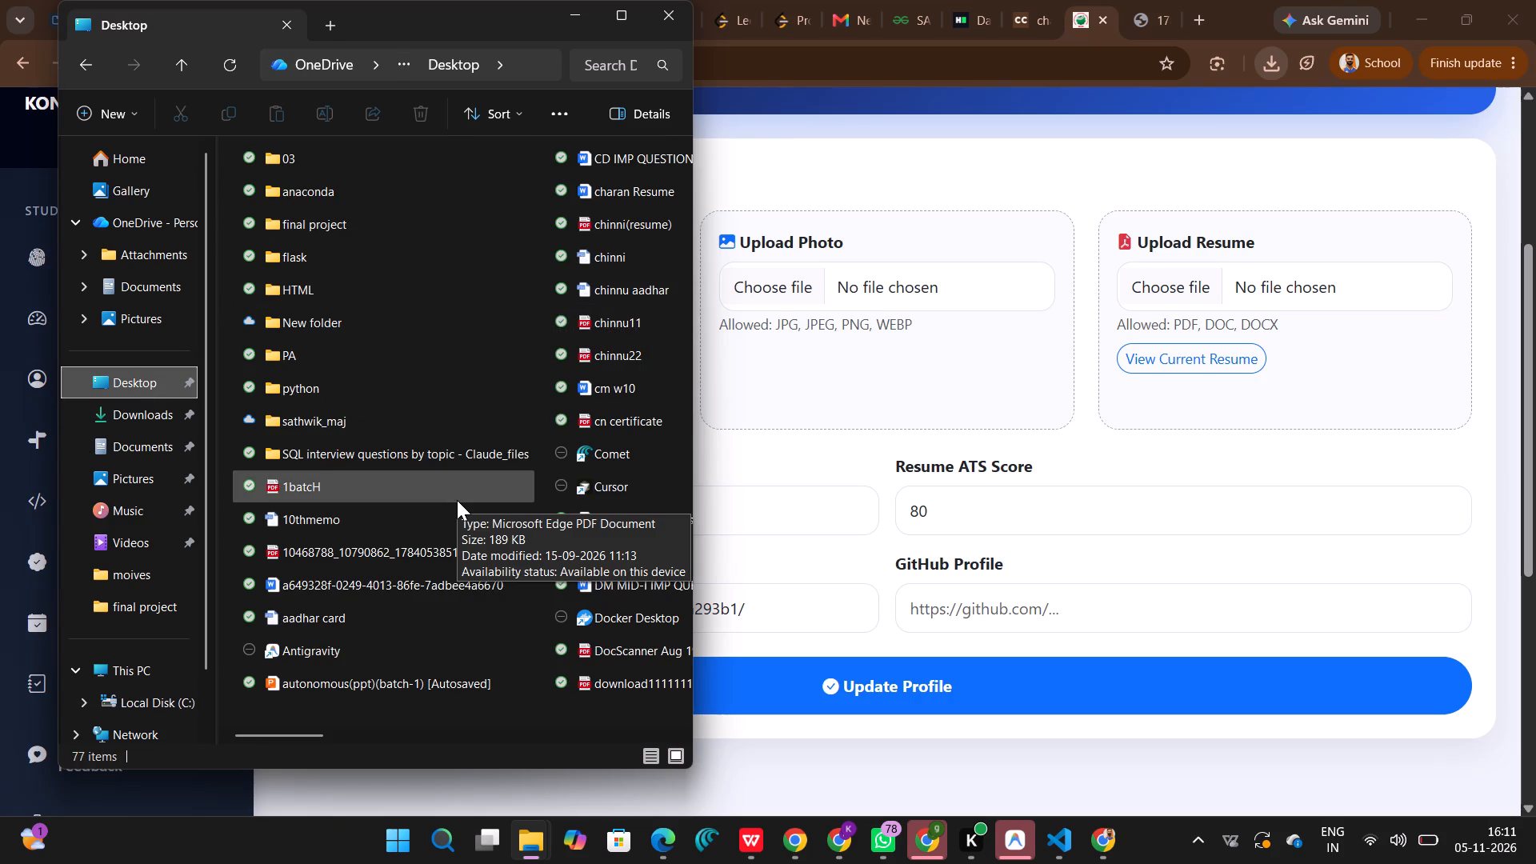
scroll(457, 500, up, 6)
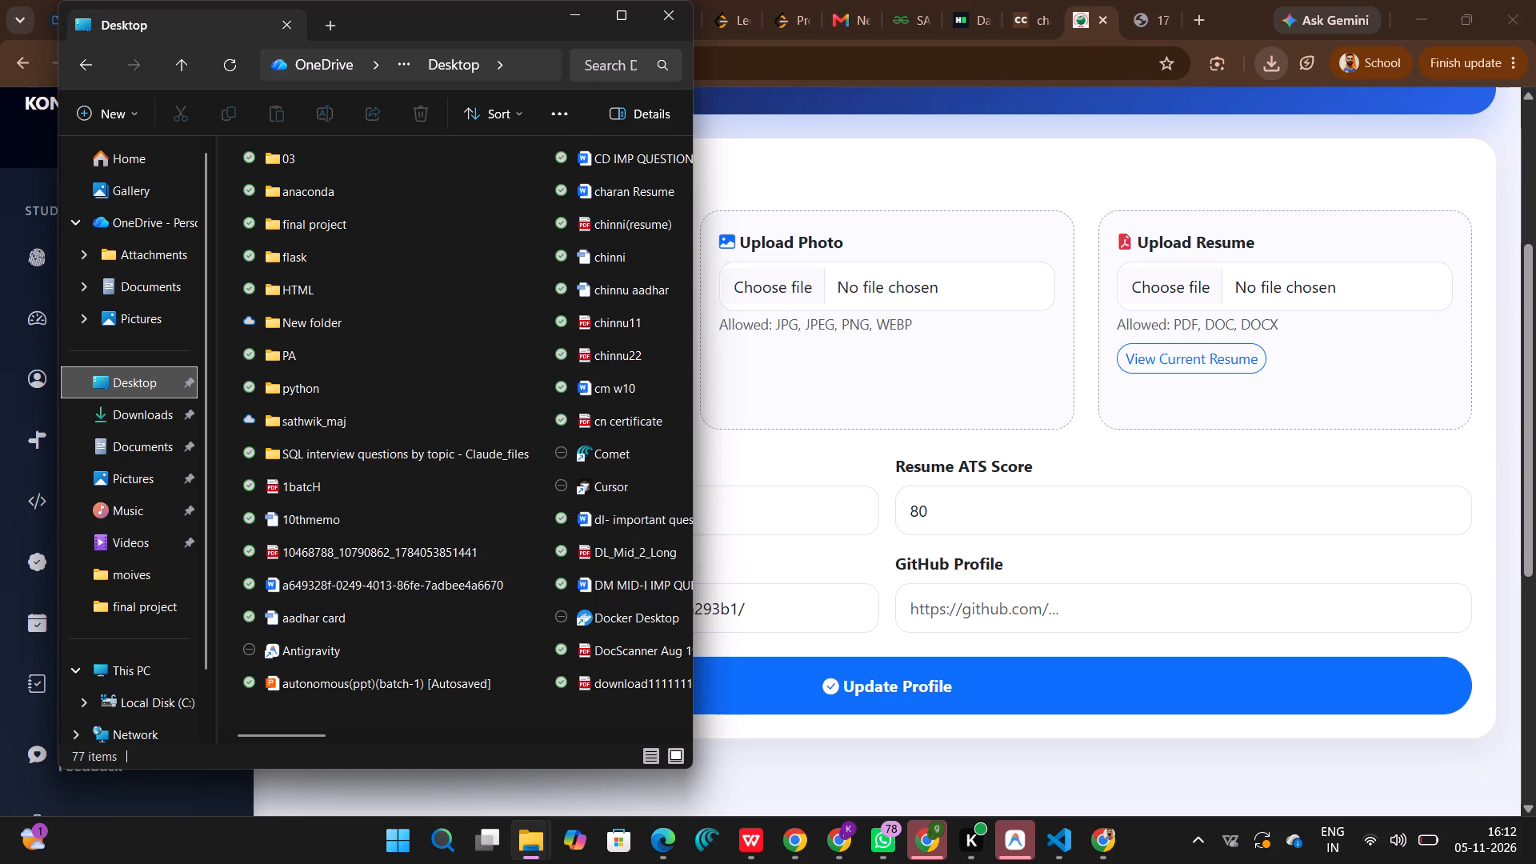
click(662, 18)
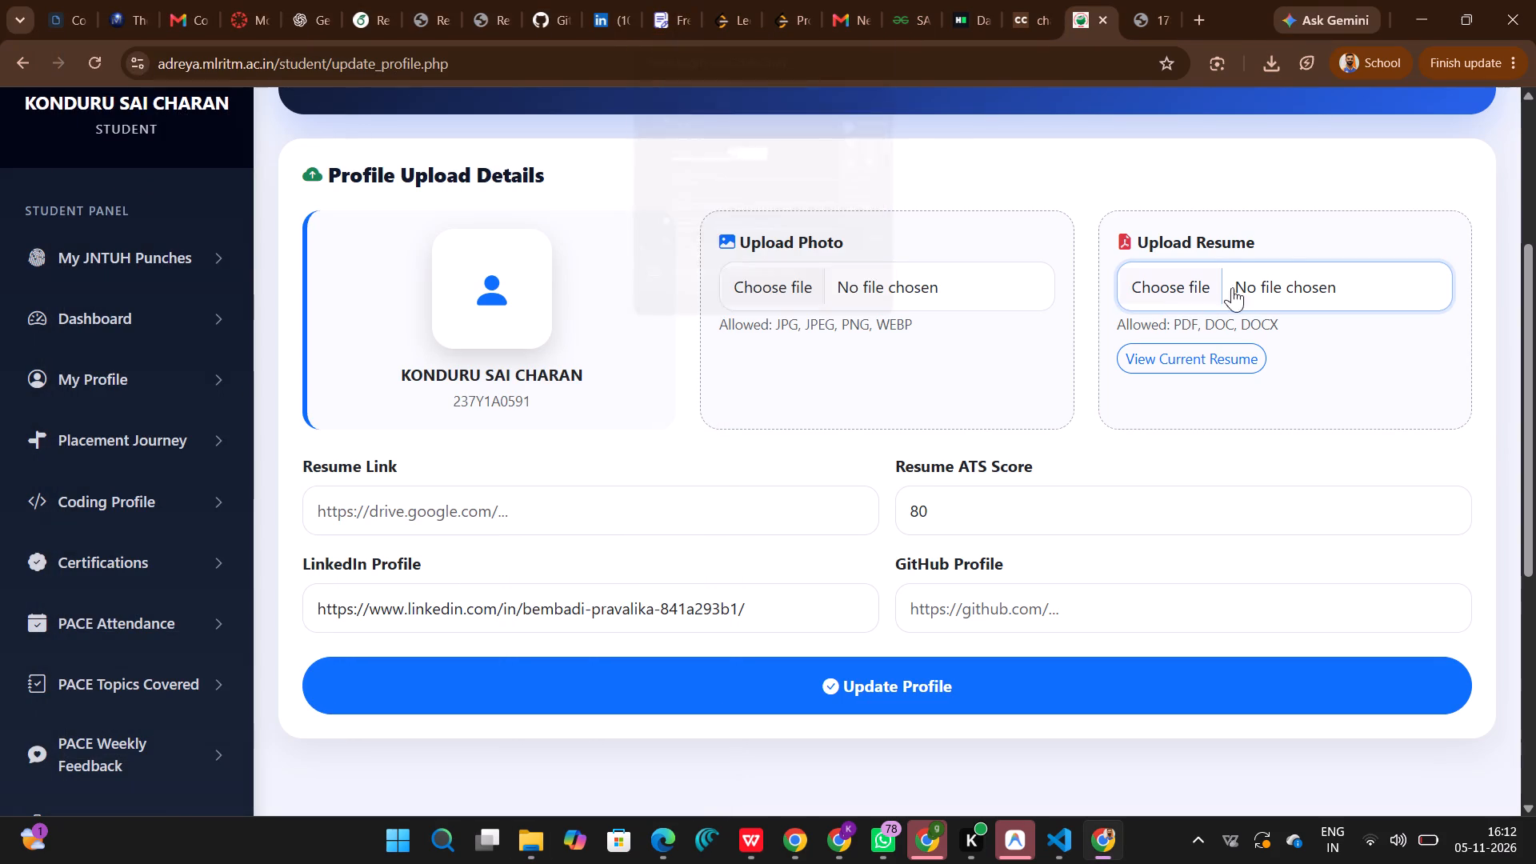
Start choosing a file for Upload Resume and browse to the Desktop folder.
click(1193, 278)
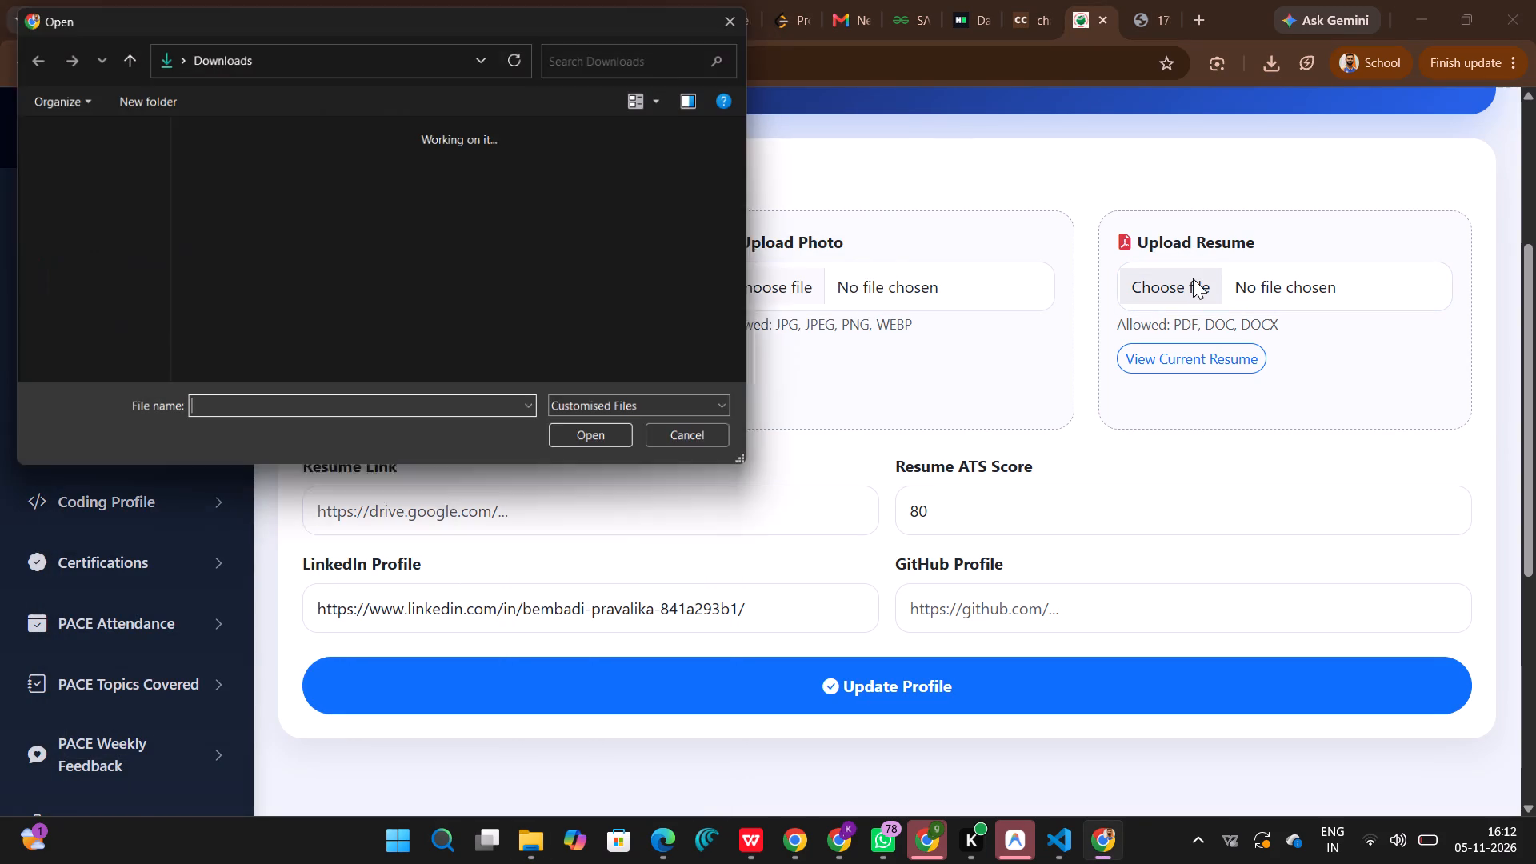
scroll(558, 290, down, 1)
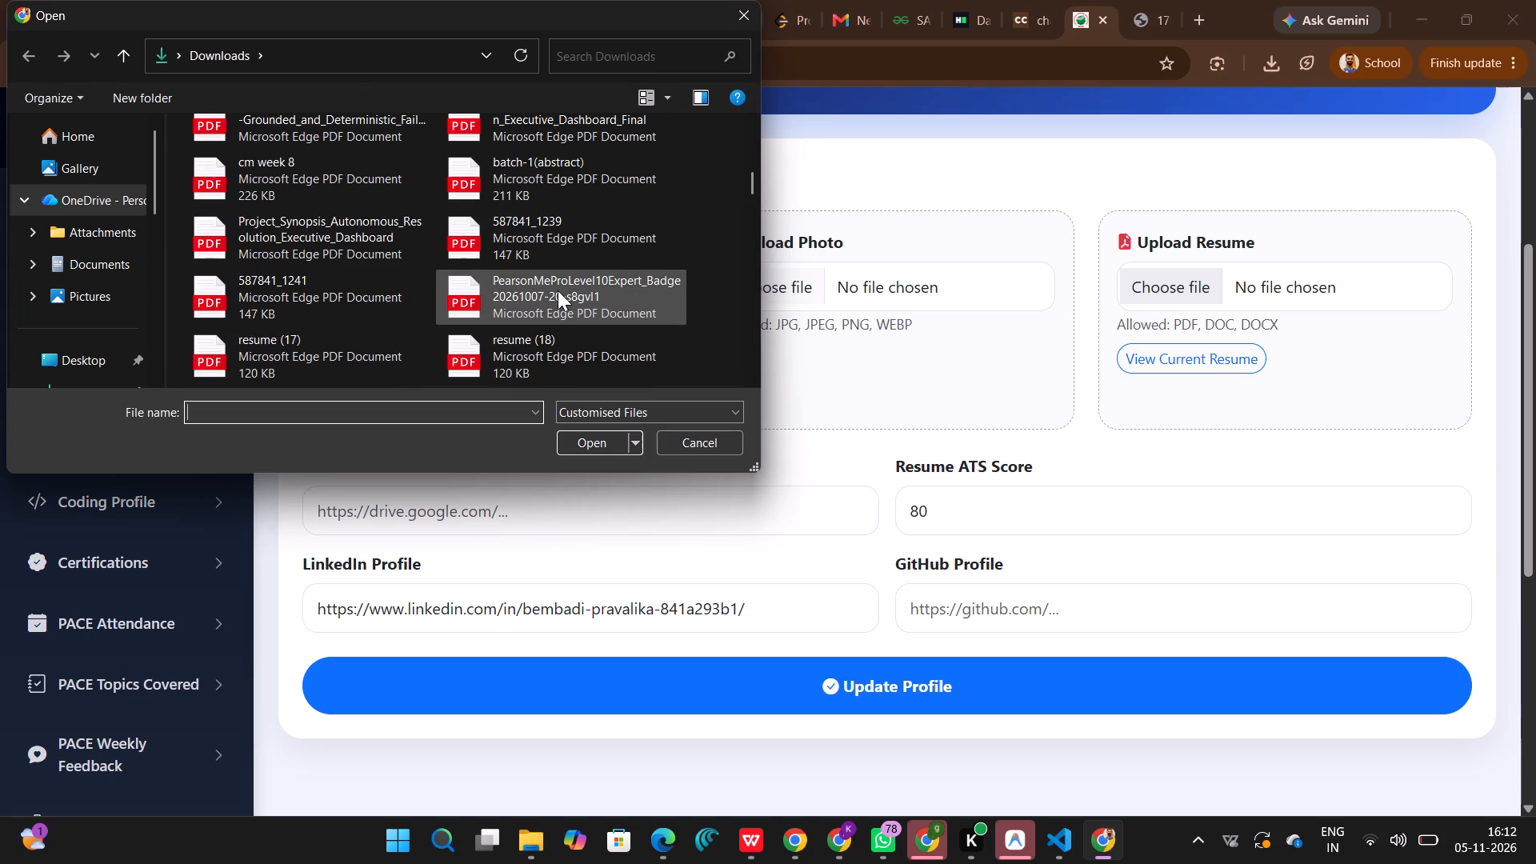
scroll(558, 290, down, 1)
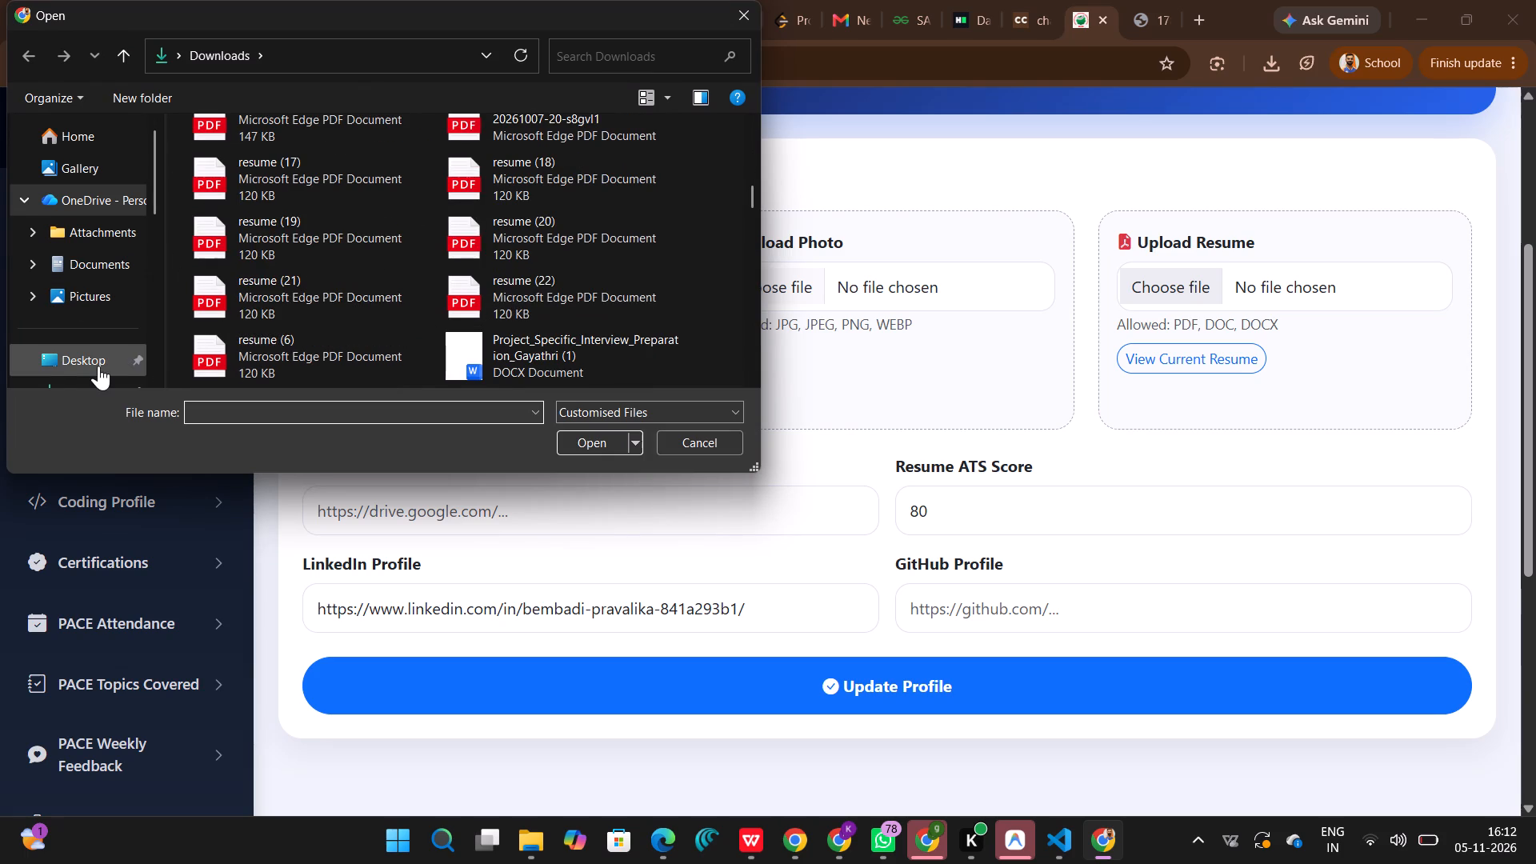
click(98, 366)
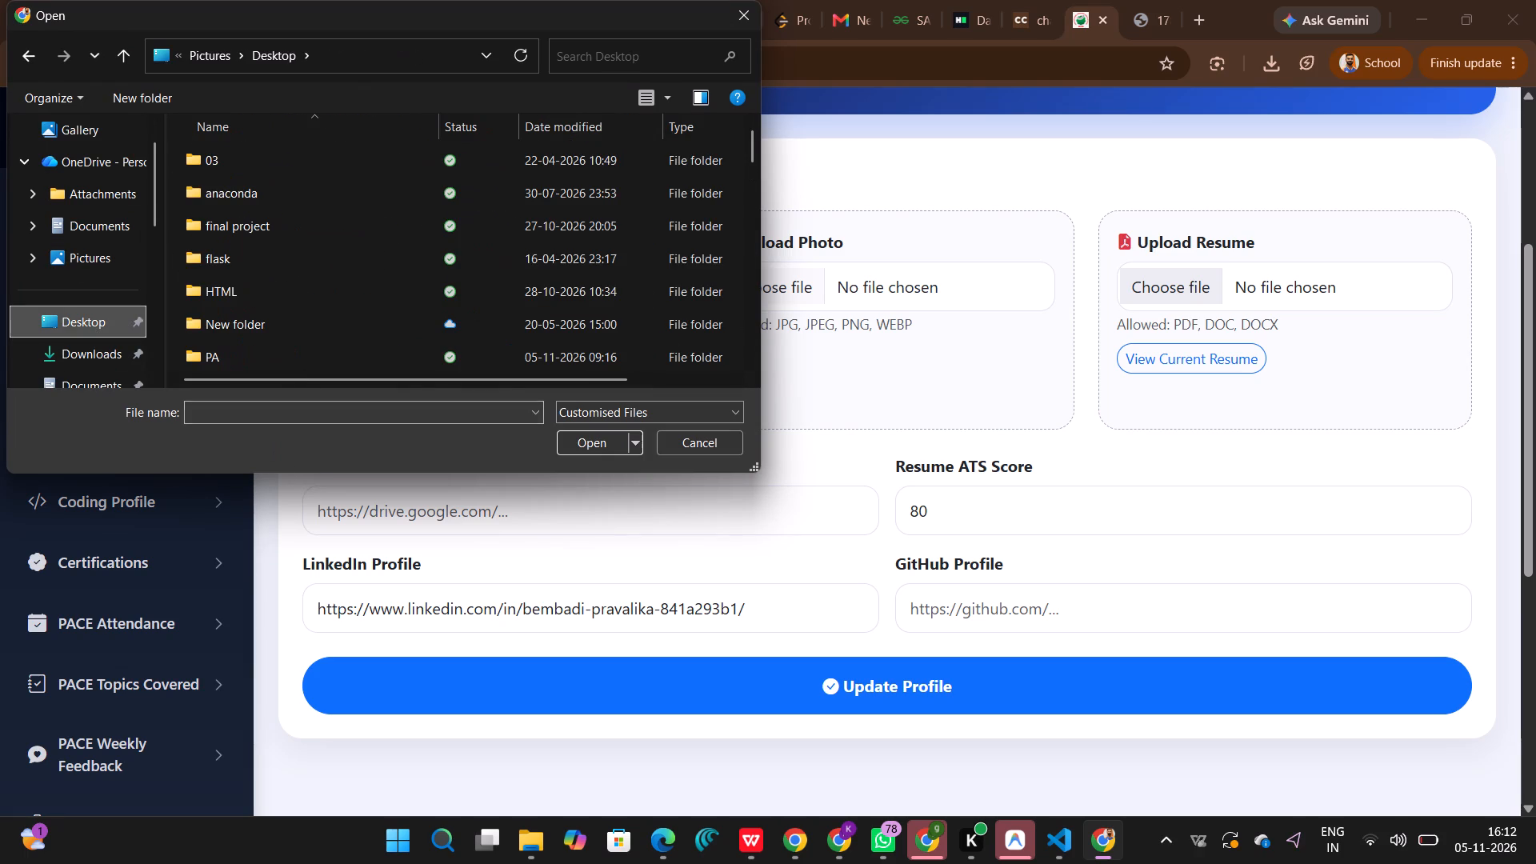